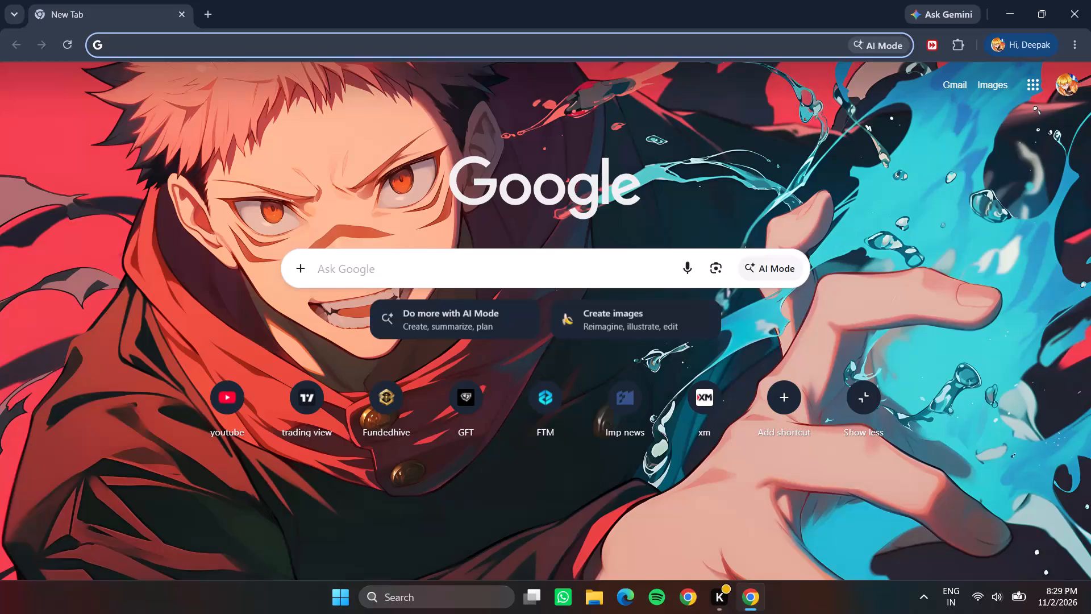
Open TradingView and bring the marked-up area of the 5-minute XAUUSD chart into view.
left_click(306, 396)
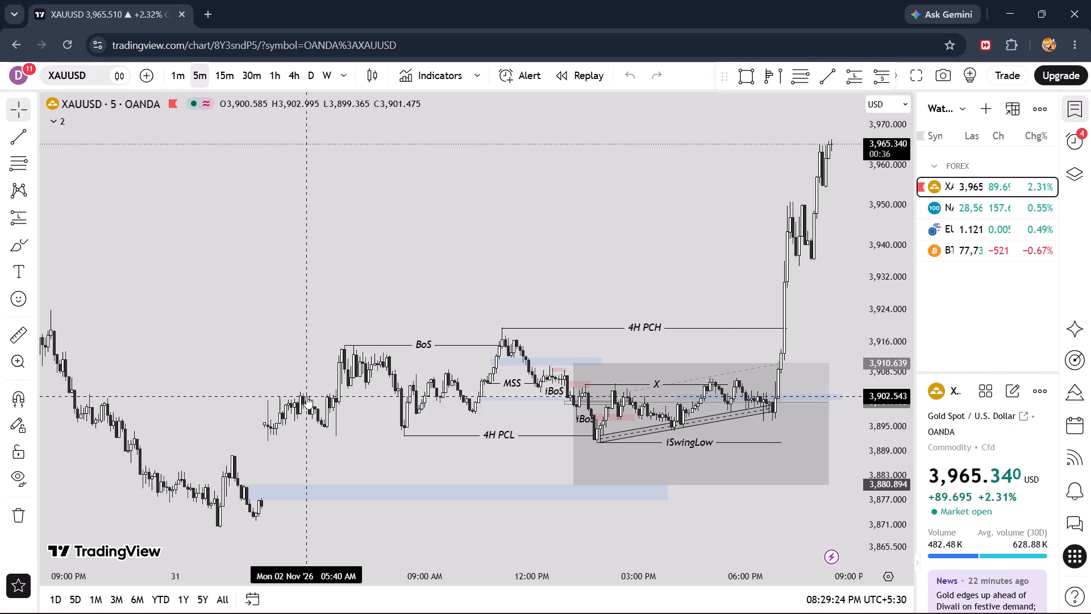
scroll(306, 396, "down", 7)
left_click_drag(720, 270, 399, 204)
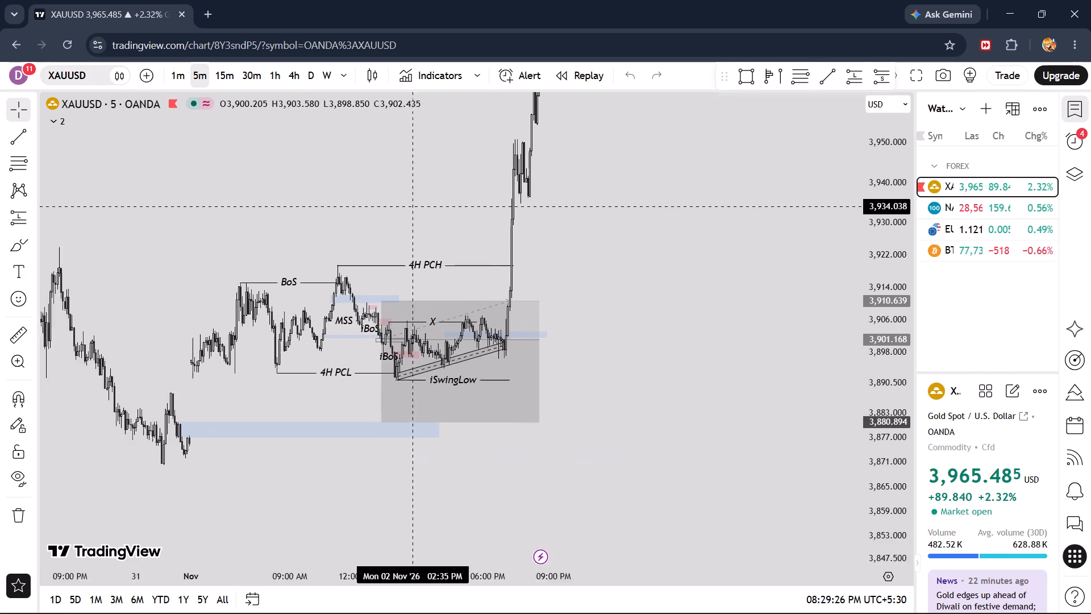
left_click_drag(399, 204, 394, 202)
Open the XM member site in a new browser tab and show its GOLD.i# market chart with the instrument list closed.
left_click(203, 10)
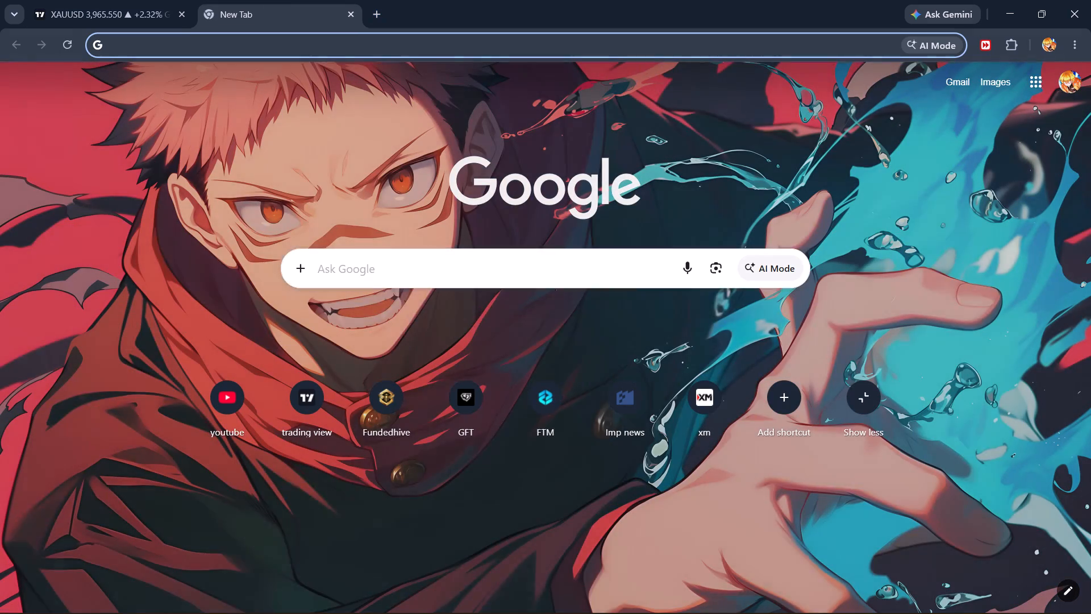
left_click(690, 417)
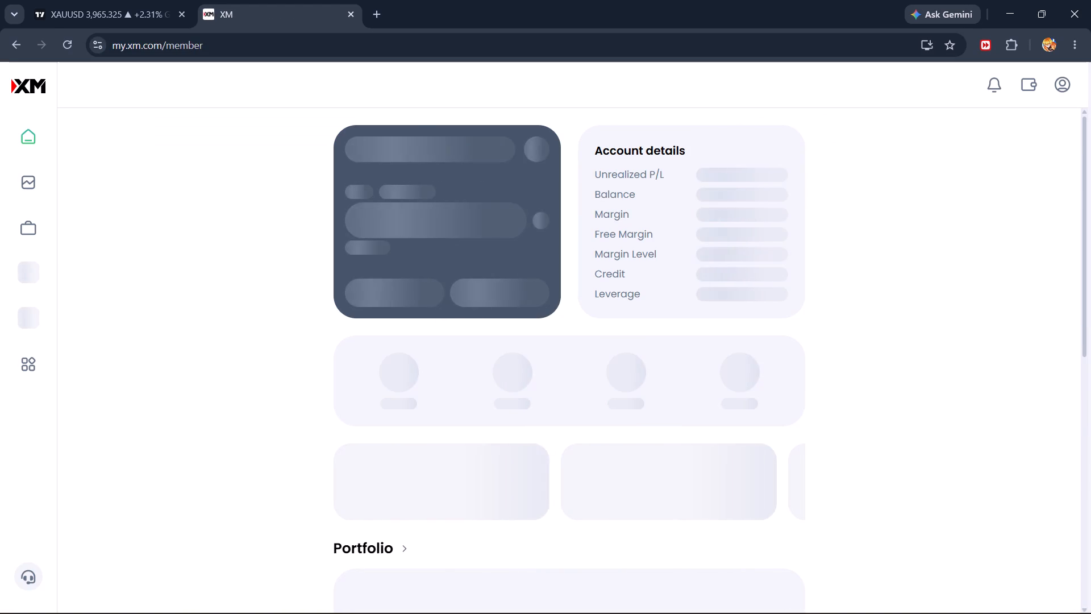
left_click(35, 182)
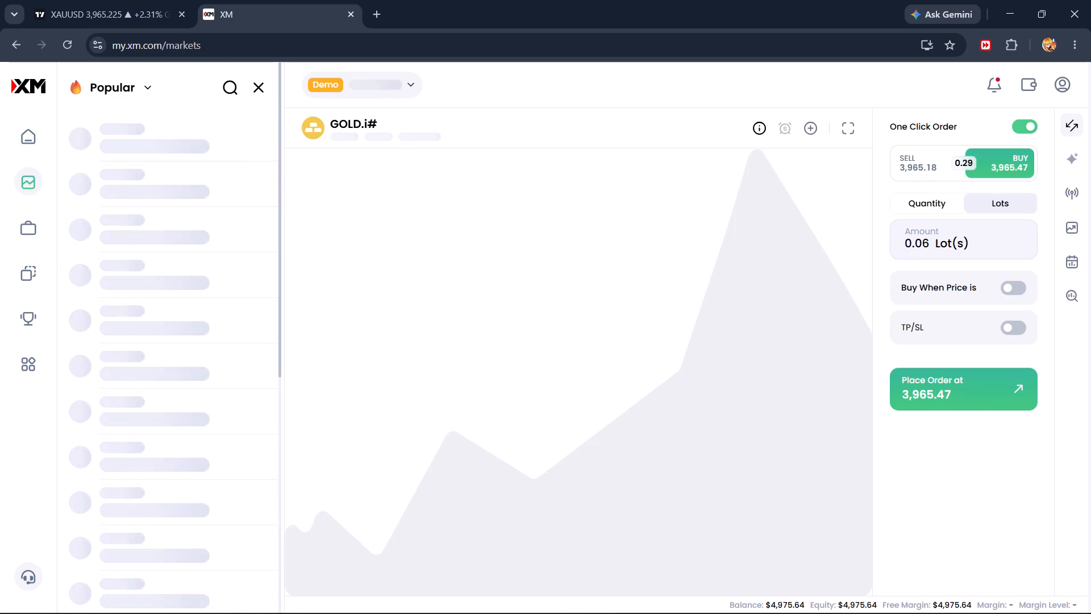
left_click(261, 89)
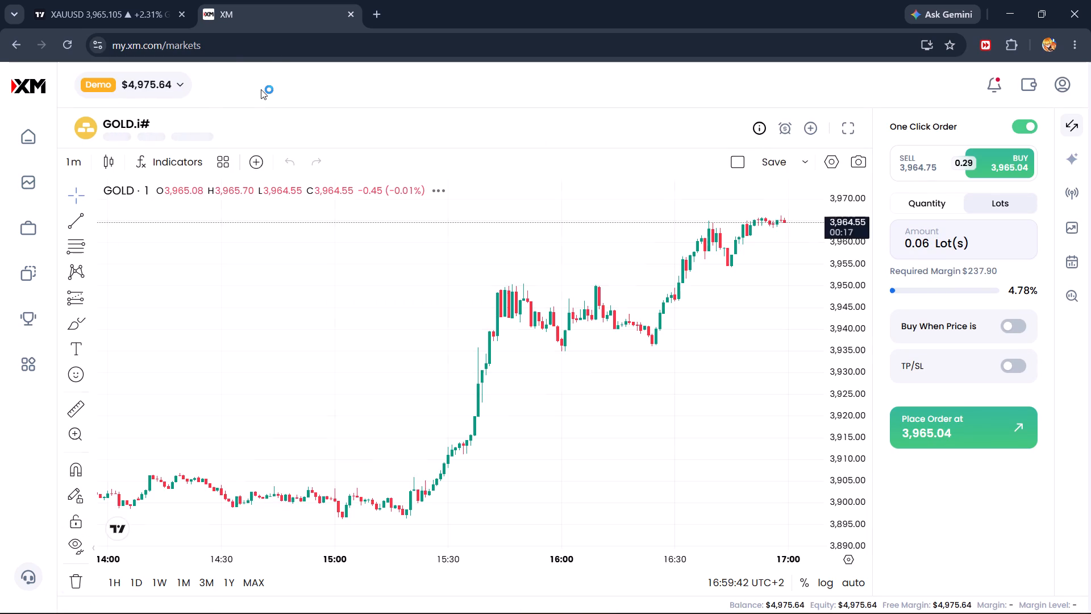
Examine the marked levels and zones on the 1-minute GOLD chart, from the early session structure to the price action around 15:00.
scroll(528, 368, "down", 13)
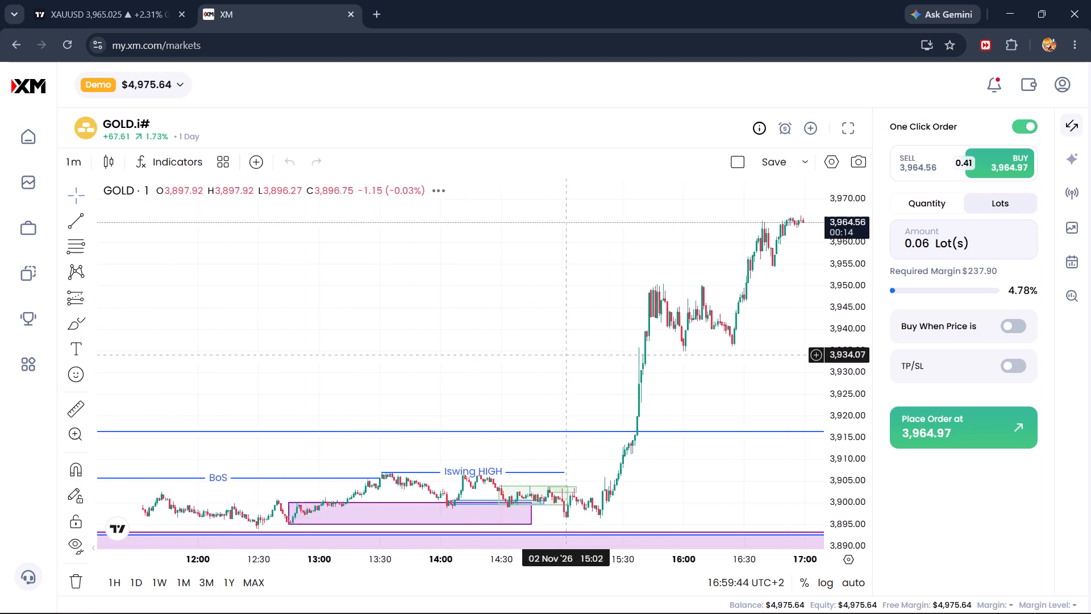
scroll(574, 357, "down", 13)
left_click_drag(686, 385, 367, 304)
left_click_drag(717, 419, 696, 364)
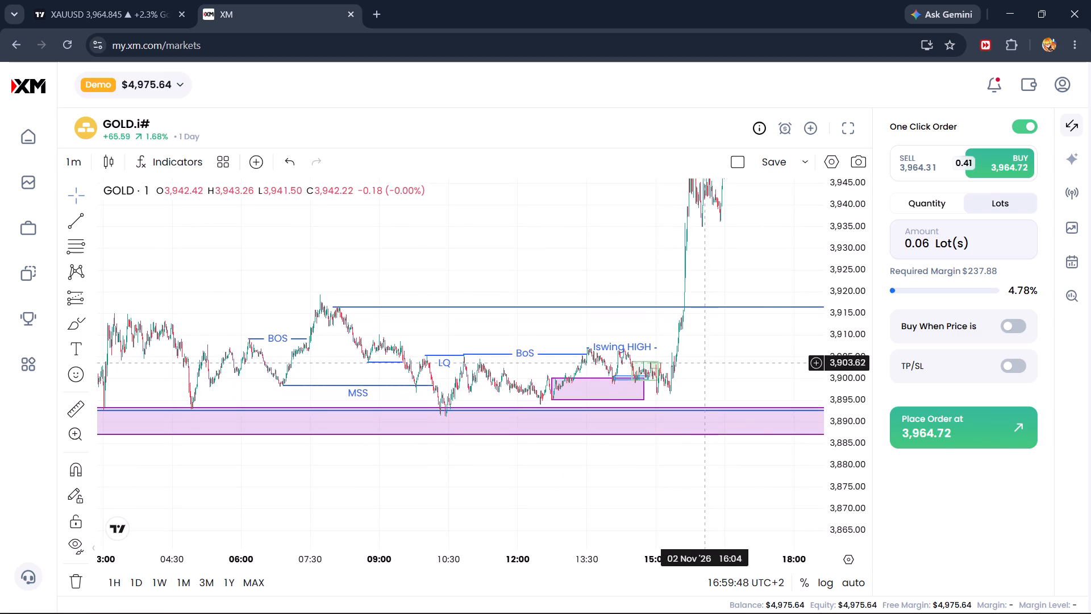
left_click_drag(842, 491, 831, 180)
scroll(723, 385, "up", 10)
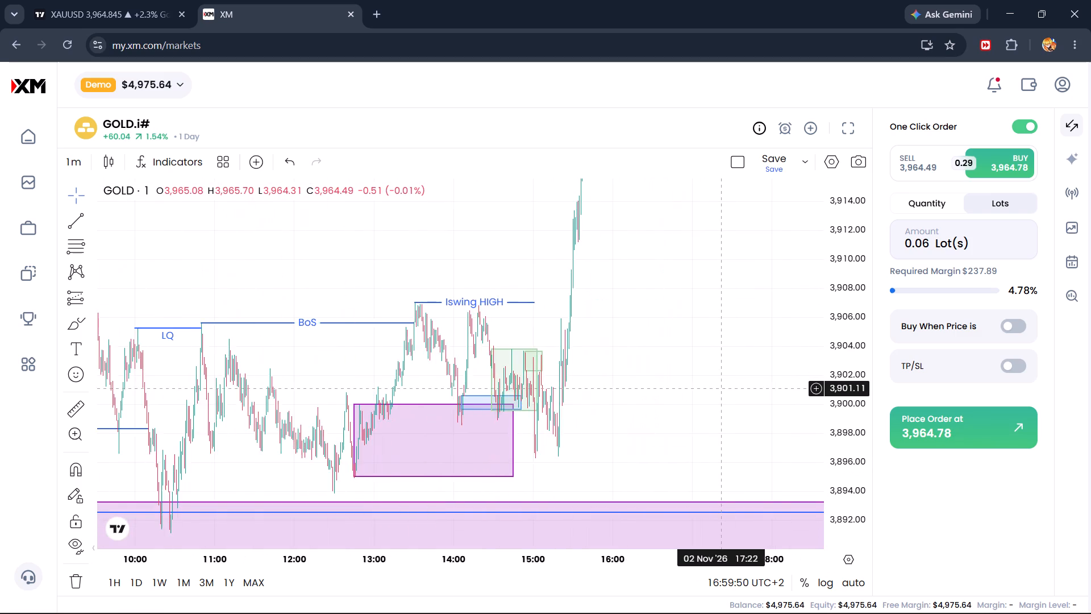
scroll(722, 388, "up", 9)
scroll(659, 368, "up", 7)
left_click_drag(278, 351, 452, 346)
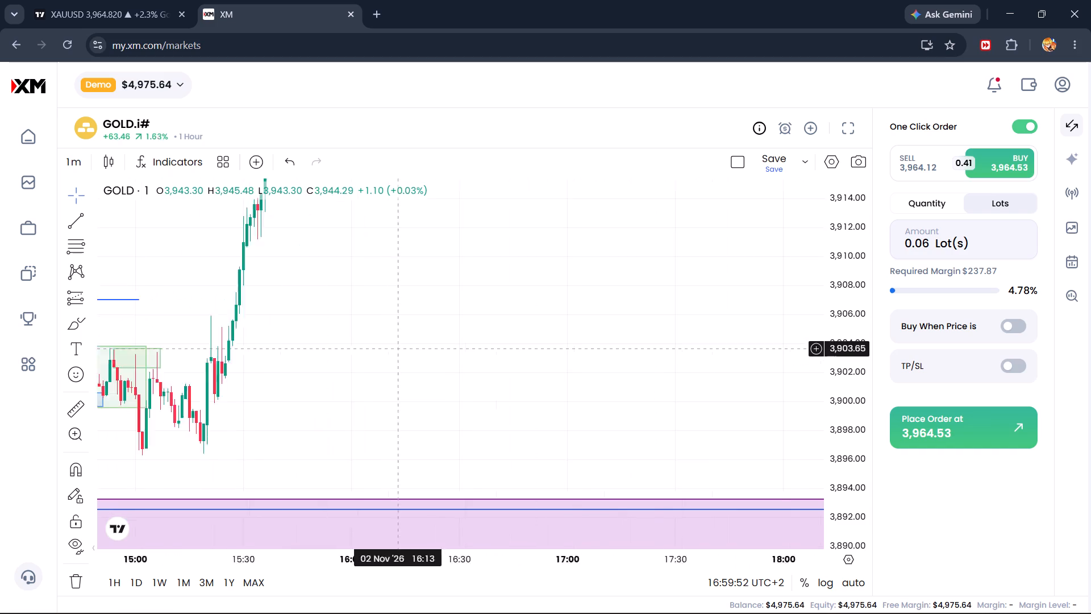
left_click_drag(452, 346, 676, 338)
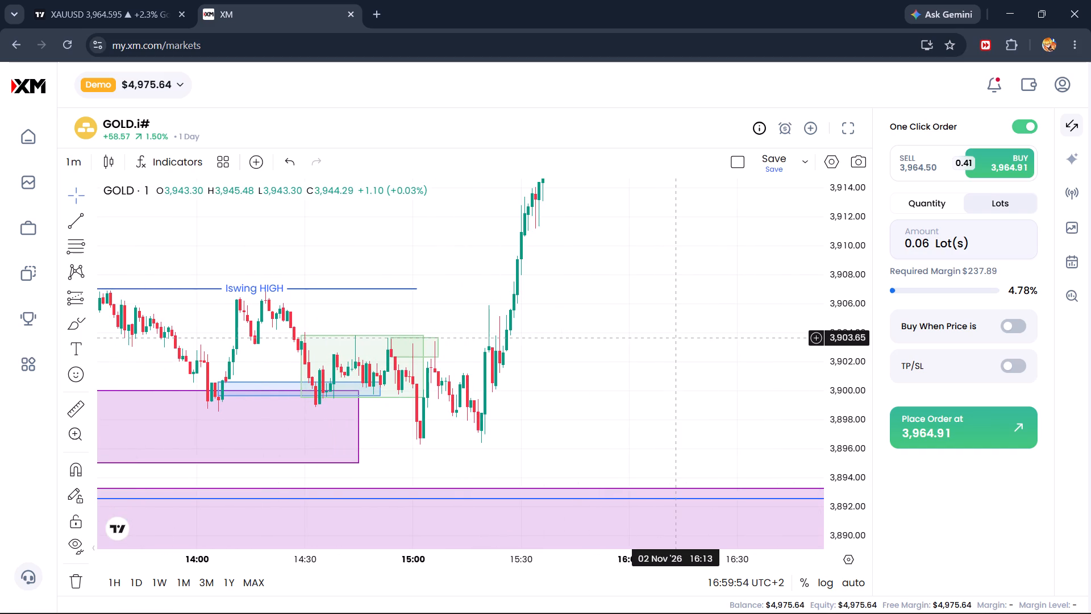
scroll(392, 416, "down", 7)
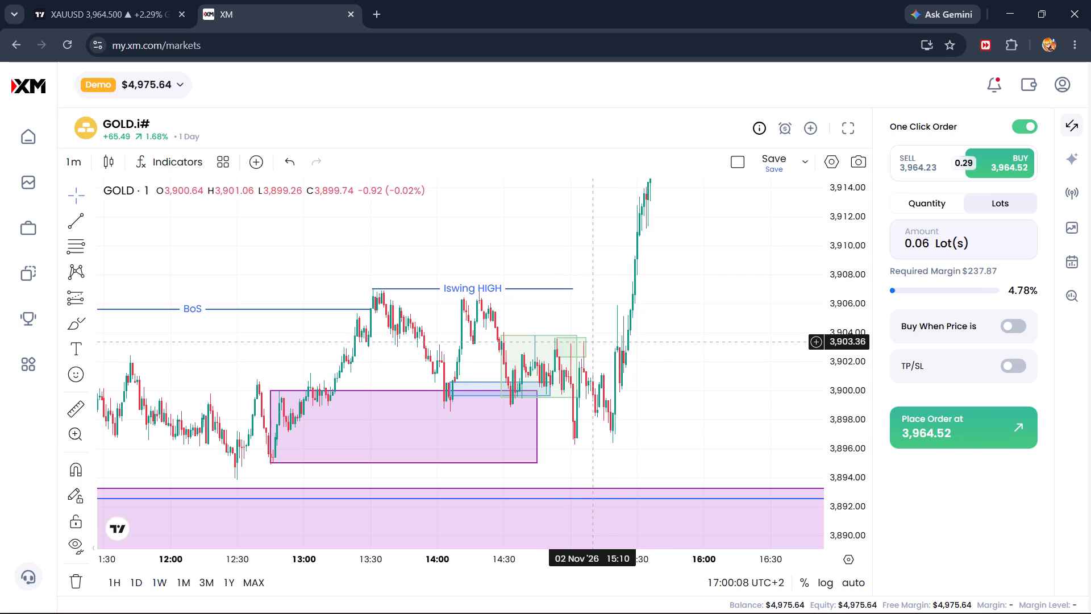
Examine the GOLD price move after 15:30 up to the latest candles and back down to the marked zones.
left_click_drag(685, 241, 682, 450)
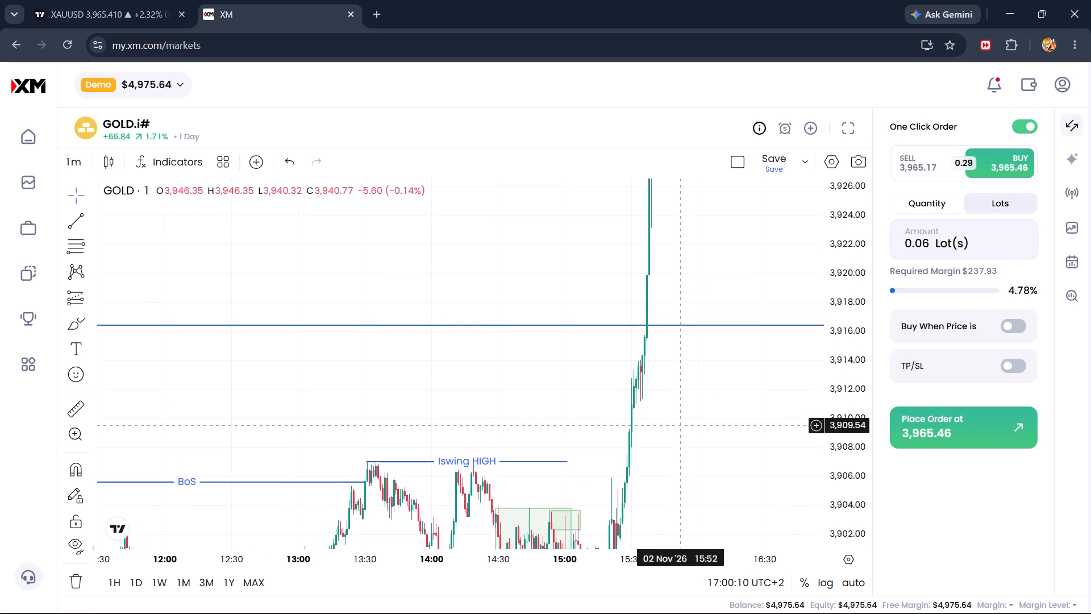
left_click_drag(682, 450, 681, 522)
left_click_drag(708, 277, 688, 536)
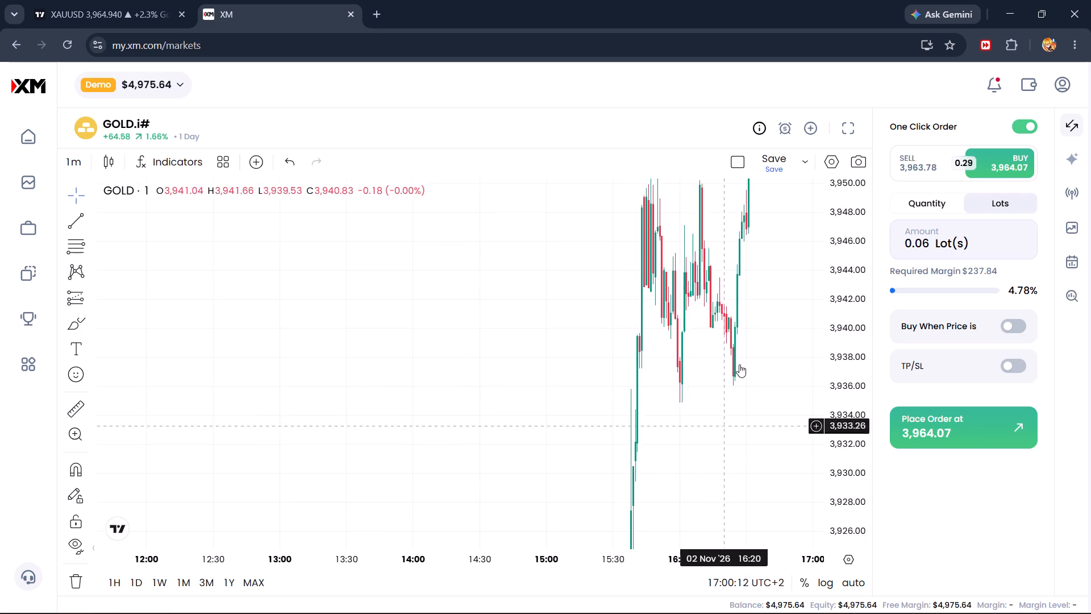
left_click_drag(748, 323, 723, 494)
left_click_drag(773, 252, 739, 456)
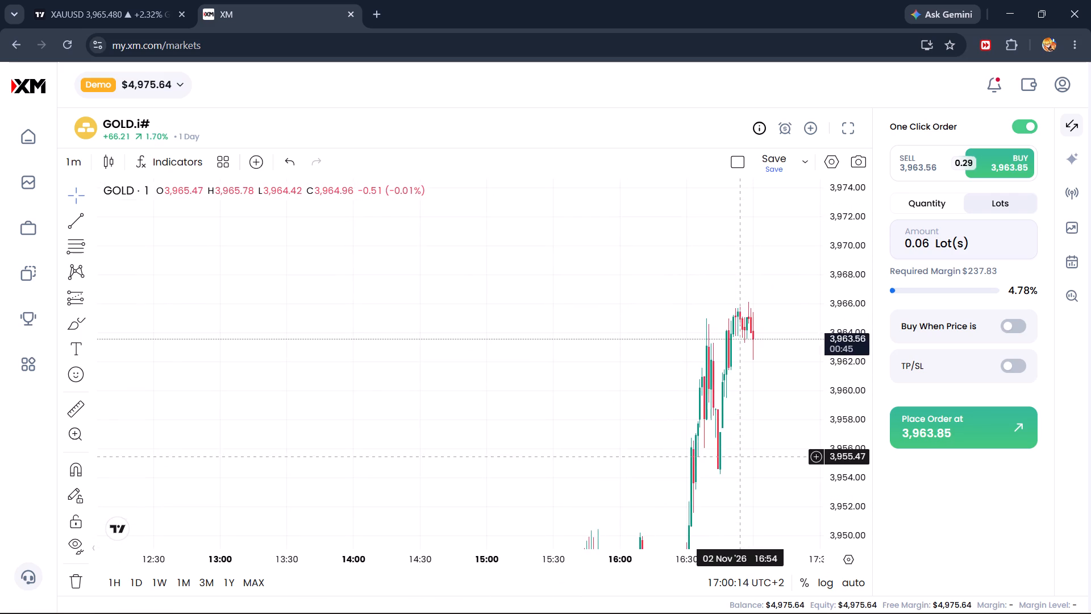
left_click_drag(739, 456, 711, 252)
left_click_drag(707, 454, 711, 260)
left_click_drag(671, 453, 693, 256)
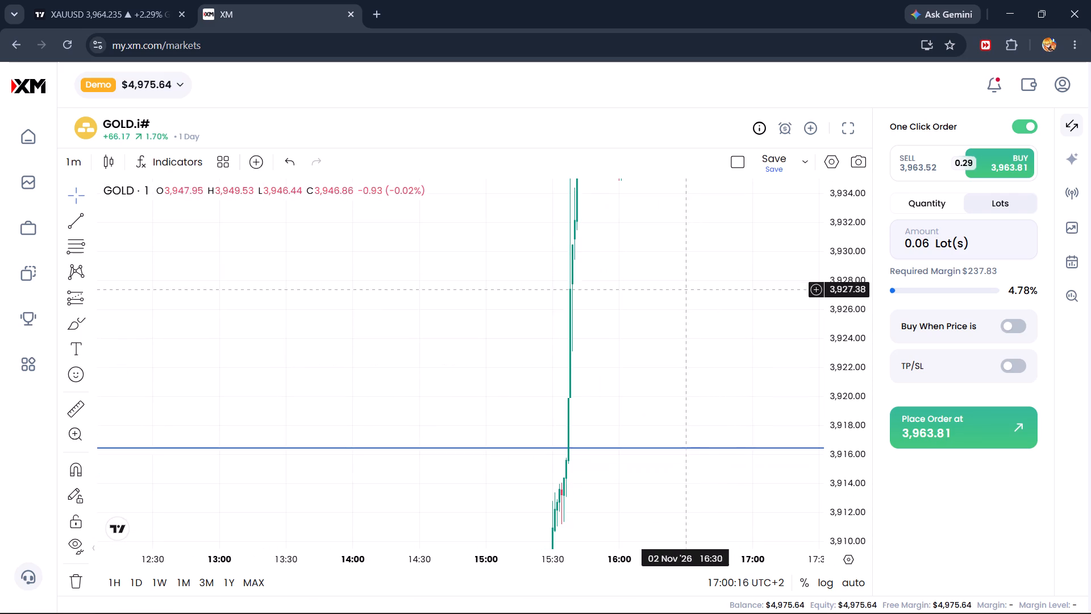
left_click_drag(649, 368, 672, 252)
left_click_drag(657, 457, 697, 256)
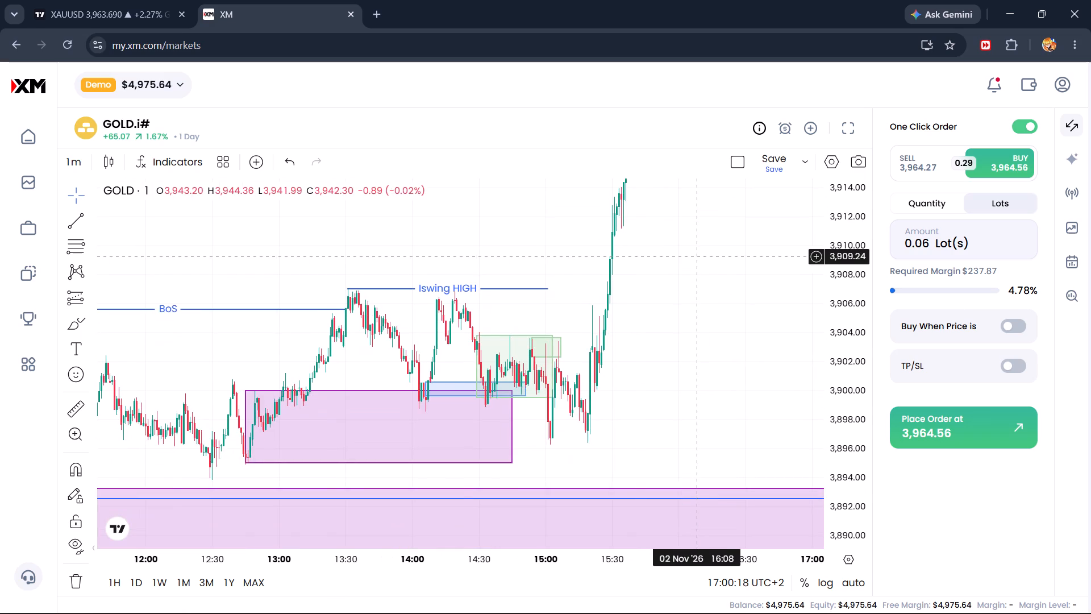
Resize the large green rectangle on the GOLD chart to span 13:54 to 15:49, with its lower edge at about 3,898.8.
scroll(692, 326, "up", 4)
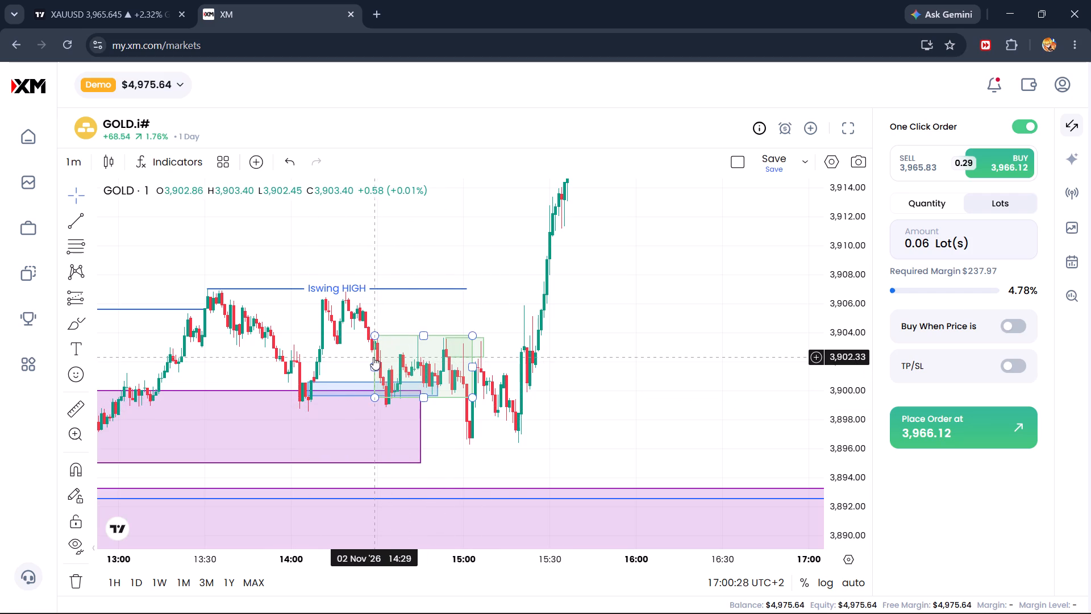
left_click_drag(372, 367, 275, 373)
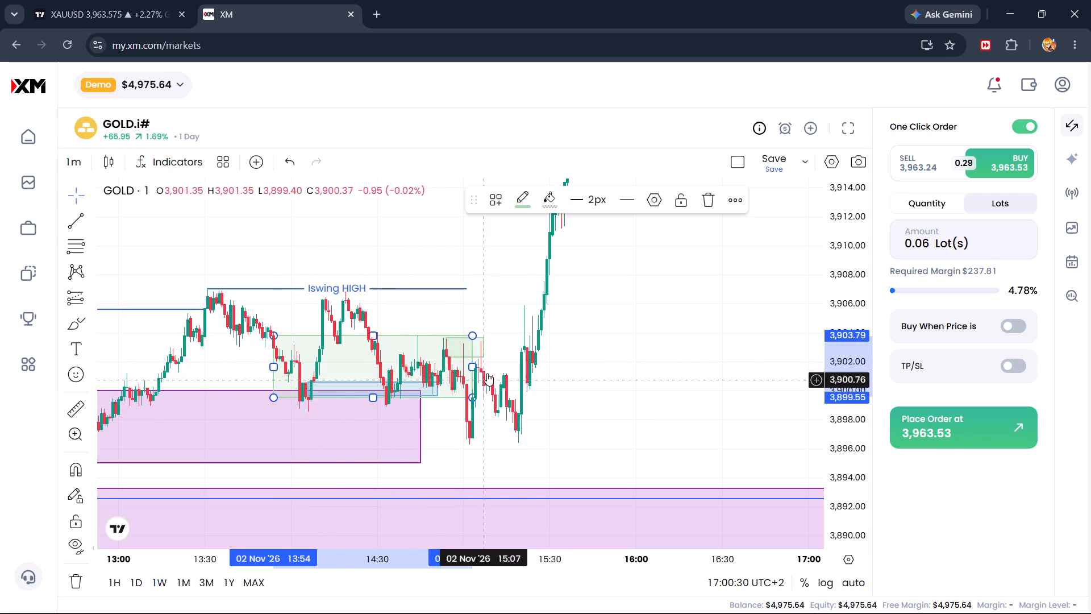
left_click_drag(472, 367, 603, 377)
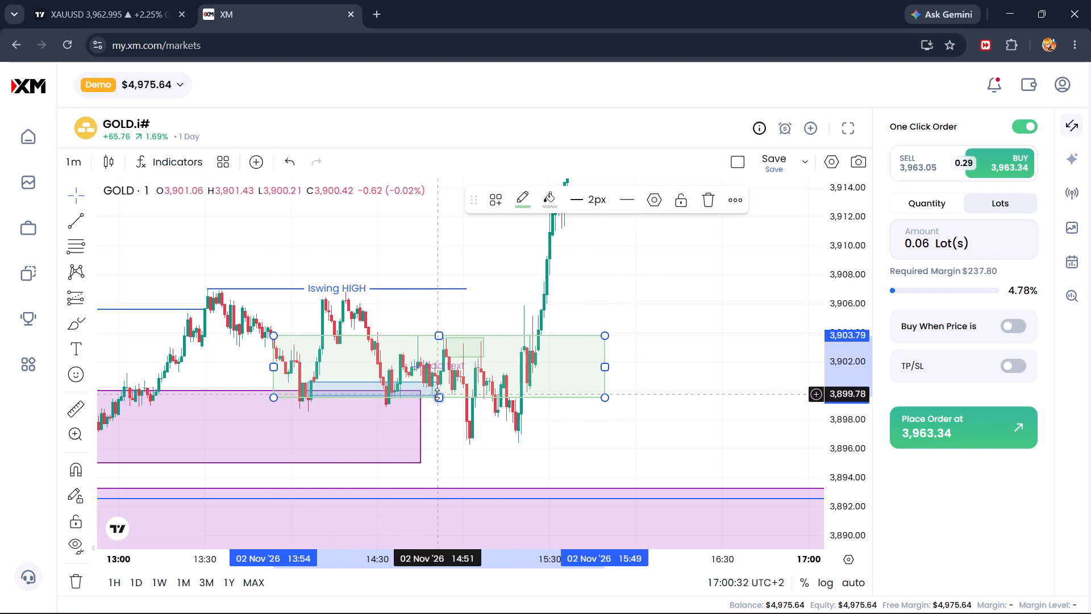
left_click_drag(436, 397, 443, 418)
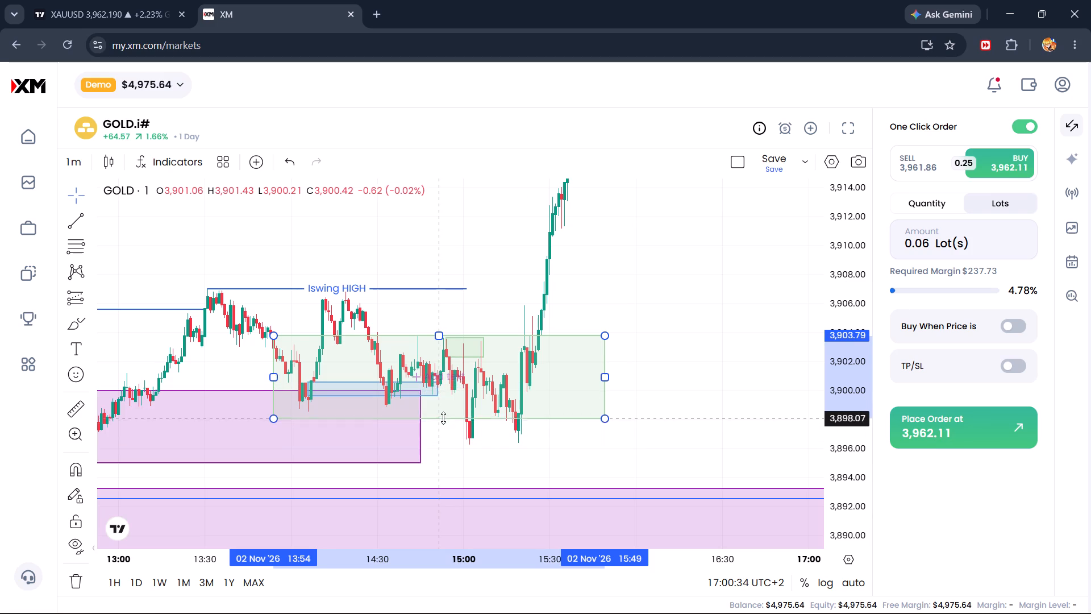
left_click_drag(443, 418, 444, 409)
left_click(701, 338)
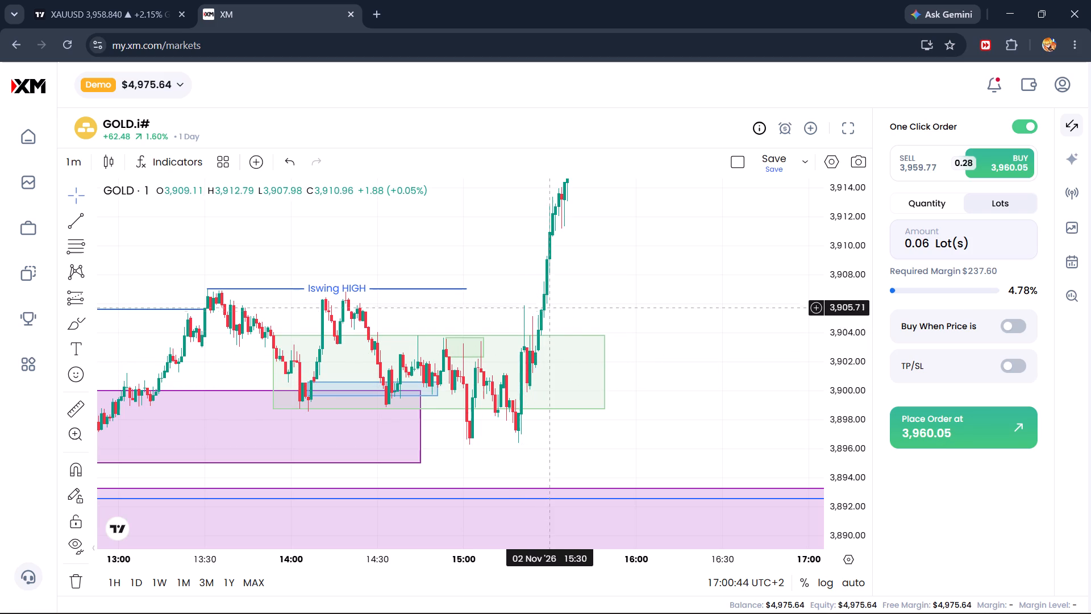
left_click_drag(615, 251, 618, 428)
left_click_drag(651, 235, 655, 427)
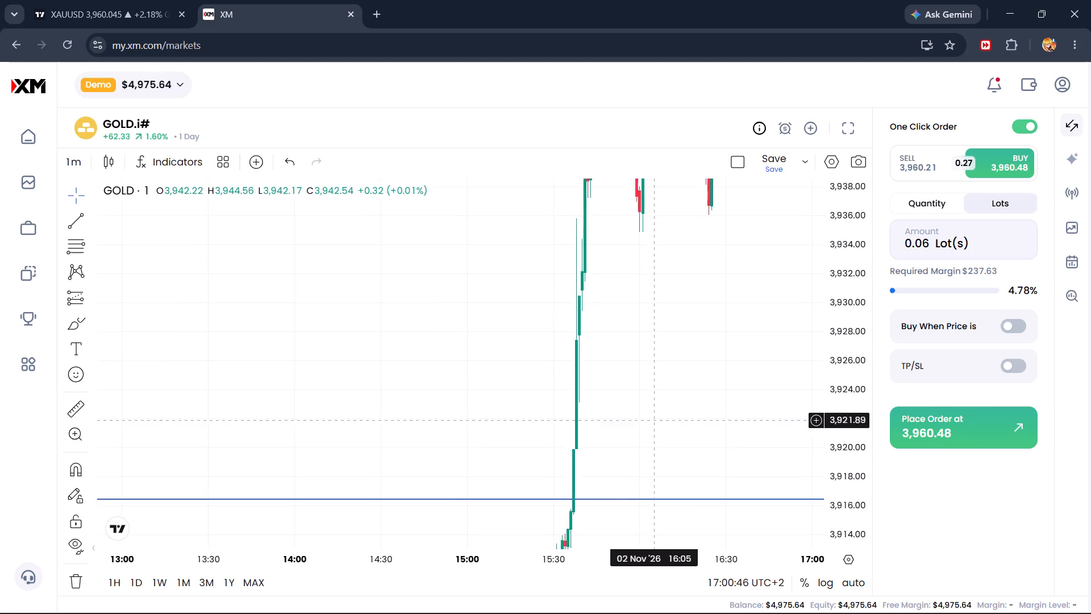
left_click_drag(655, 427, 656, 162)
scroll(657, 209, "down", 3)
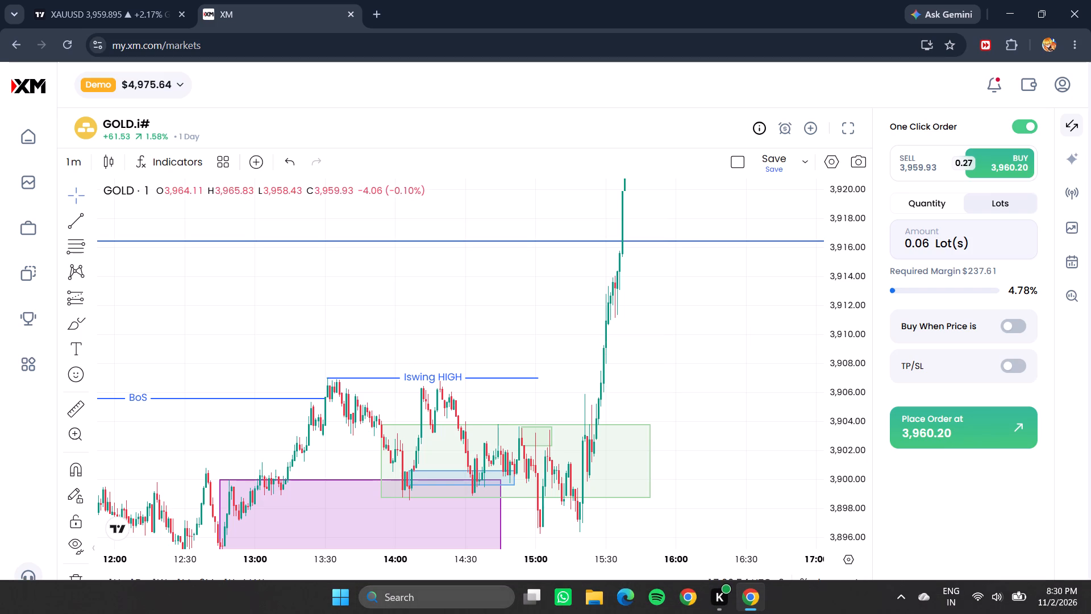
Switch to OneNote and maximize its window on the CRT Trade Back testing Results page.
left_click(348, 595)
left_click(361, 290)
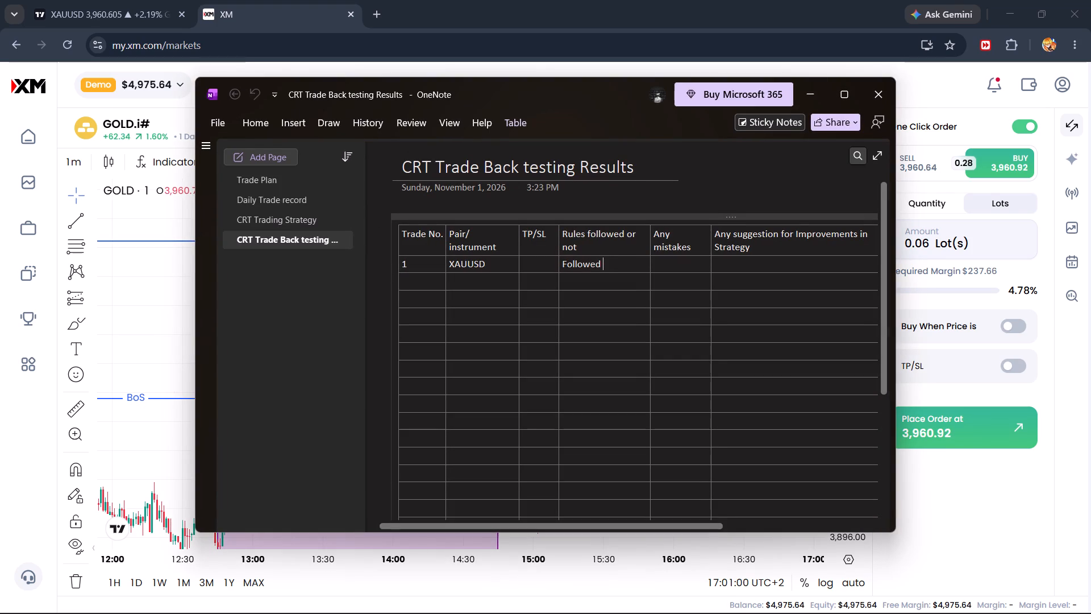
left_click(839, 93)
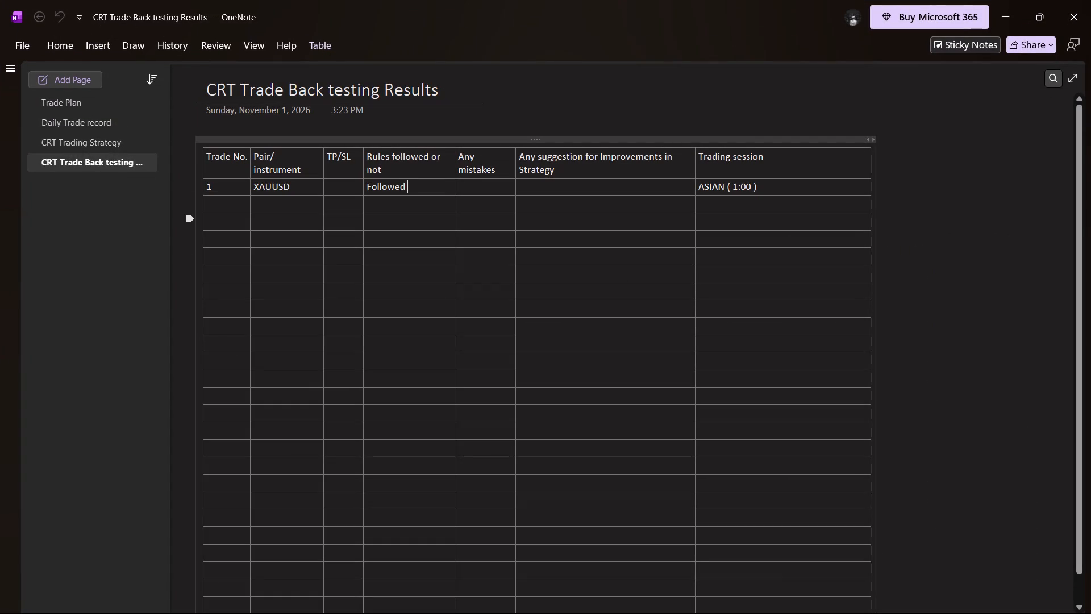
Begin the TP/SL entry for trade 1 (XAUUSD) in the back testing table.
left_click(348, 184)
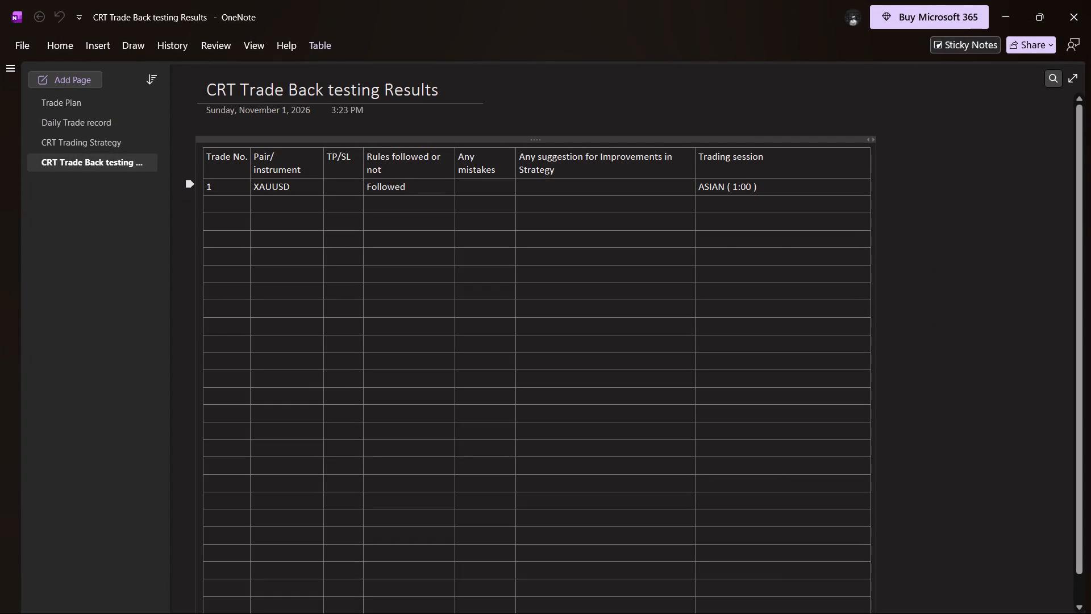
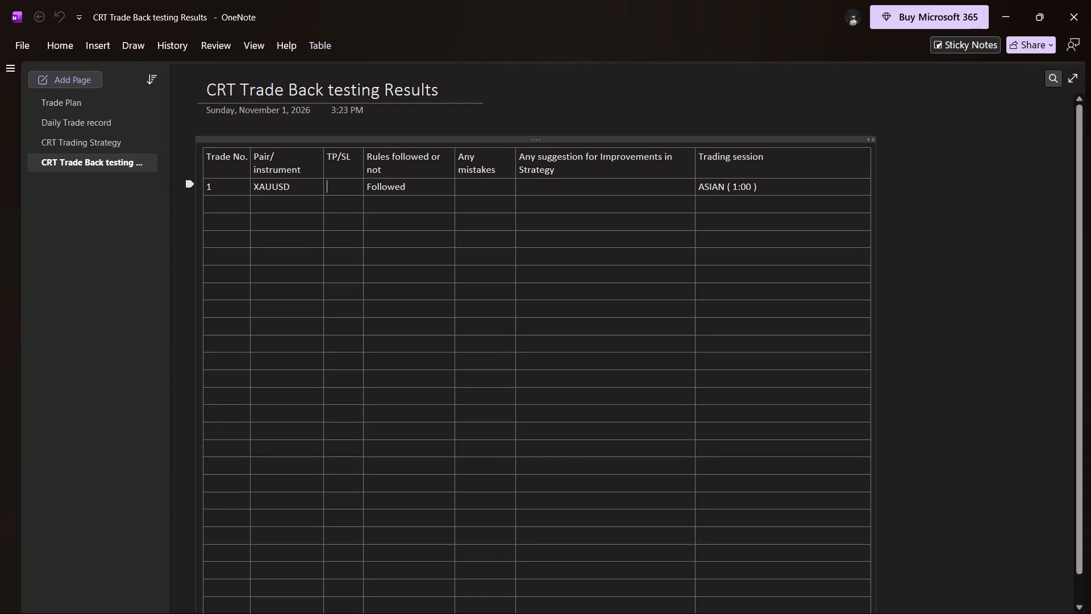
Enter TP as the TP/SL result for trade 1 (XAUUSD).
type("tp")
key("BackSpace")
key("BackSpace")
type("TP")
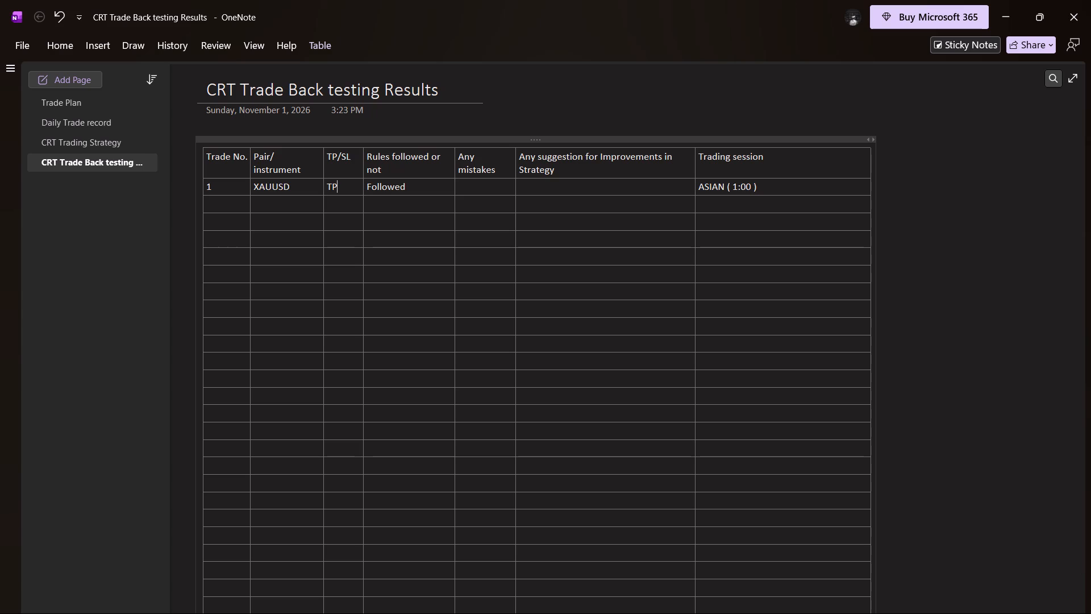
Enter the improvement suggestion for trade 1: "Set your profit target at PCL OR PCH not more than that in this strategy.".
left_click(545, 185)
type("Go for")
key("space")
key("BackSpace")
key("BackSpace")
key("BackSpace")
key("BackSpace")
key("BackSpace")
key("BackSpace")
key("BackSpace")
key("BackSpace")
key("BackSpace")
key("BackSpace")
type("Set your target")
key("space")
key("BackSpace")
key("BackSpace")
key("BackSpace")
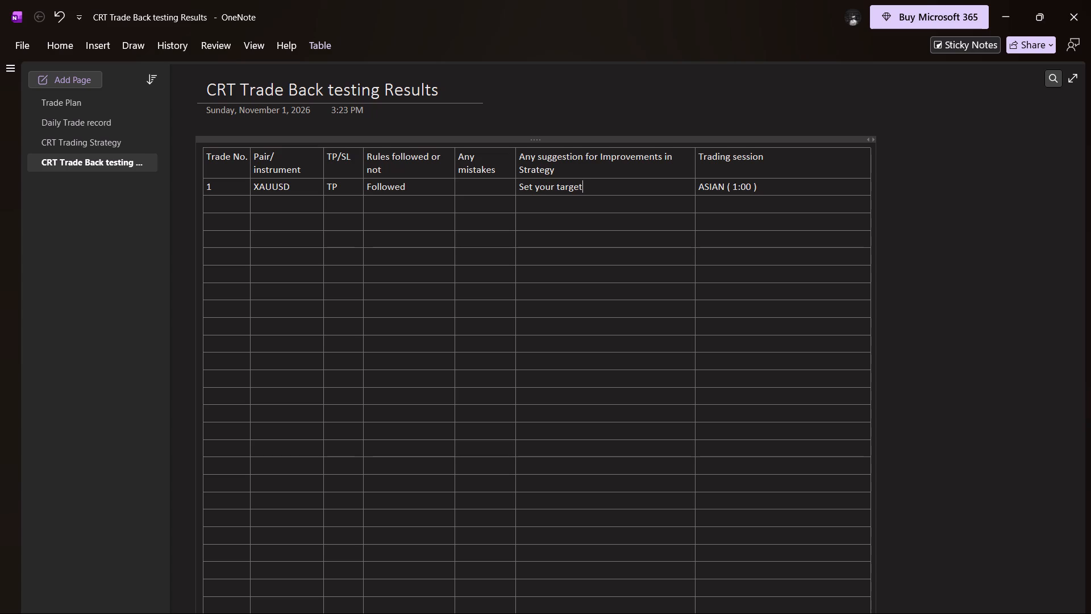
key("BackSpace")
key("BackSpace")
key("BackSpace")
key("BackSpace")
type("profit target at")
key("space")
type("PCL")
key("space")
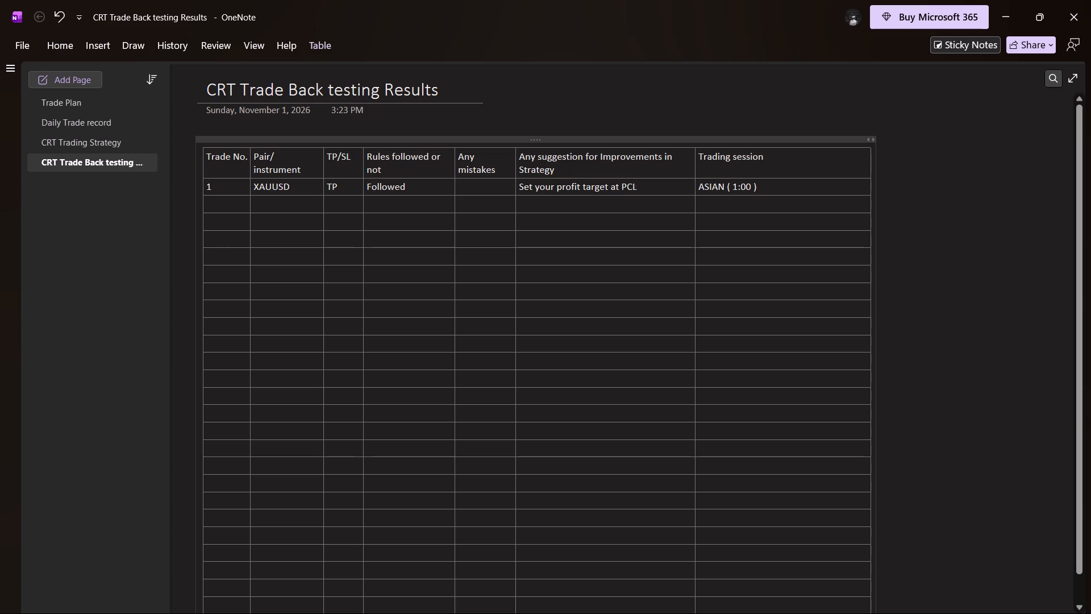
type("OR PCH")
key("space")
key("n")
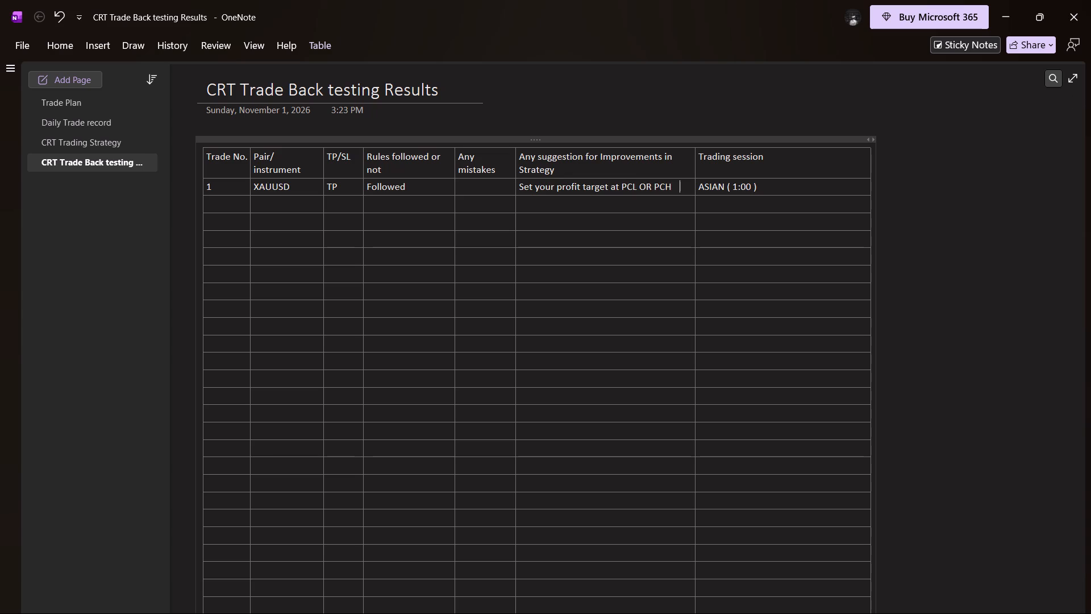
type("ot more than that")
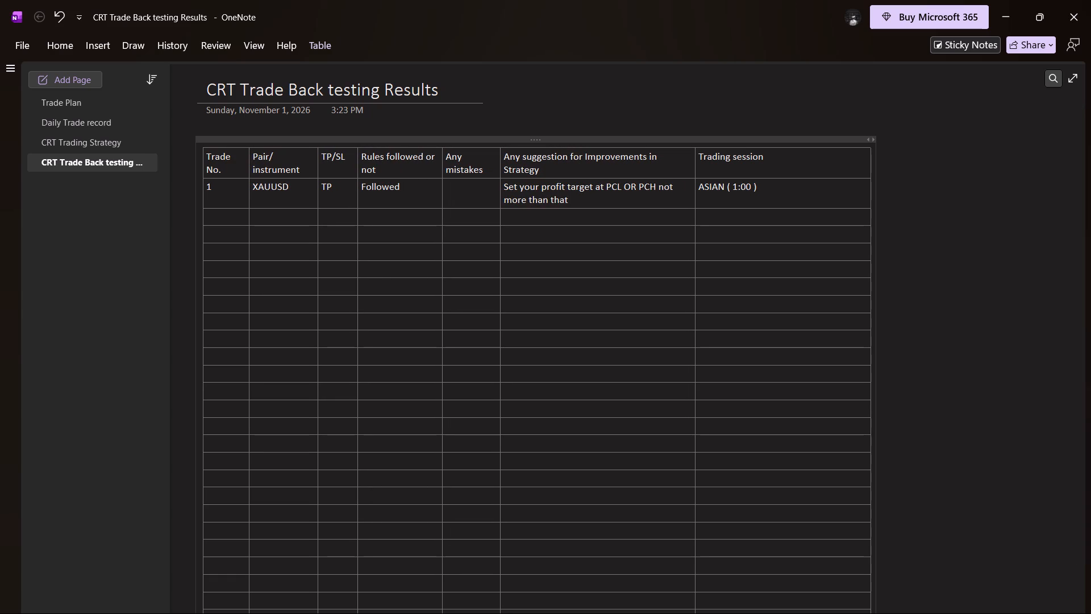
key("space")
type("in this strategy")
key("space")
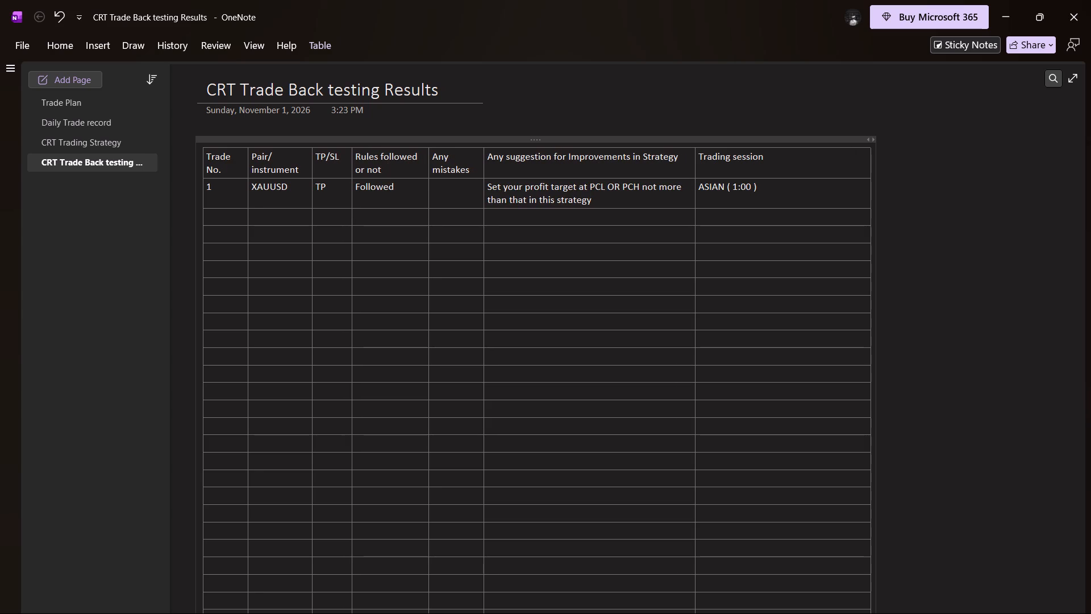
key("BackSpace")
key("period")
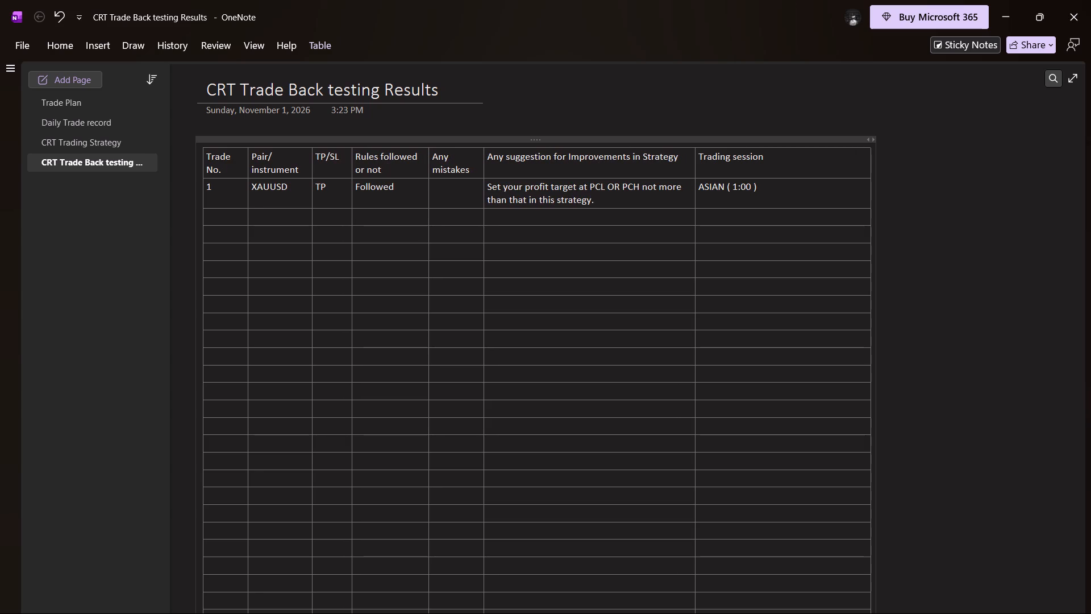
Begin the "Any mistakes" entry for trade 1 (XAUUSD).
left_click(457, 199)
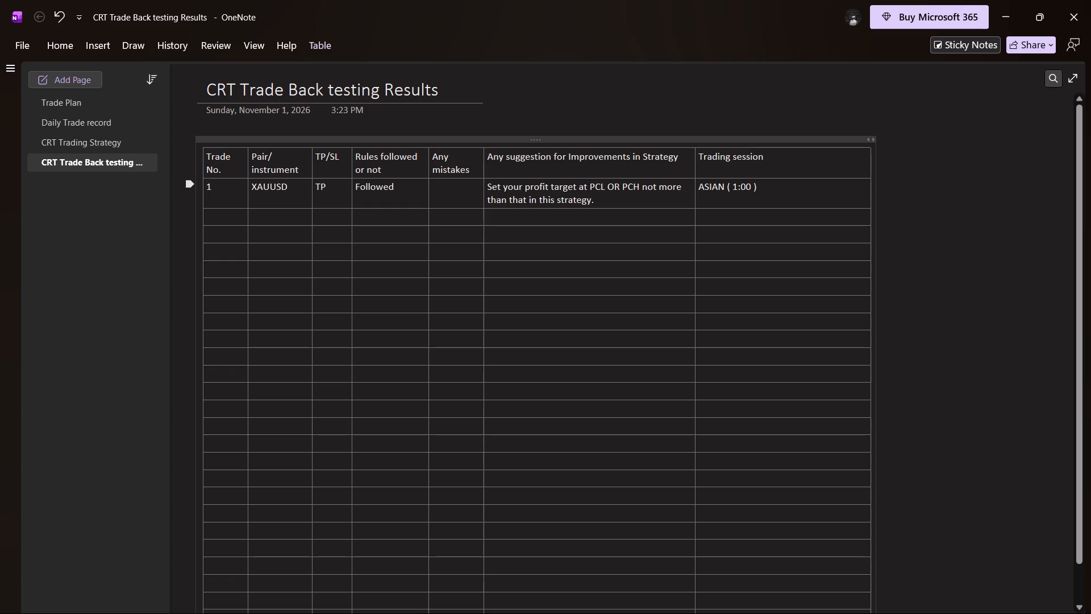
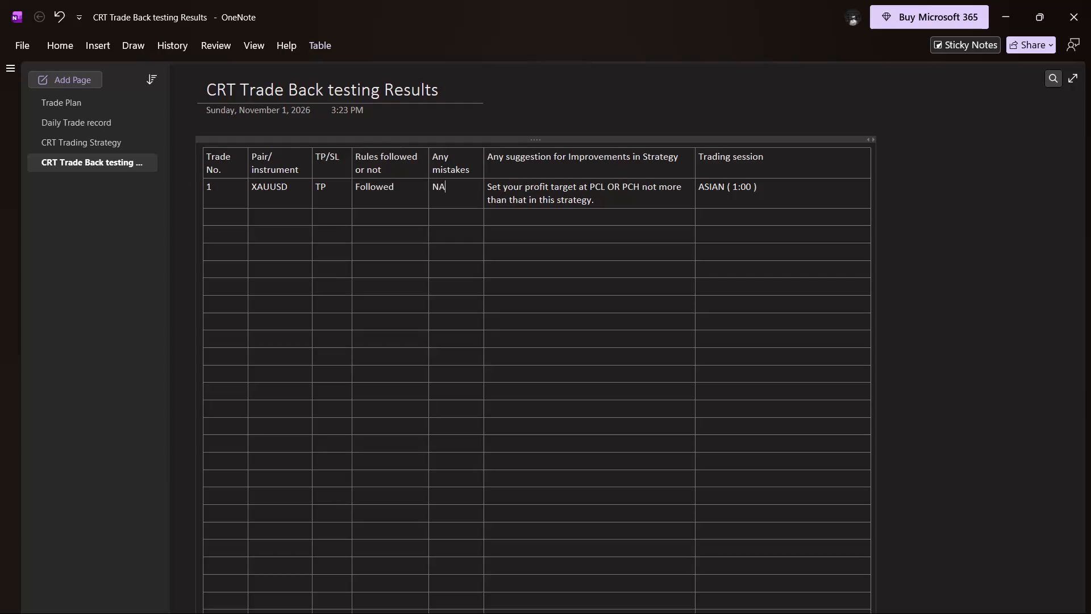
Set the "Any mistakes" entry for trade 1 to "No".
key("BackSpace")
key("o")
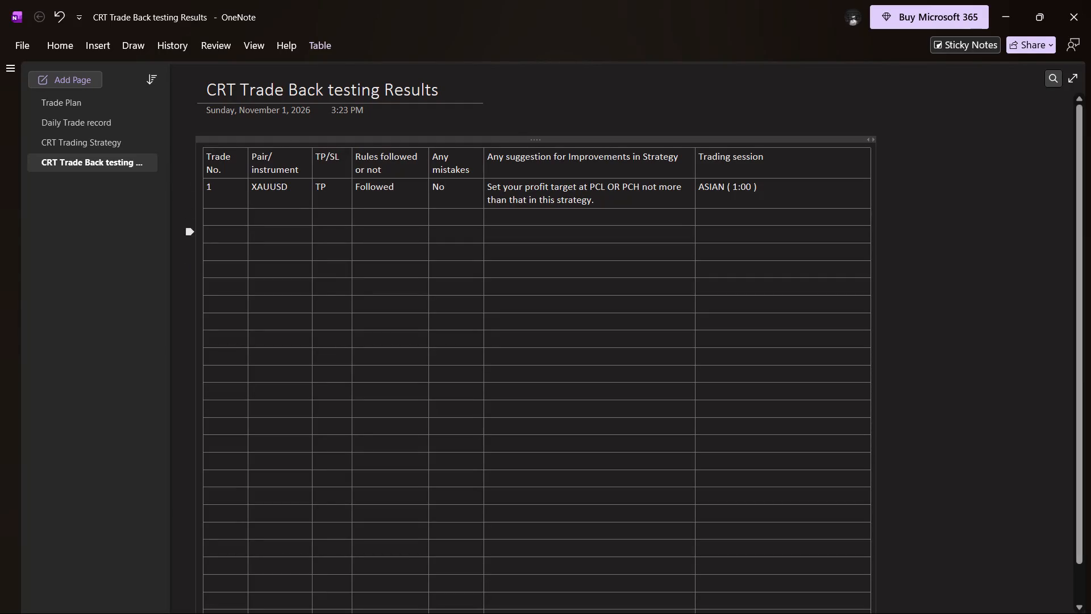
Add trade 2 in the next empty row, with XAUUSD as the instrument and SL as the TP/SL result.
left_click(219, 216)
key("2")
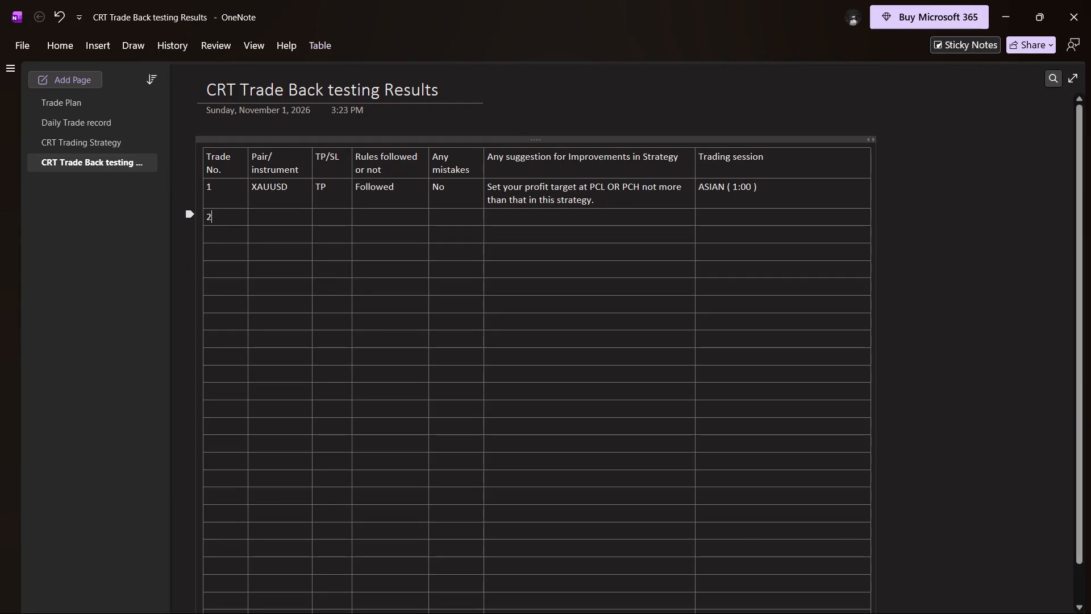
left_click(256, 215)
type("XAUUSD")
left_click(330, 219)
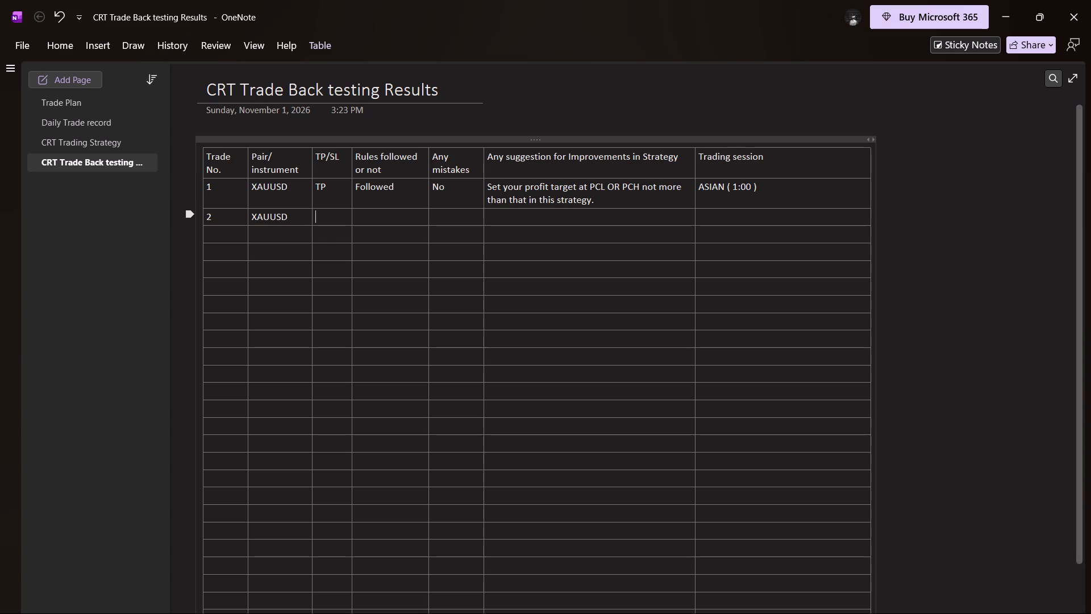
type("SL")
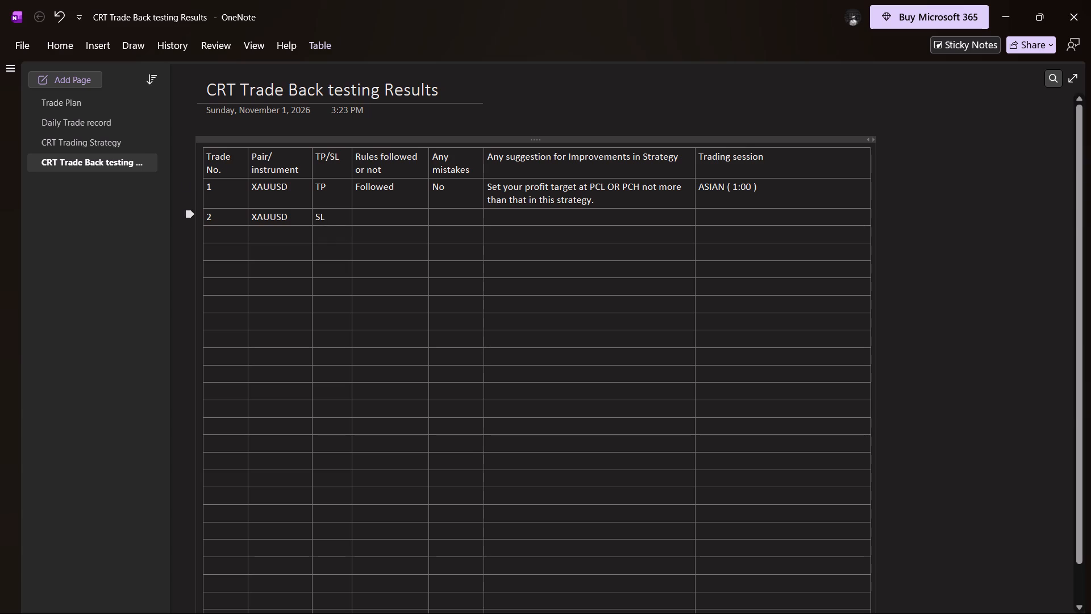
Fill in trade 2's rules column with "Followed" and its mistakes column with "No".
left_click(375, 217)
type("YE")
key("BackSpace")
key("BackSpace")
type("Followed")
left_click(447, 218)
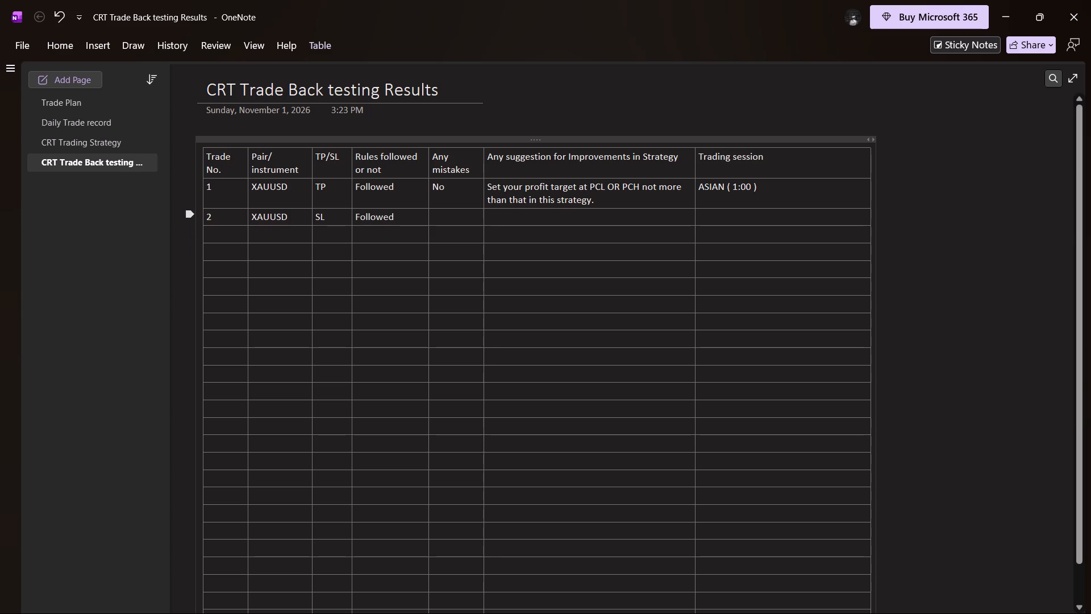
type("No")
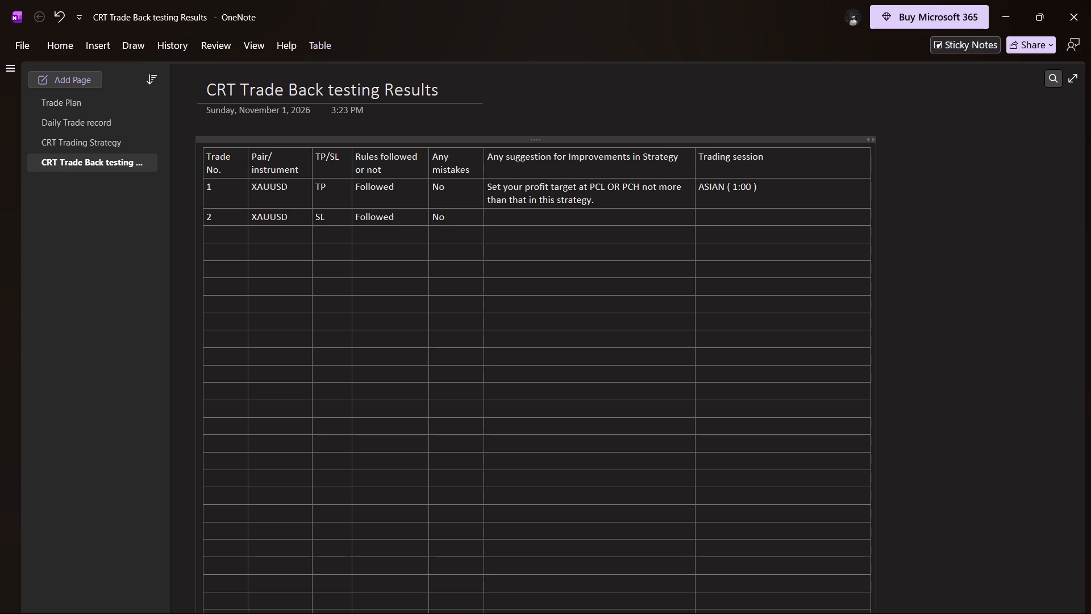
Begin the improvement suggestion entry for trade 2 (XAUUSD).
left_click(517, 222)
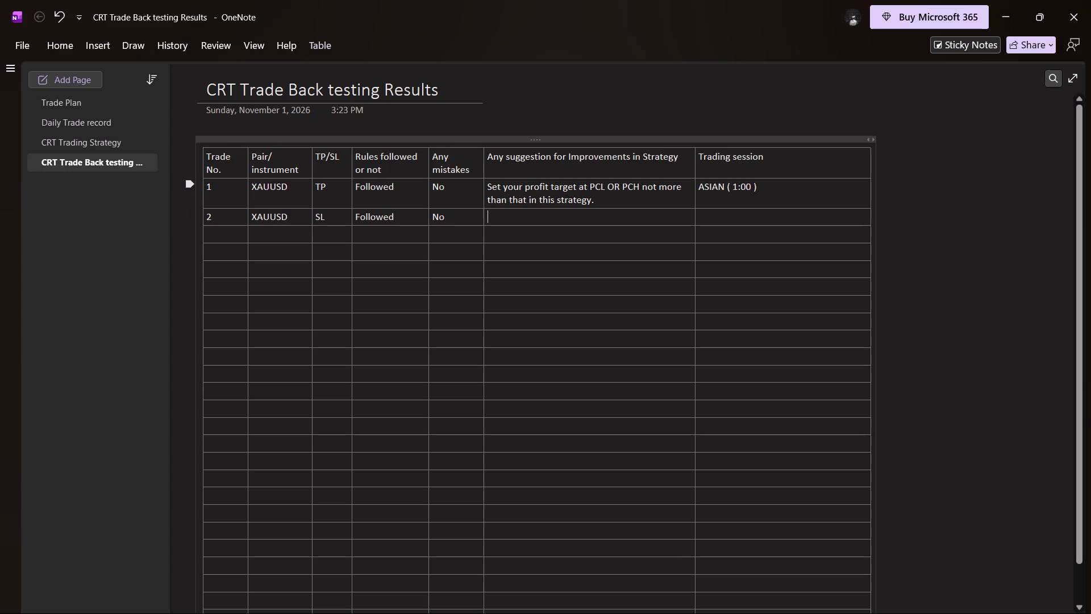
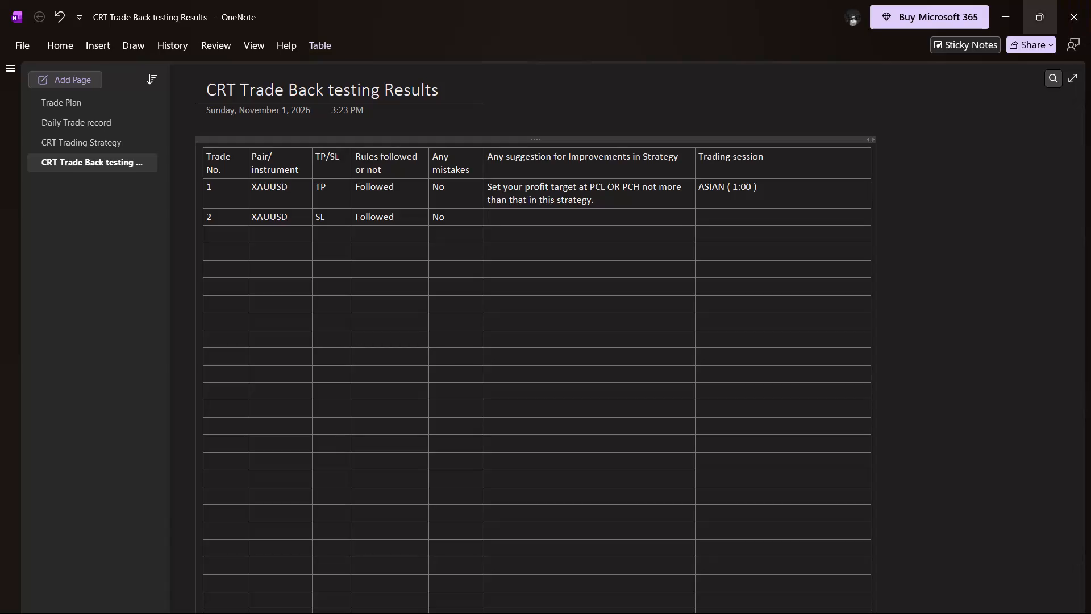
Switch to the XM GOLD chart in Chrome and delete the large green rectangle spanning 13:54 to 15:49.
left_click(1014, 11)
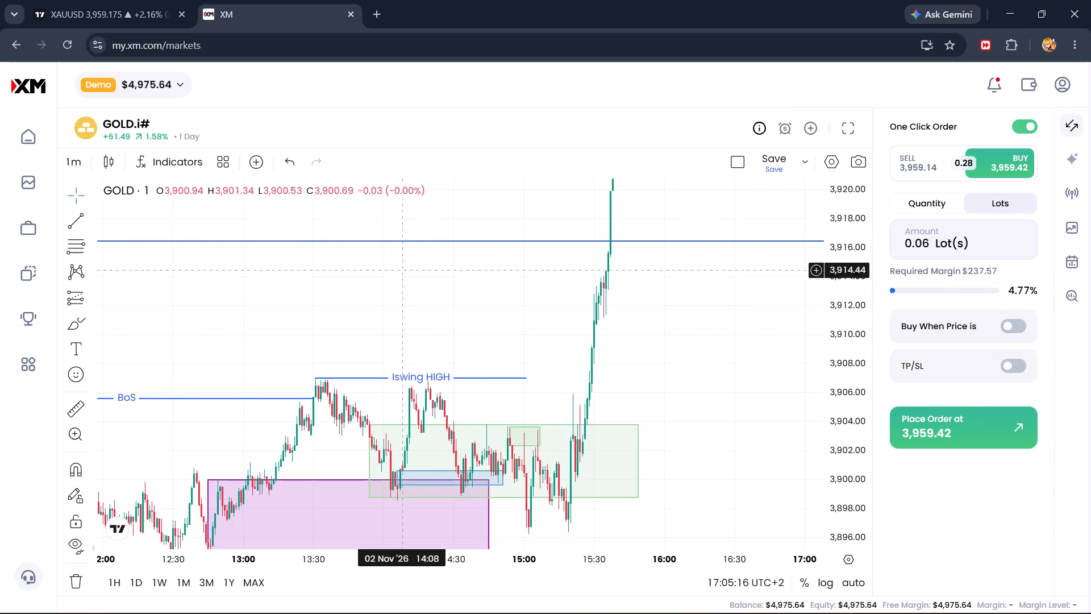
left_click_drag(506, 331, 581, 162)
scroll(620, 275, "down", 3)
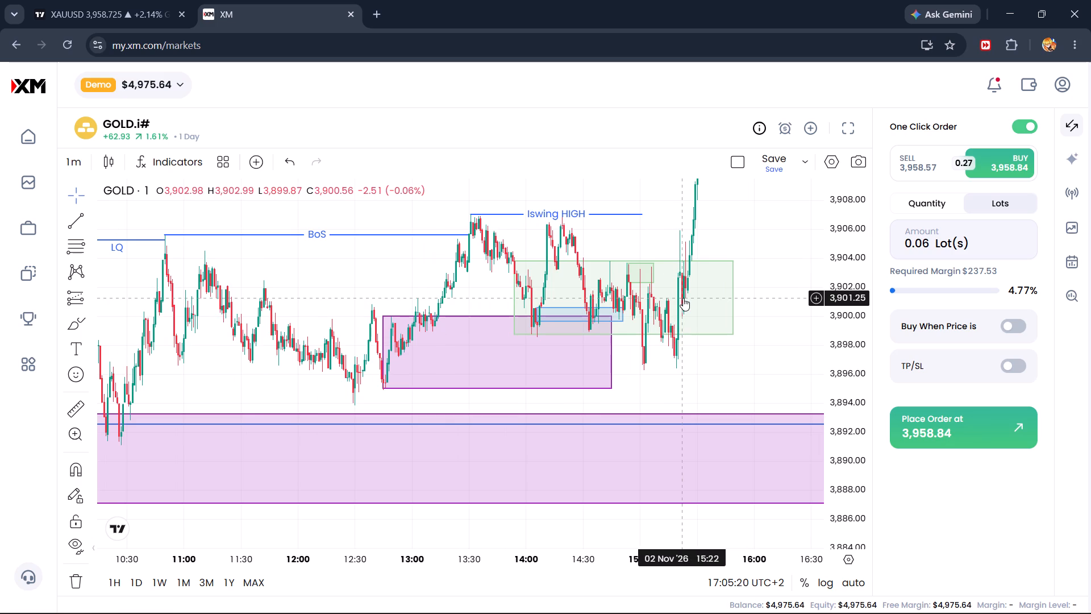
left_click_drag(732, 227, 674, 304)
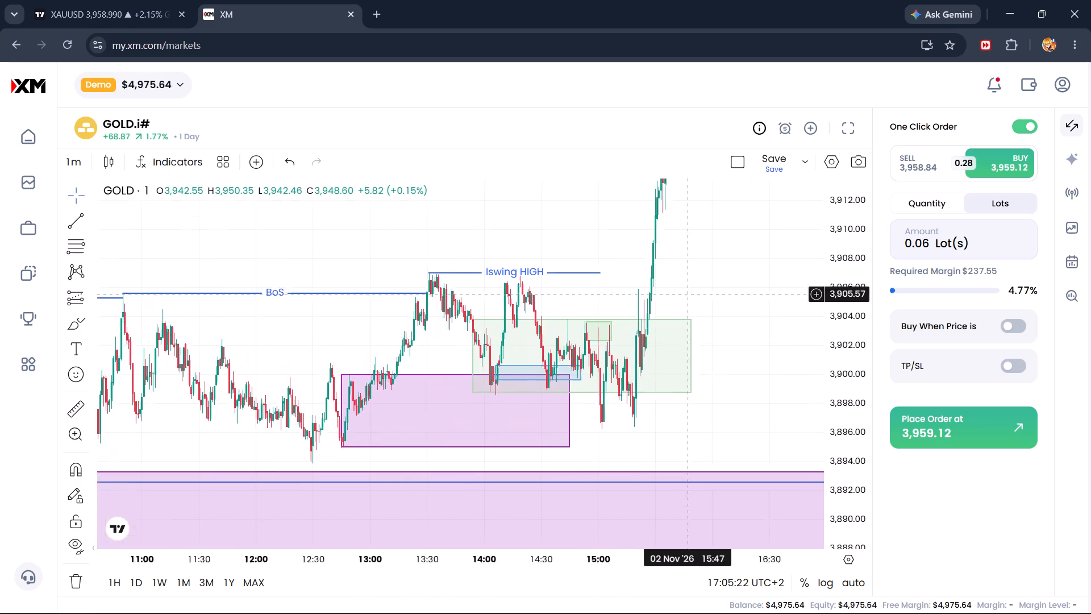
left_click_drag(674, 304, 640, 310)
scroll(640, 310, "up", 4)
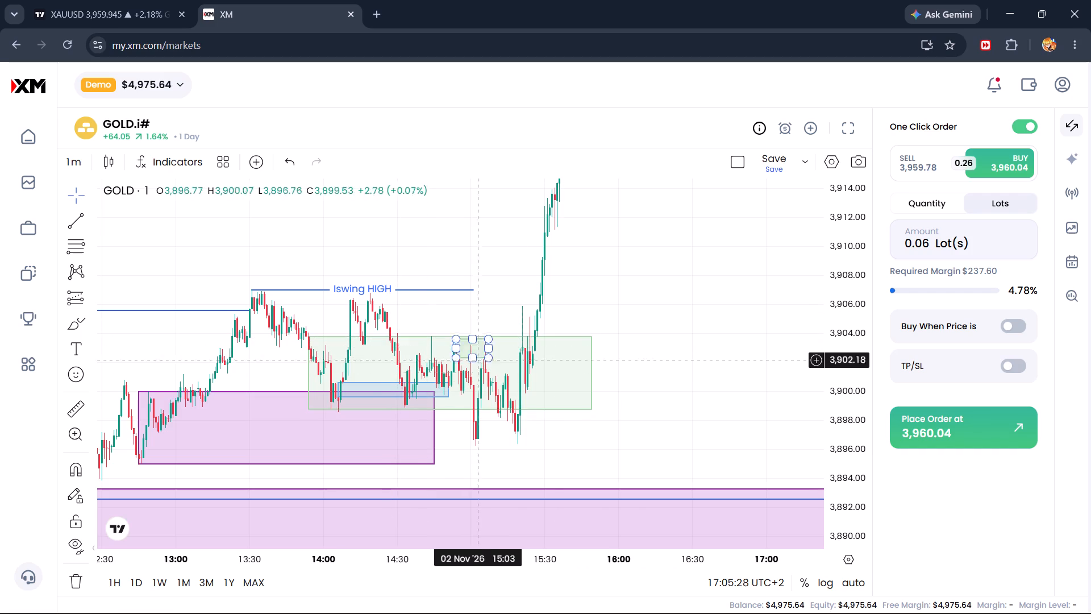
left_click(561, 407)
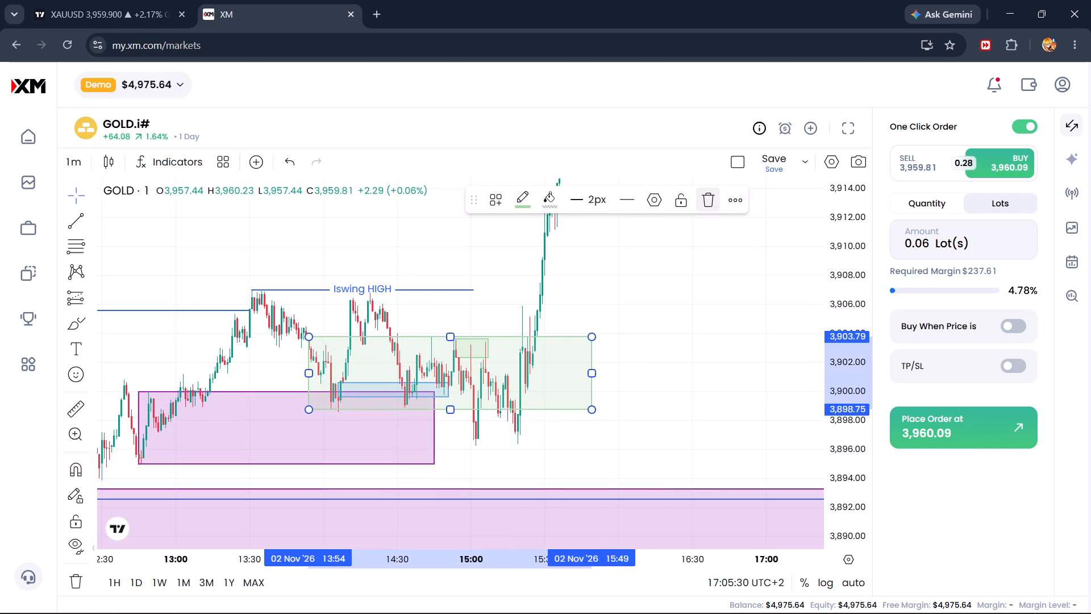
left_click(702, 199)
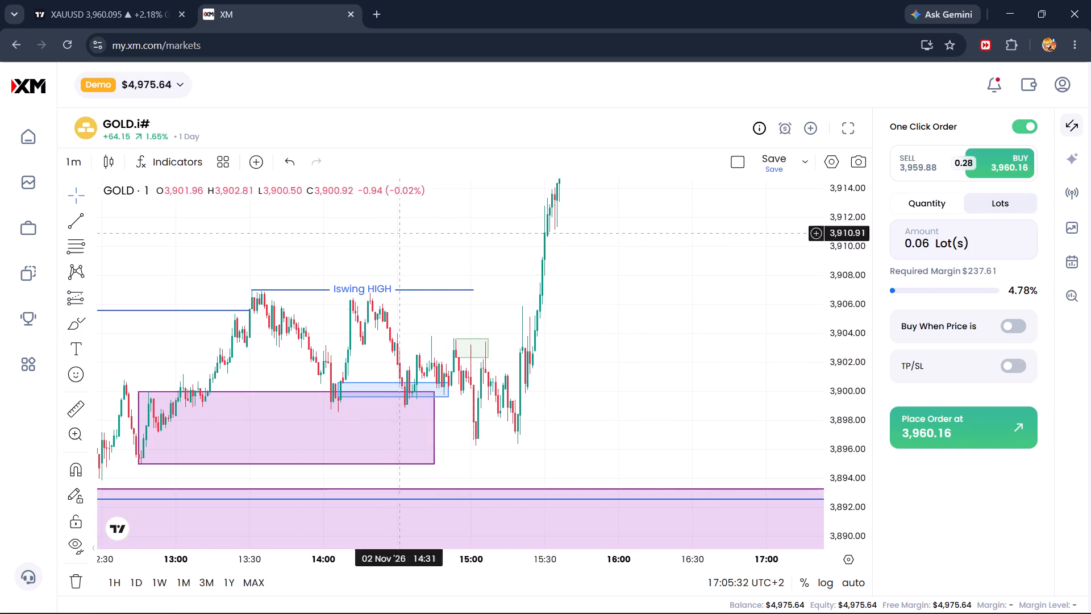
On the full-screen 1-minute chart, draw a rectangle zone from 14:06 to about 15:00, between about 3,899.66 and 3,898.30.
left_click(844, 136)
left_click(852, 123)
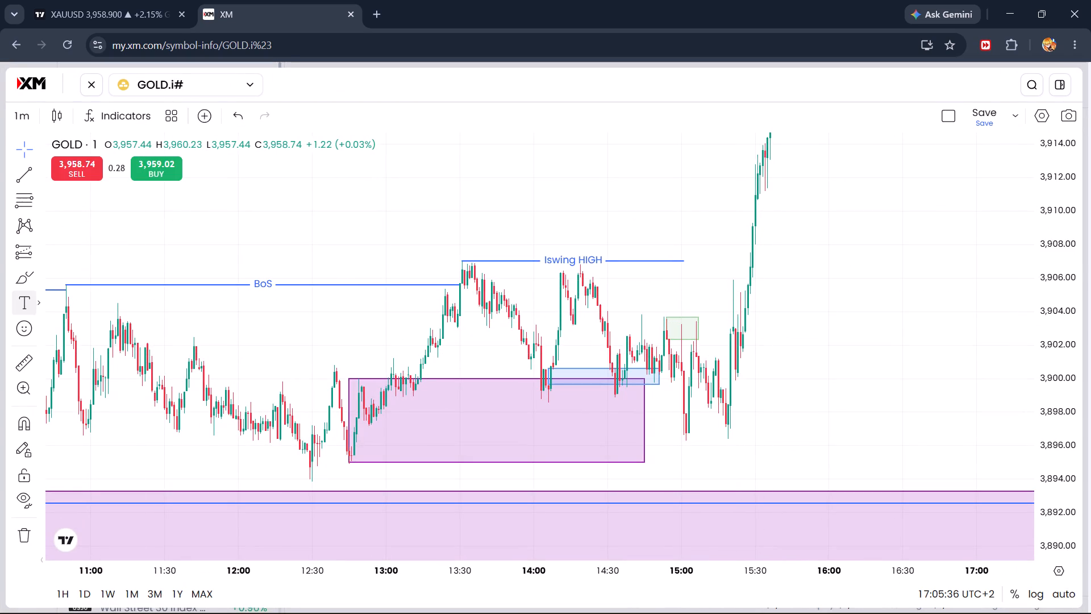
left_click(38, 275)
left_click(70, 417)
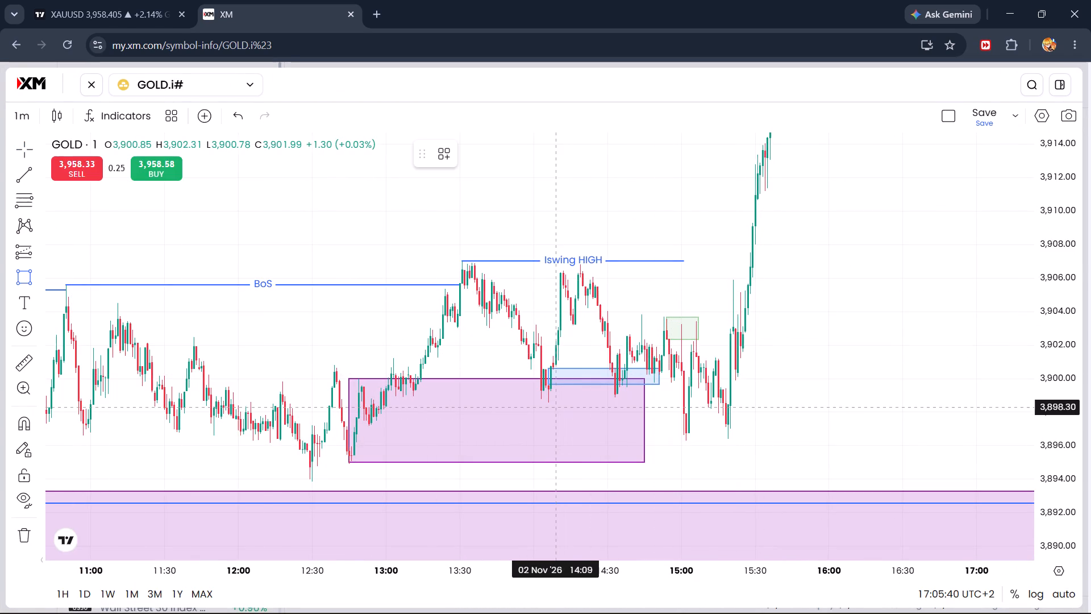
scroll(575, 394, "up", 8)
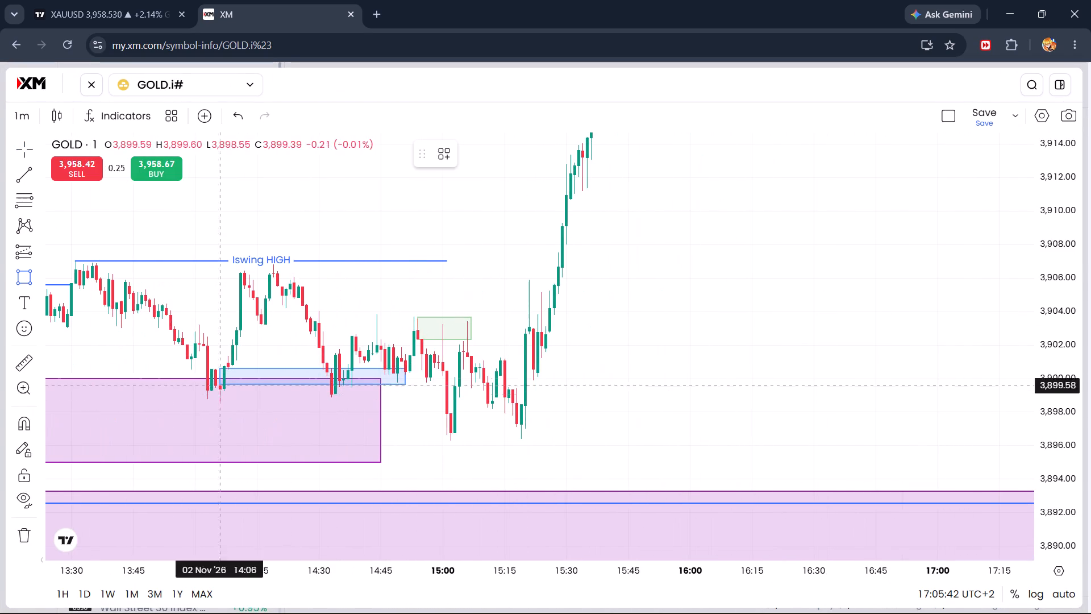
left_click(220, 384)
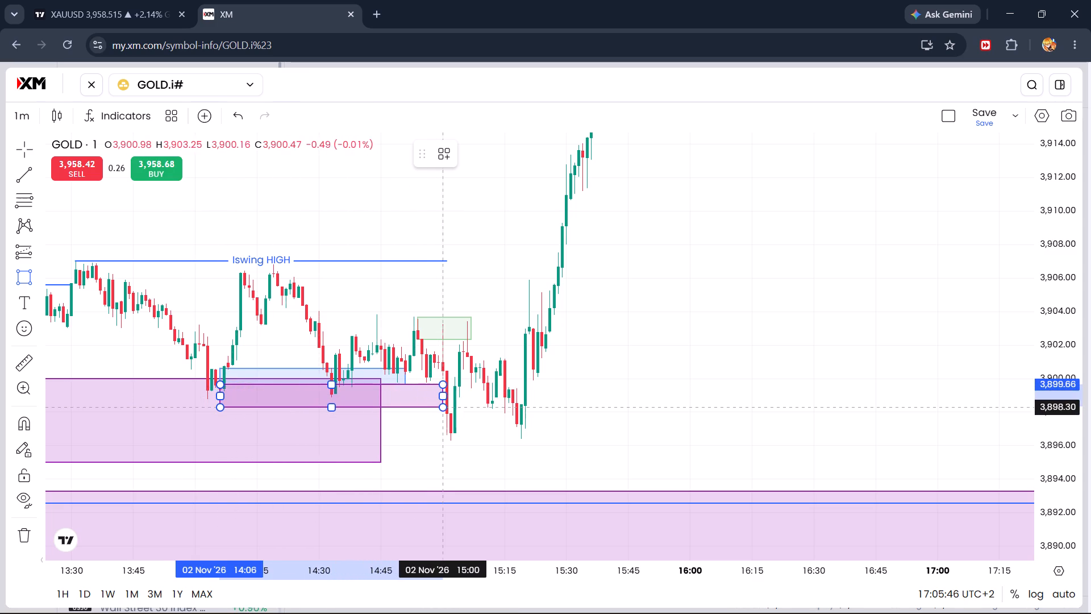
left_click(446, 406)
left_click(761, 362)
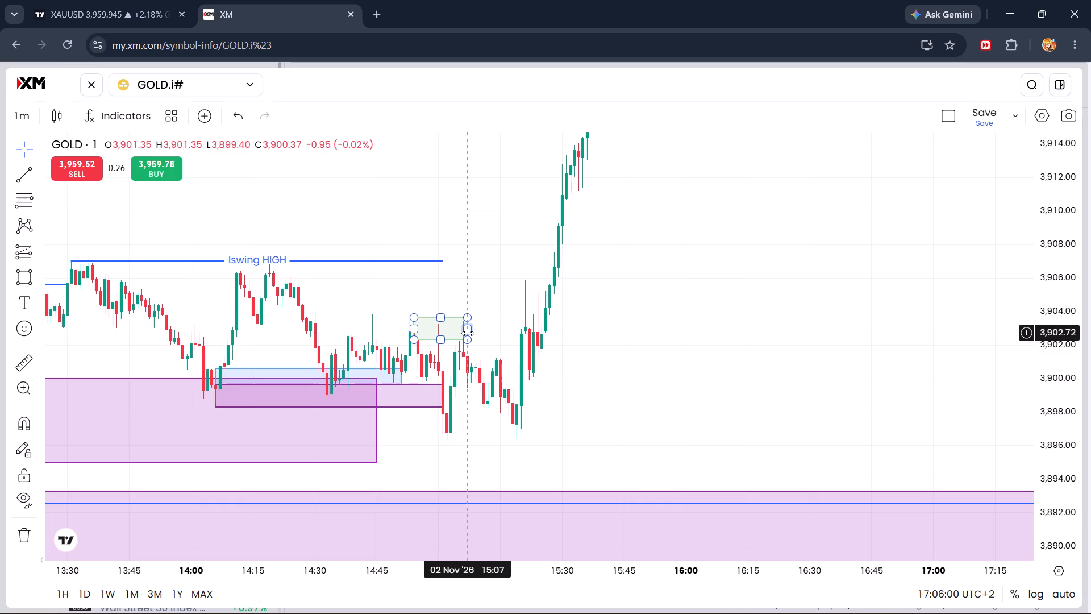
left_click(706, 340)
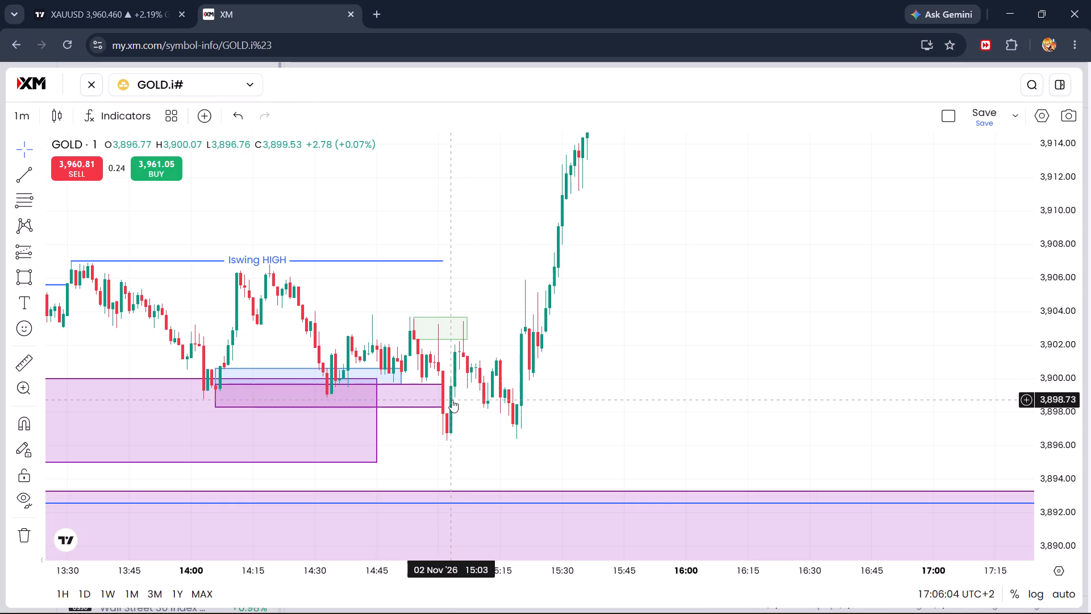
left_click(656, 333)
Draw a rectangle zone at the 15:02 low between about 3,897.92 and 3,896.18, extending it to about 15:33.
left_click(30, 274)
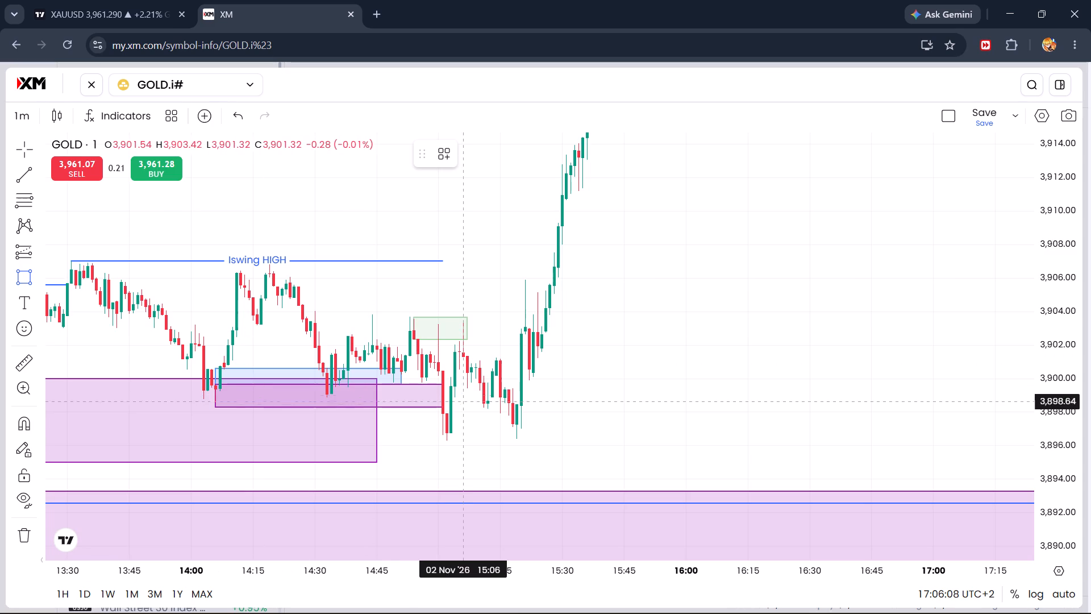
left_click(447, 413)
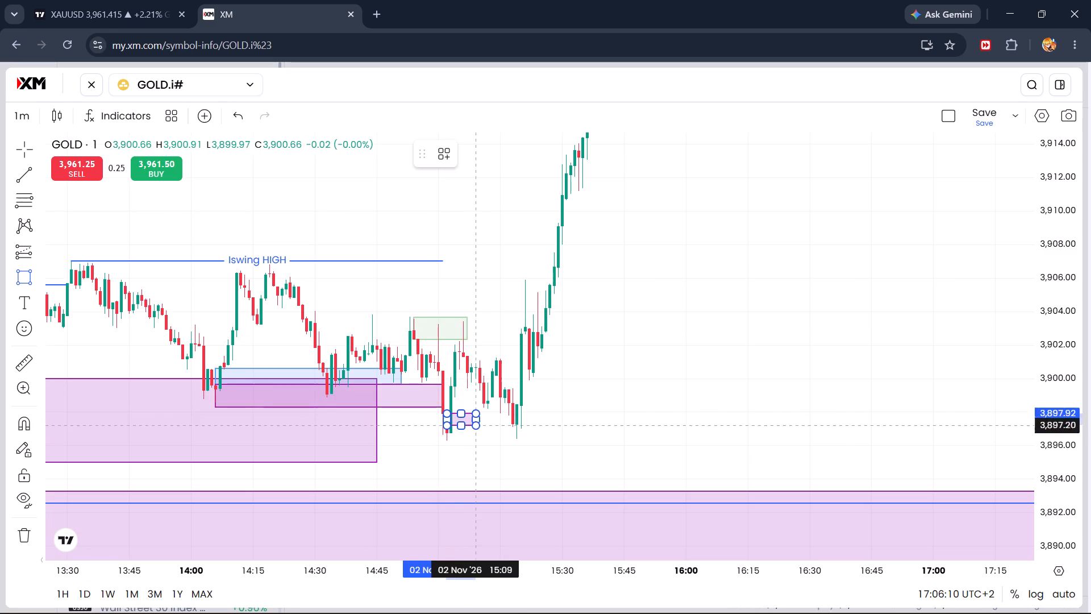
left_click(487, 442)
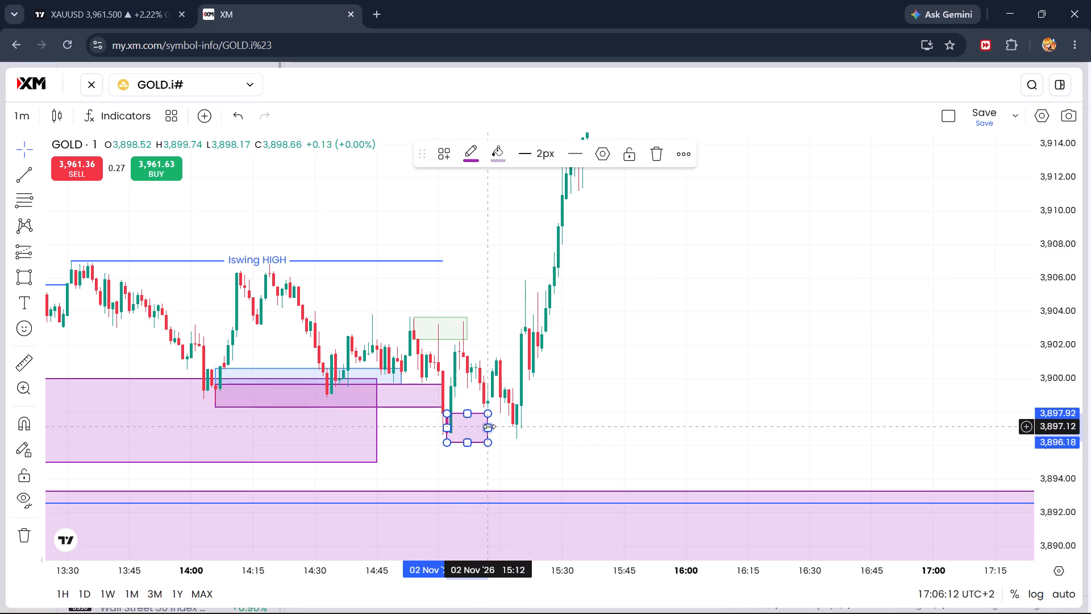
left_click_drag(489, 426, 576, 424)
left_click(587, 351)
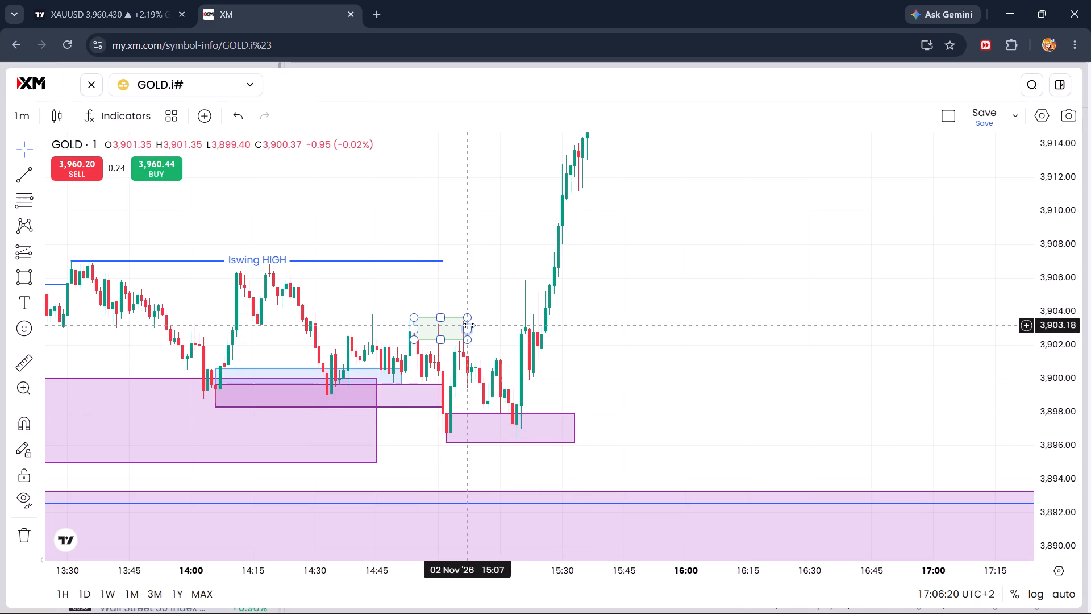
Widen the small green rectangle to span about 14:24 to 15:26 and raise its upper edge to about 3,903.91.
left_click_drag(413, 327, 318, 324)
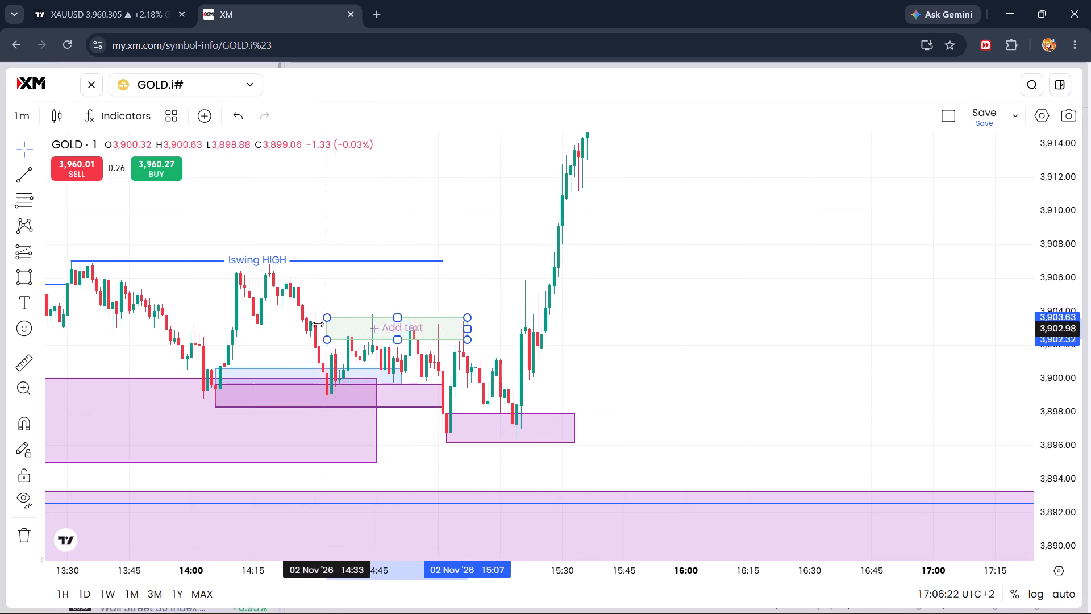
left_click_drag(318, 324, 290, 324)
left_click(381, 314)
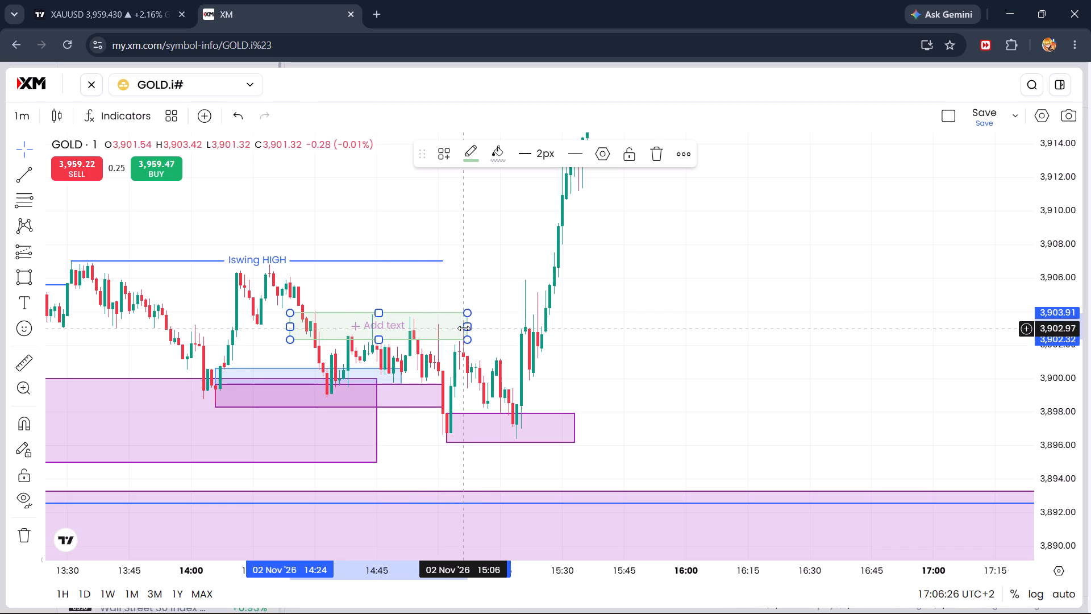
left_click_drag(464, 327, 546, 324)
left_click(653, 294)
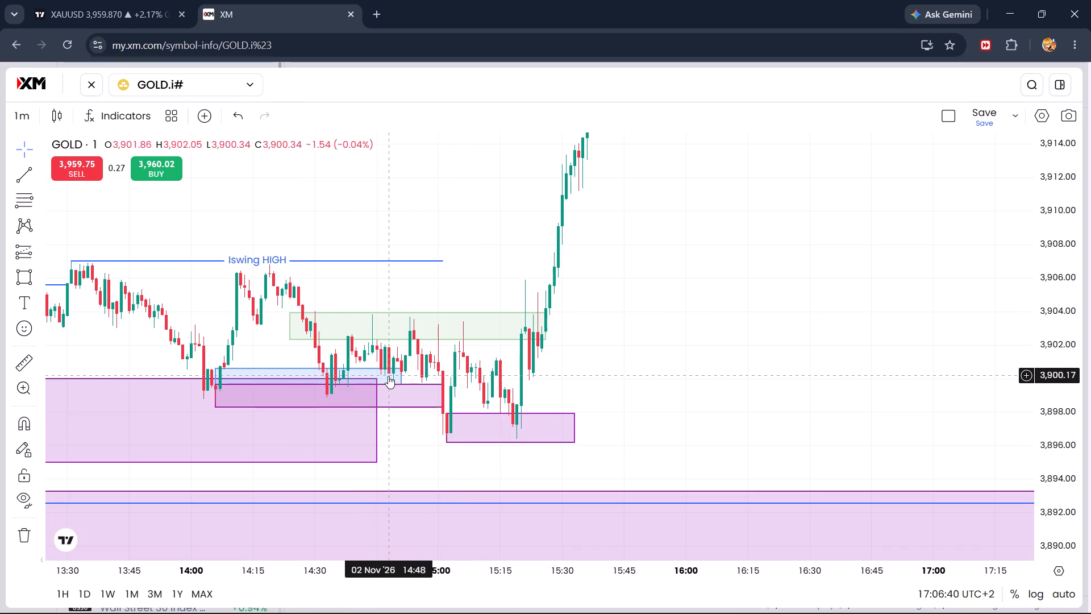
Examine the marked zones and the price move around 14:00 to 15:30 on the 5-minute gold chart.
scroll(388, 376, "down", 5)
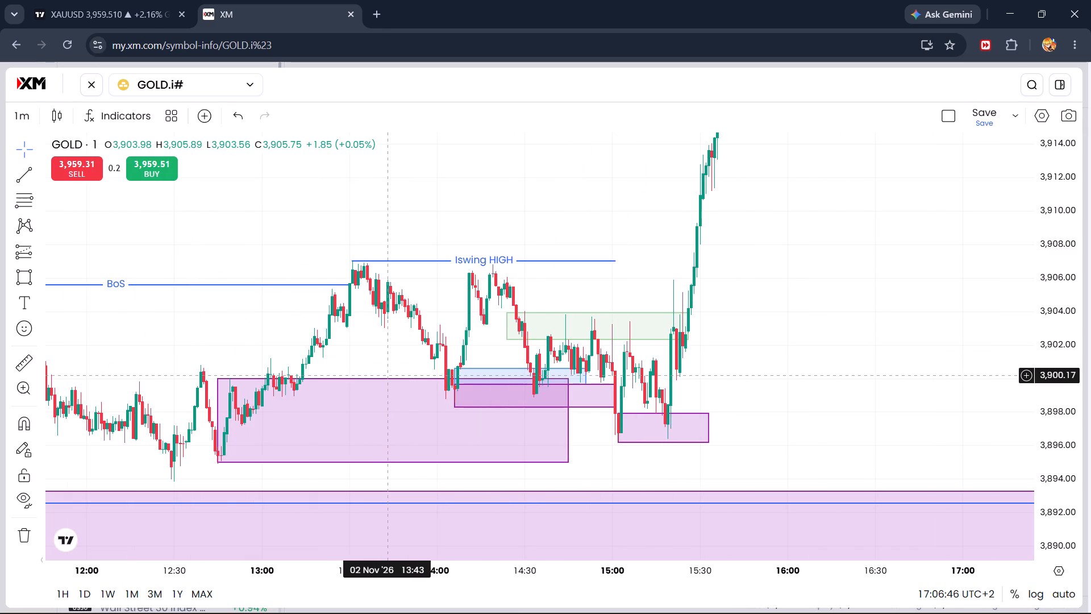
scroll(388, 376, "up", 4)
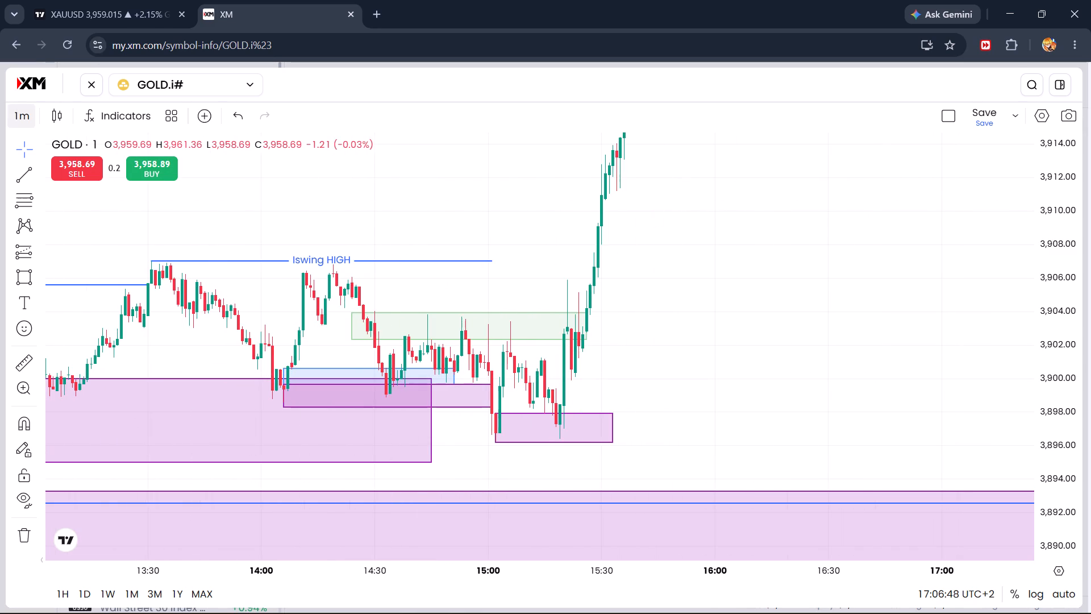
left_click(30, 120)
left_click(47, 196)
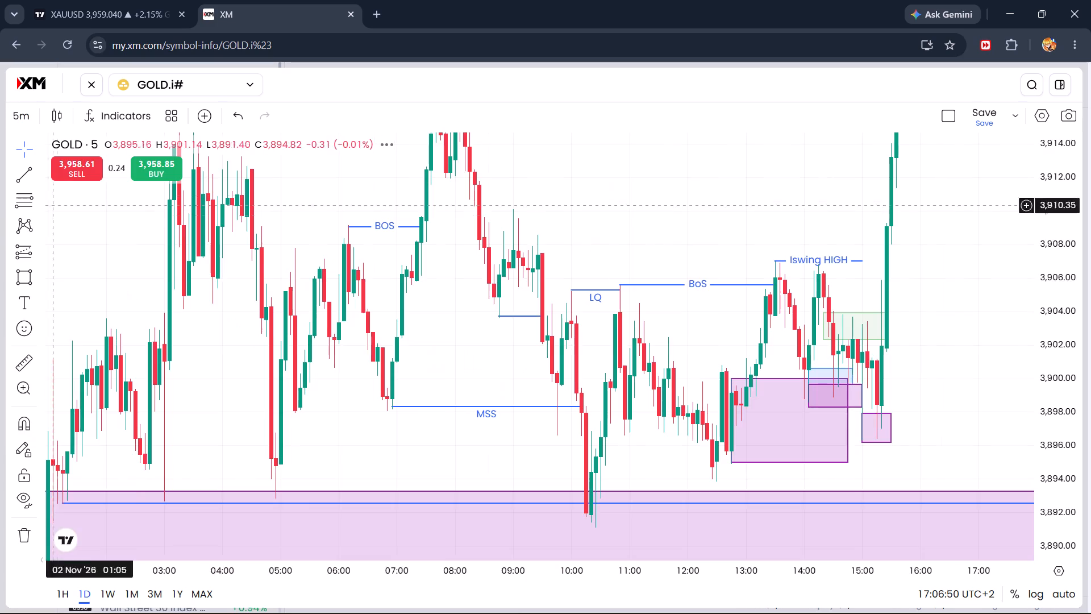
scroll(543, 351, "up", 4)
left_click_drag(628, 325, 386, 333)
scroll(370, 381, "up", 2)
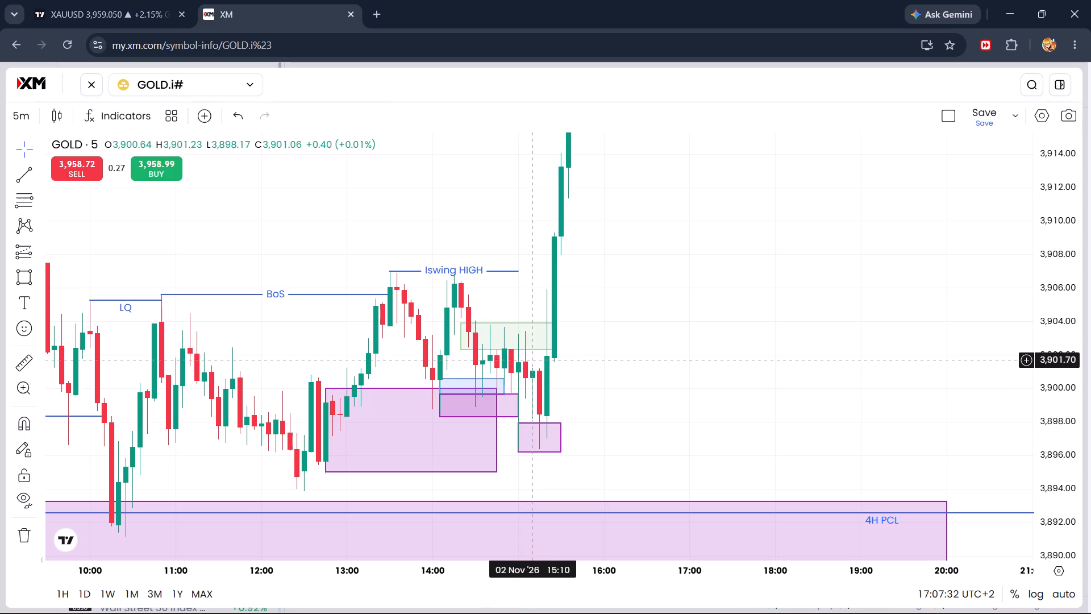
scroll(511, 381, "up", 3)
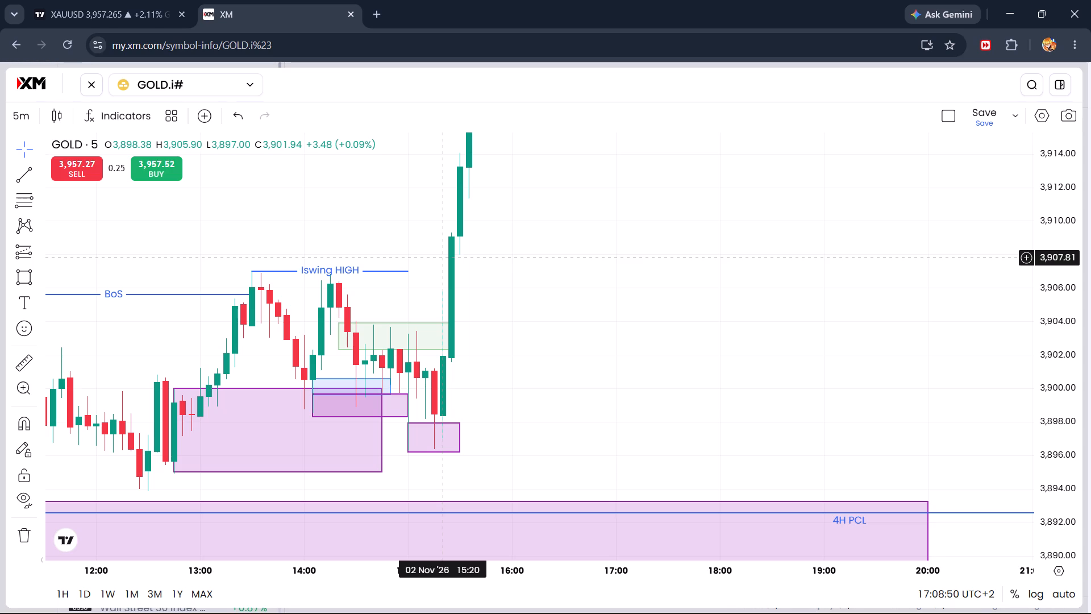
Return to the 1-minute timeframe and examine the price structure from the MSS and BoS levels through to the newly marked zones.
left_click(24, 111)
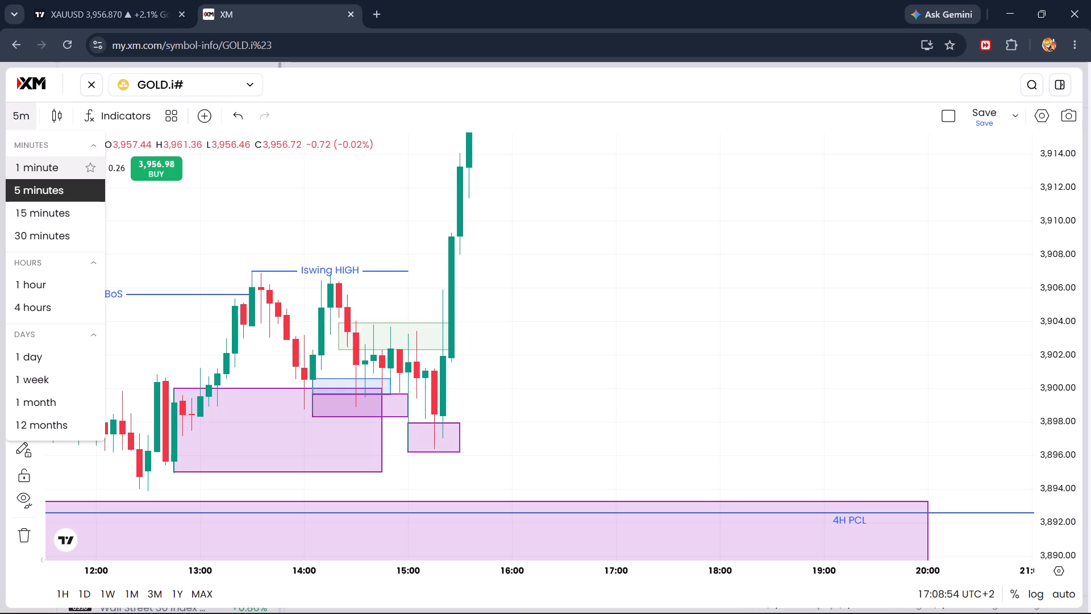
left_click(35, 162)
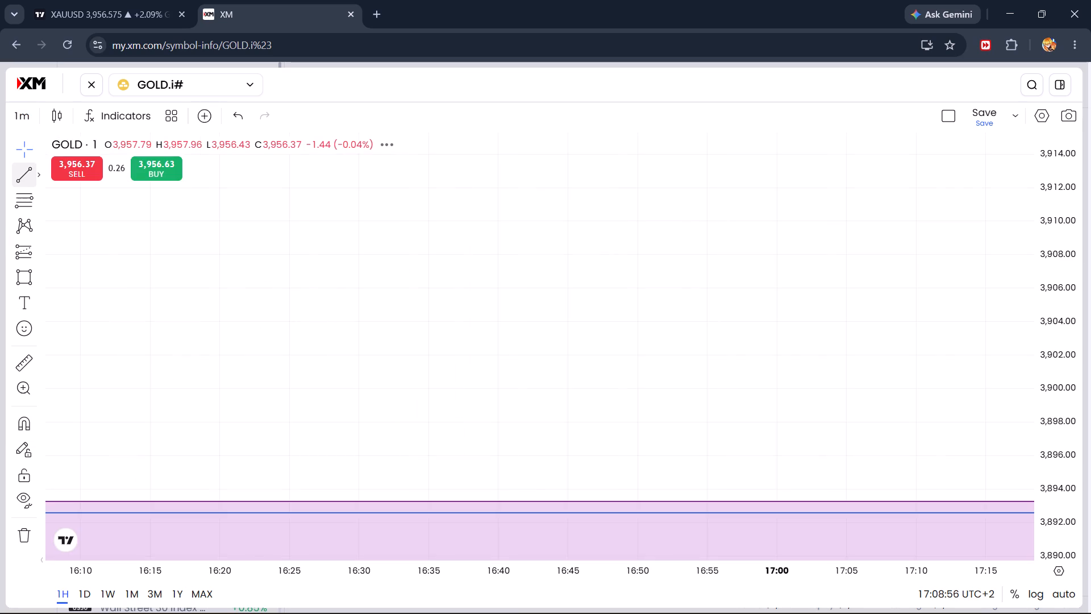
scroll(205, 352, "down", 14)
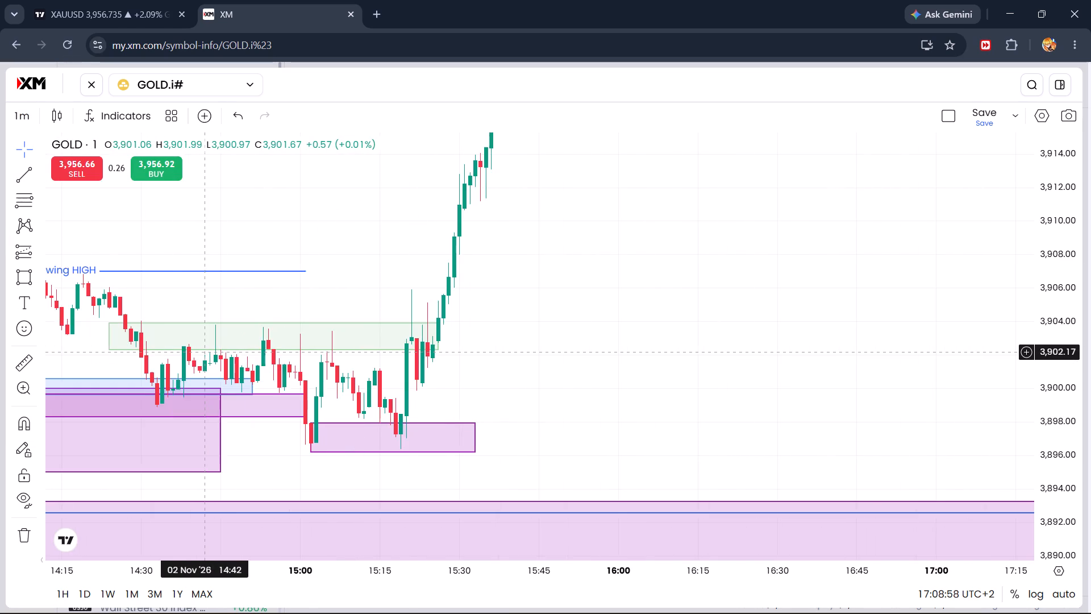
scroll(206, 352, "down", 17)
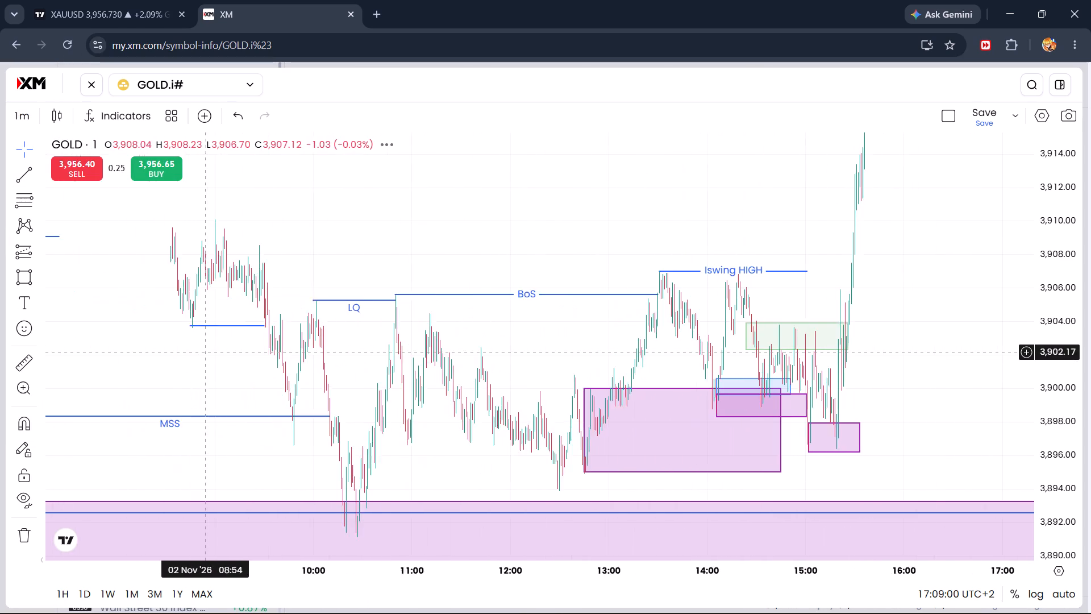
scroll(206, 352, "down", 1)
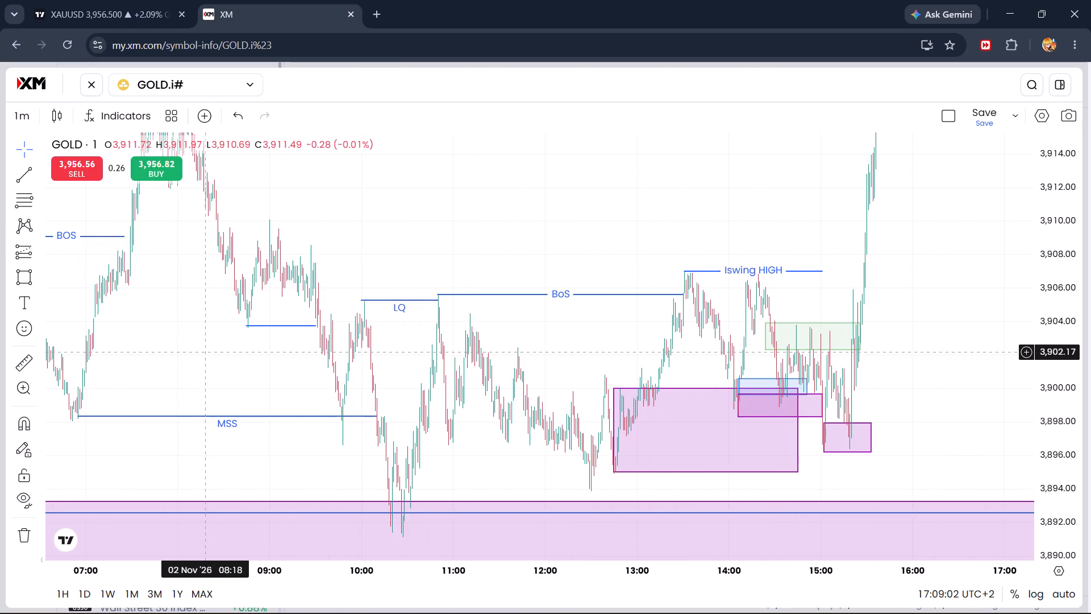
scroll(206, 352, "up", 3)
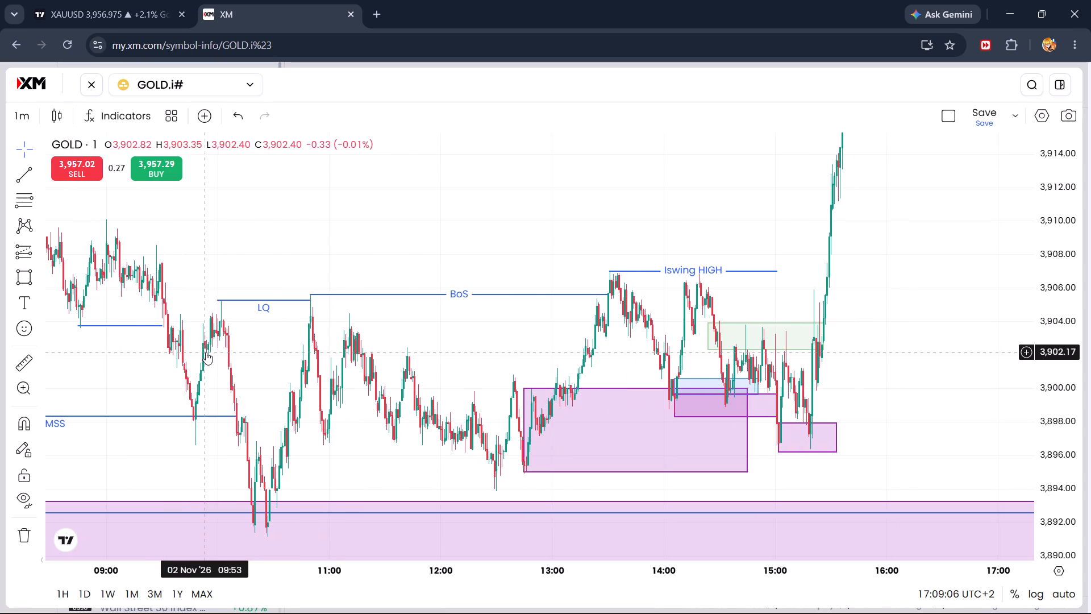
scroll(406, 391, "up", 2)
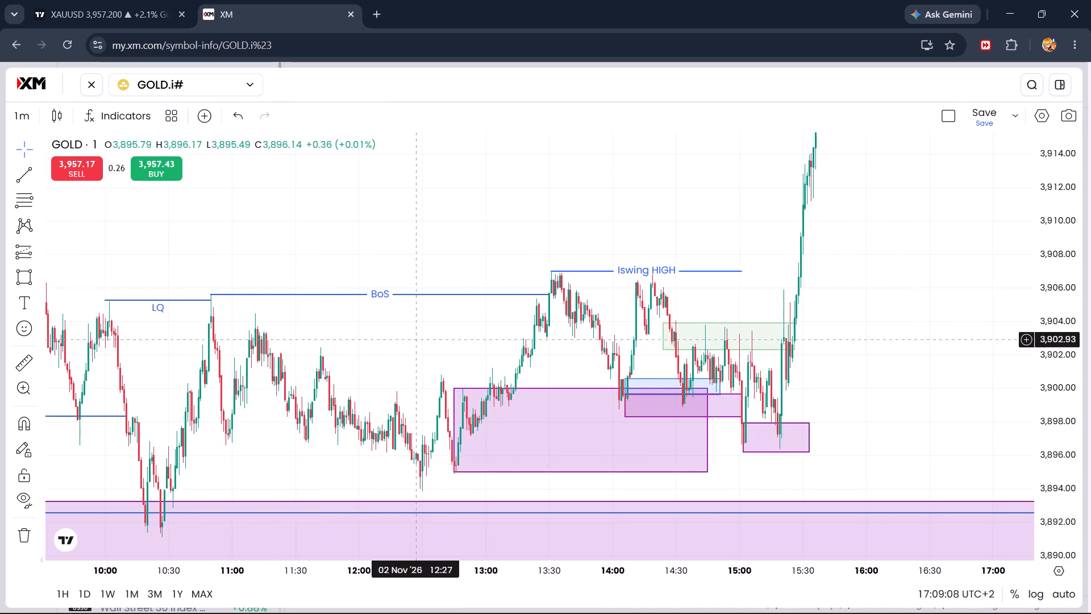
left_click_drag(419, 345, 269, 344)
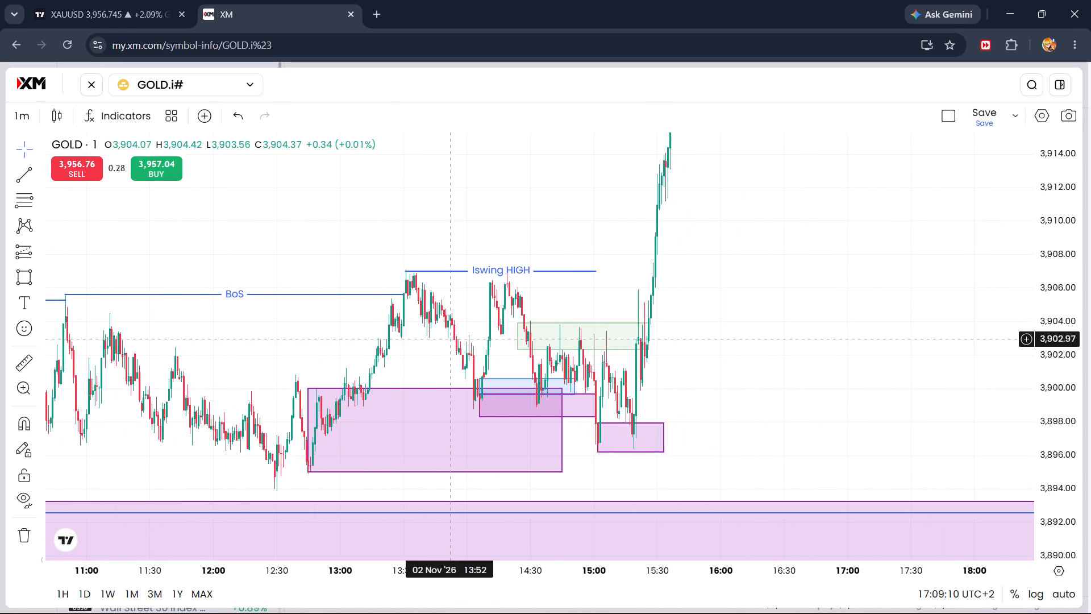
scroll(460, 351, "up", 2)
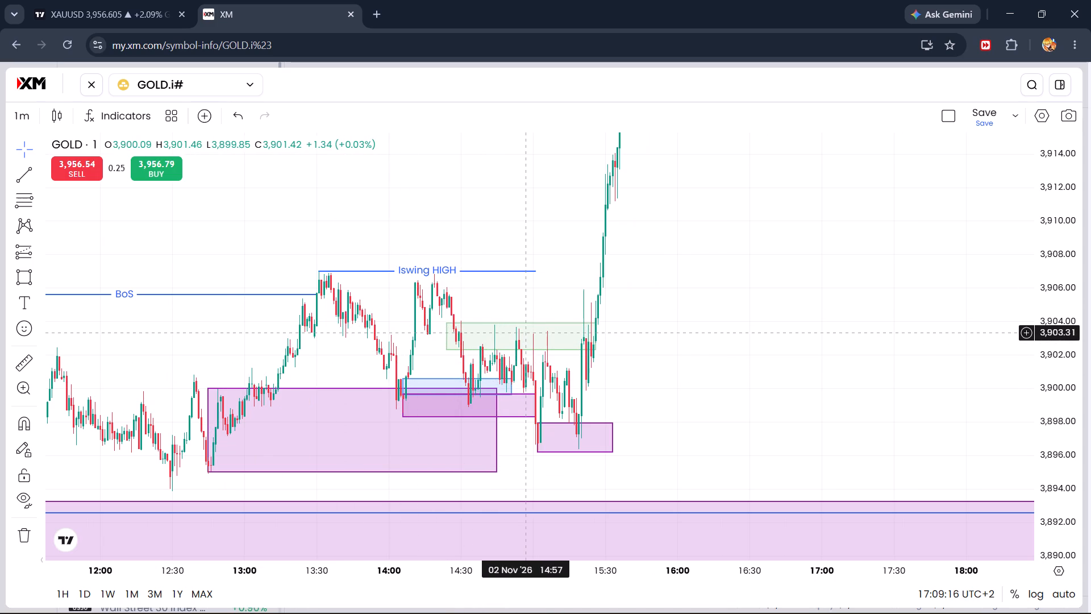
scroll(526, 333, "up", 1)
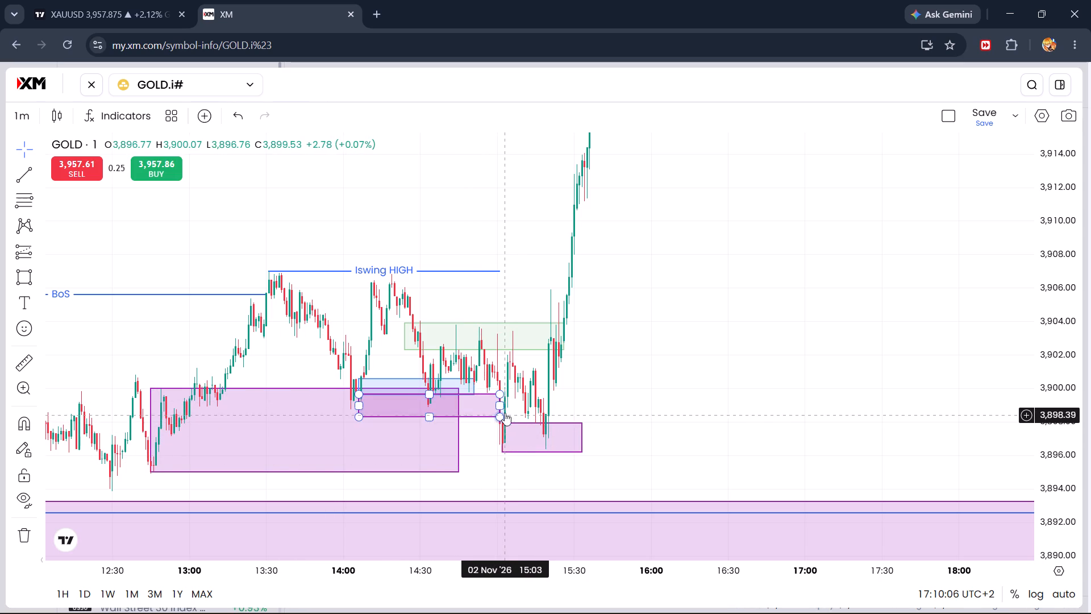
scroll(535, 405, "up", 3)
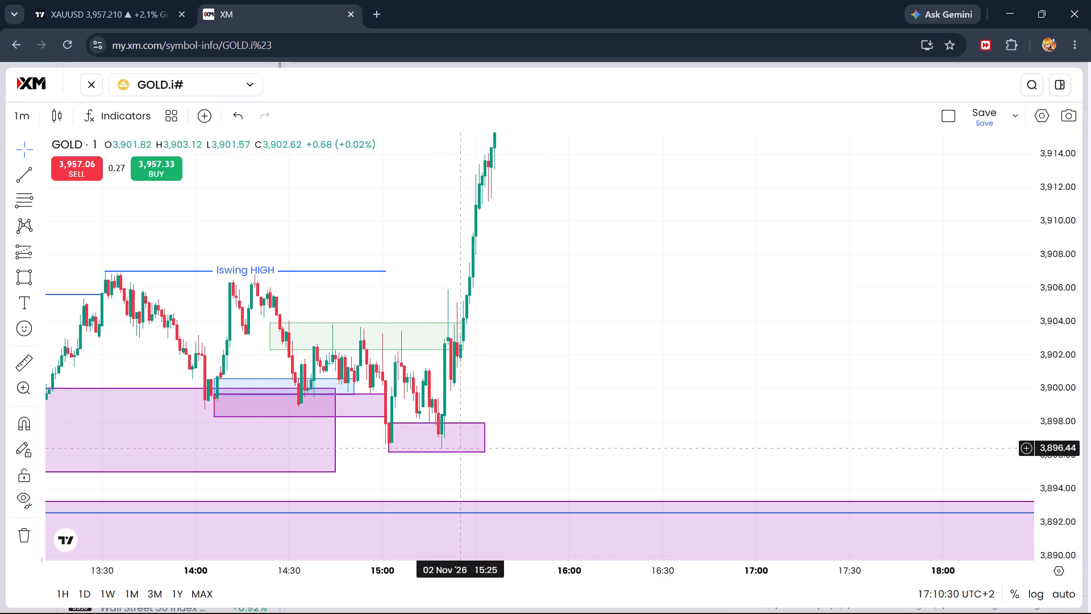
scroll(462, 449, "up", 4)
left_click_drag(394, 385, 582, 380)
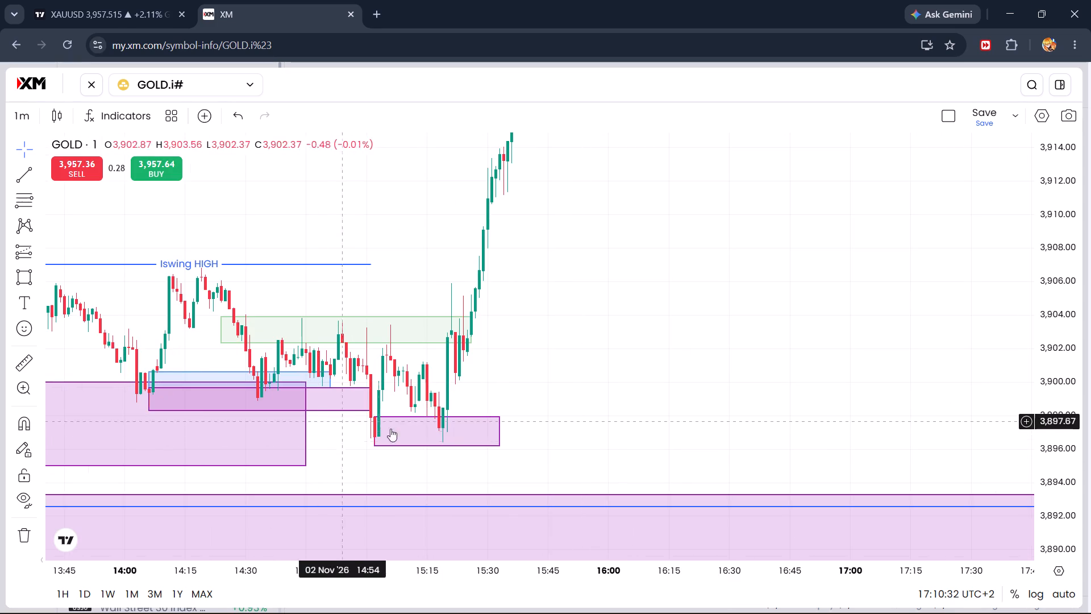
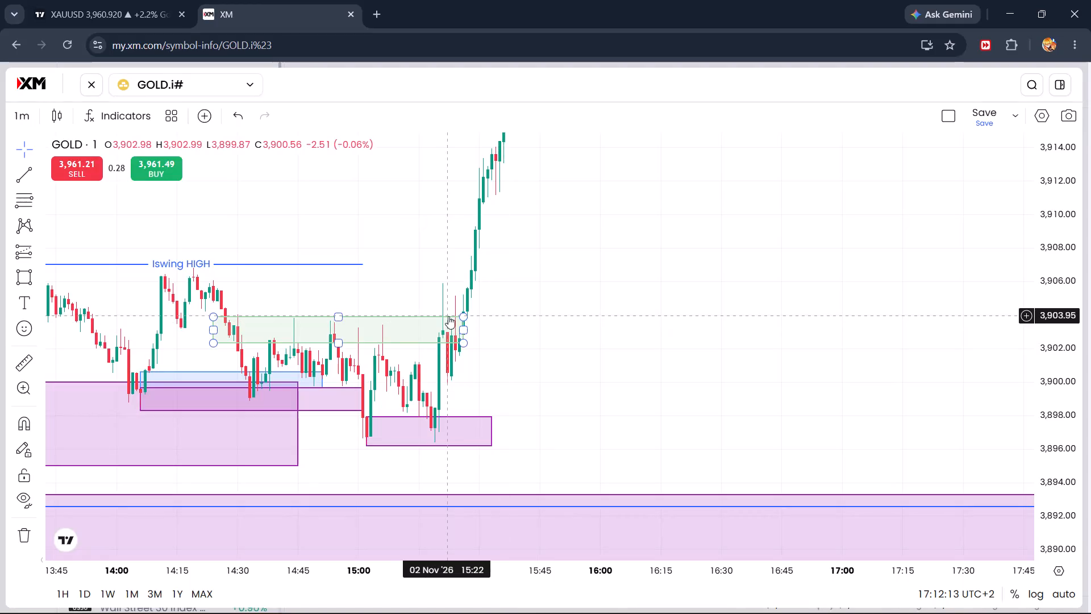
Extend the Iswing HIGH line at 3,907.05 to the candle that breaks it at about 15:29.
scroll(473, 363, "up", 3)
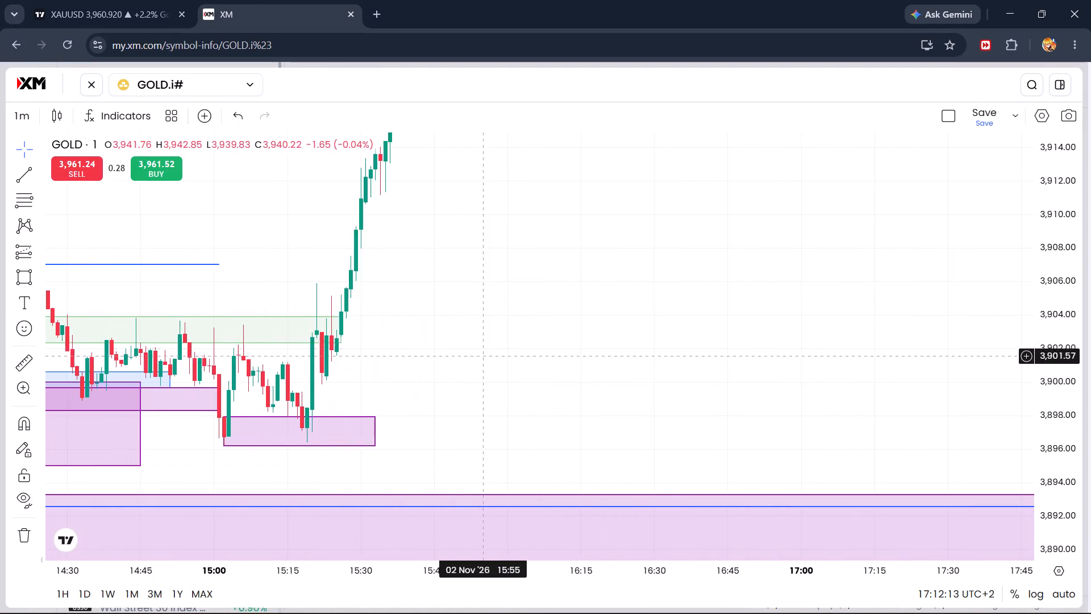
left_click_drag(480, 335, 553, 326)
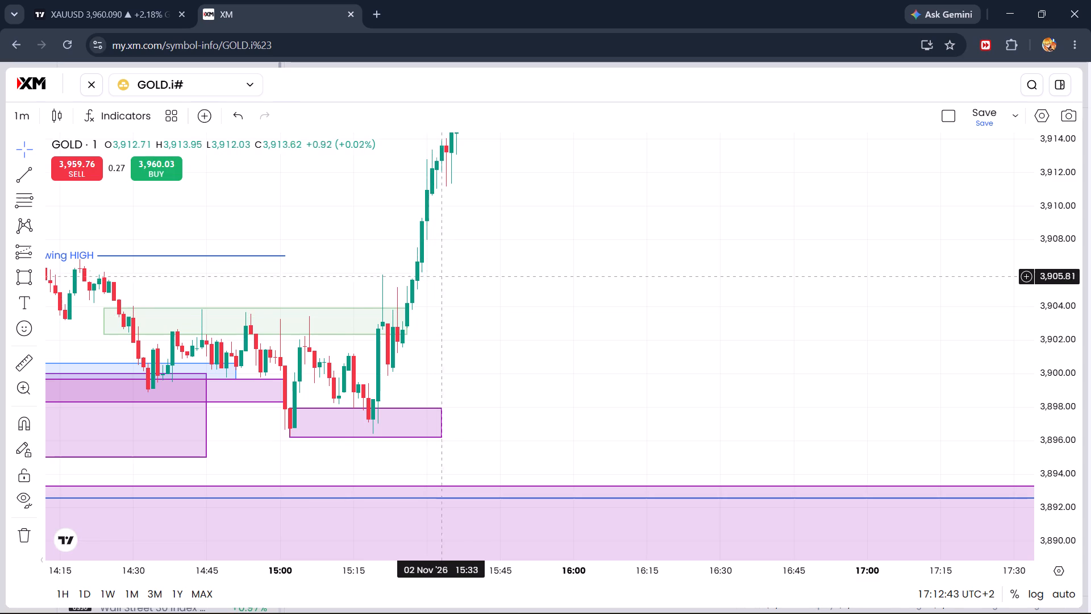
left_click_drag(498, 263, 659, 284)
scroll(510, 267, "down", 3)
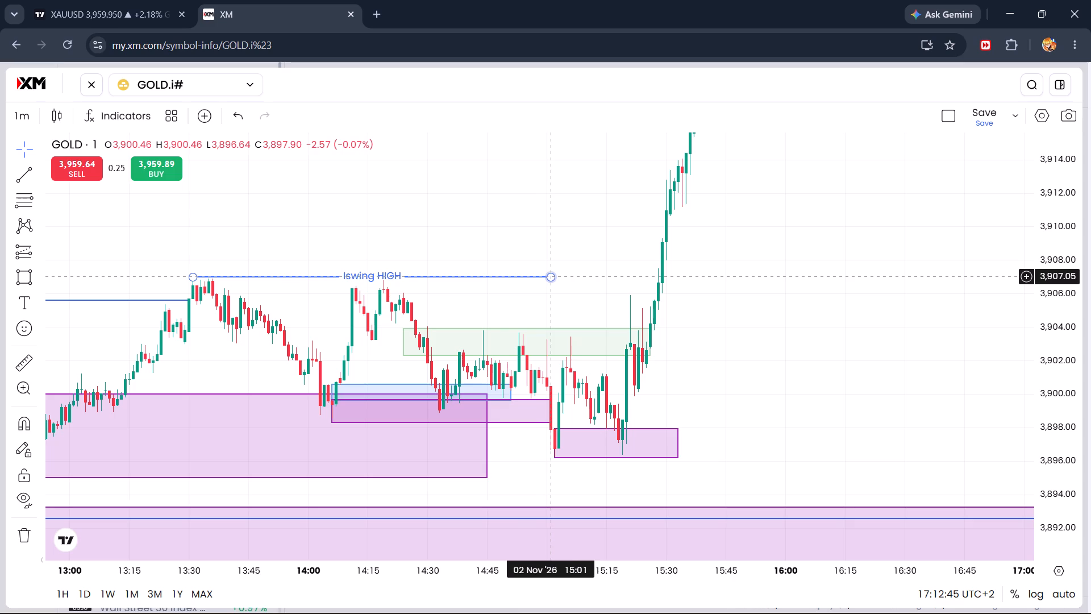
left_click_drag(552, 276, 663, 276)
left_click(765, 265, "shift")
right_click(766, 265)
Examine the 1-minute price action between the BoS level, the Iswing HIGH line and the marked zones around 13:00 to 15:30.
left_click_drag(747, 256, 647, 262)
scroll(695, 270, "down", 7)
left_click_drag(789, 298, 721, 299)
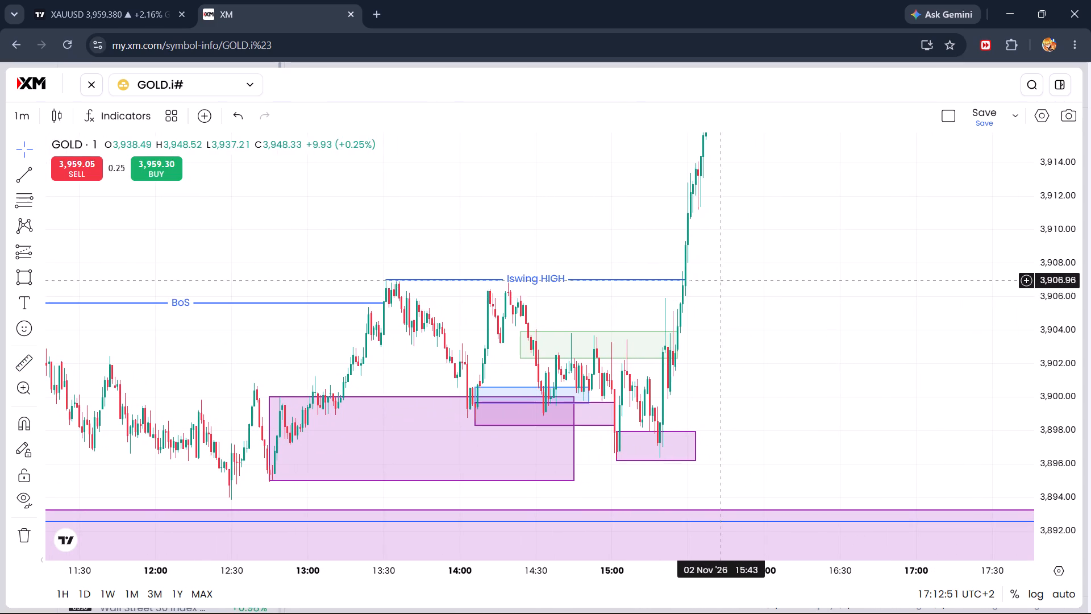
scroll(710, 342, "up", 1)
left_click_drag(719, 297, 701, 301)
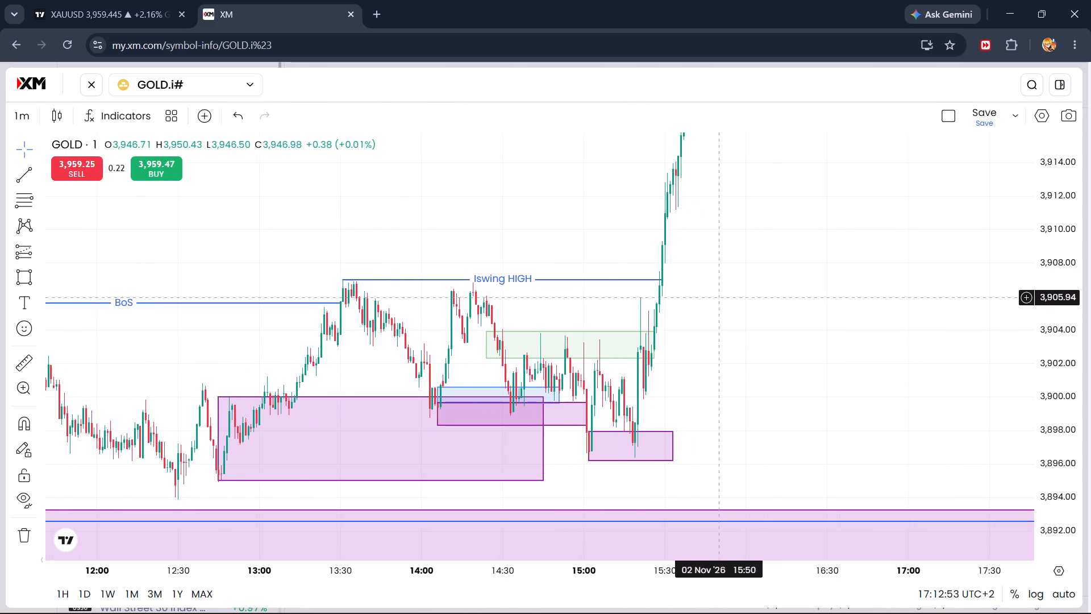
left_click_drag(701, 301, 669, 304)
scroll(669, 309, "up", 5)
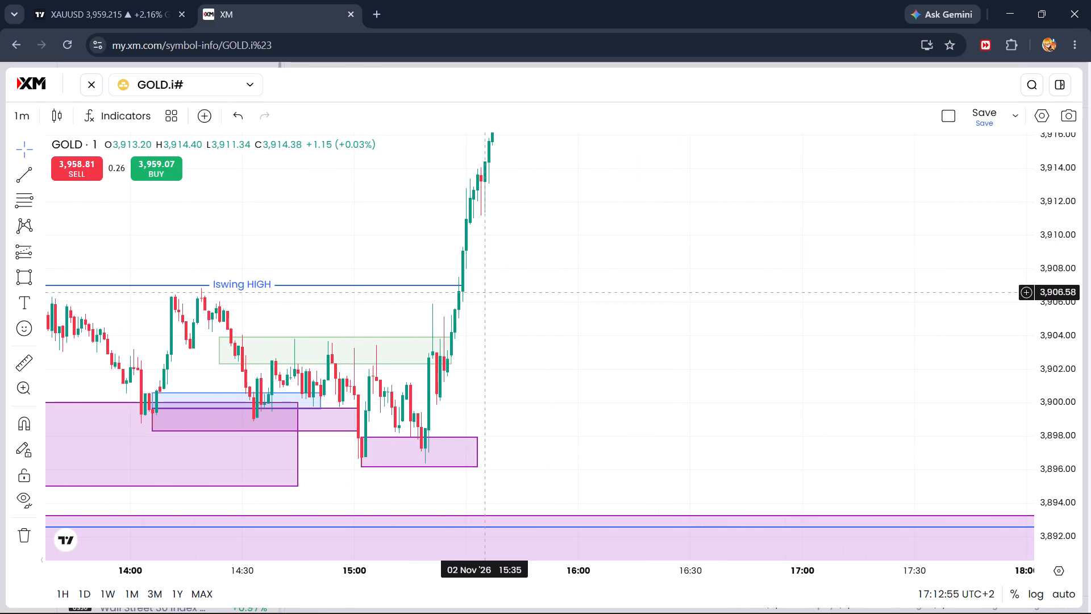
scroll(456, 375, "down", 4)
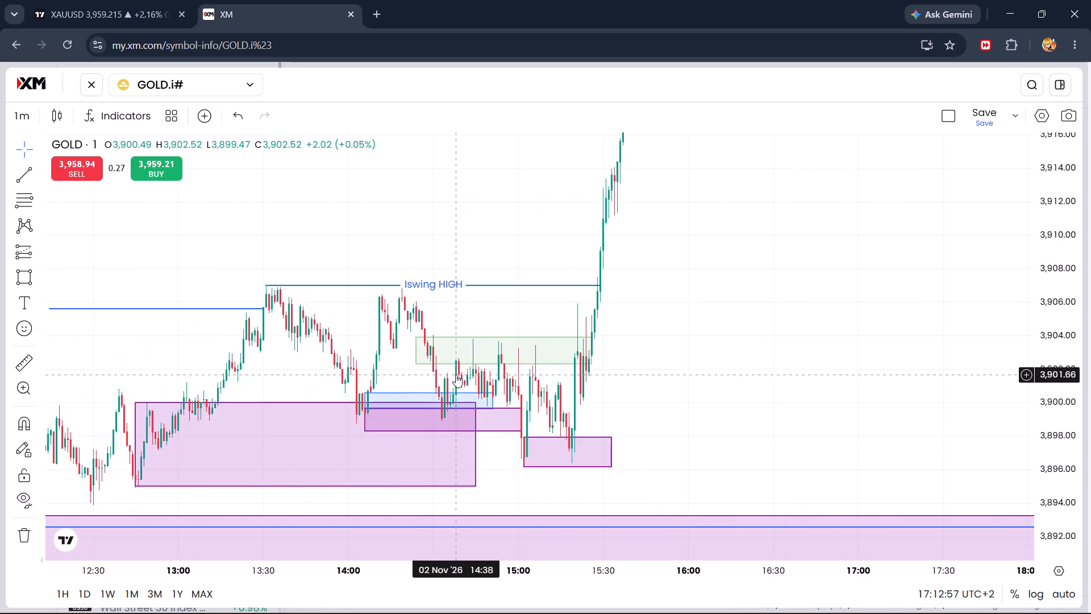
scroll(456, 375, "up", 3)
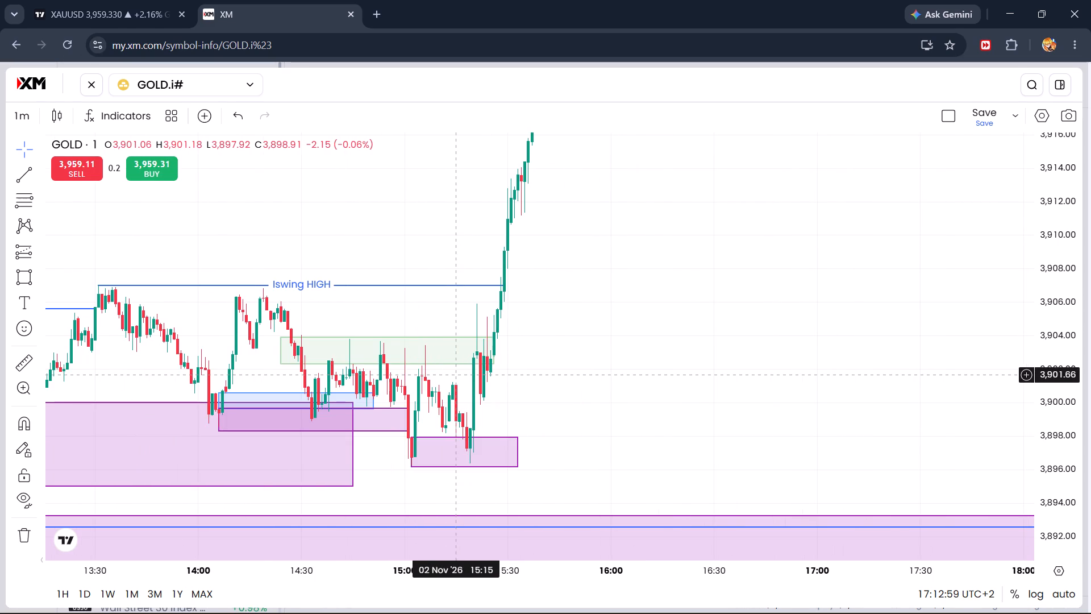
scroll(464, 346, "down", 4)
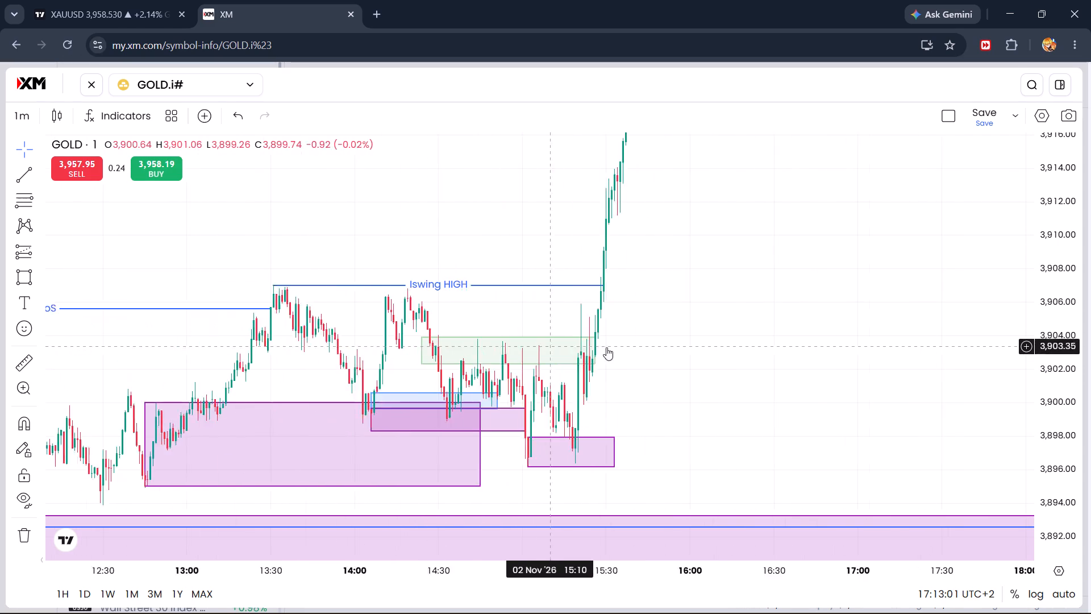
scroll(606, 347, "down", 1)
left_click_drag(780, 366, 541, 368)
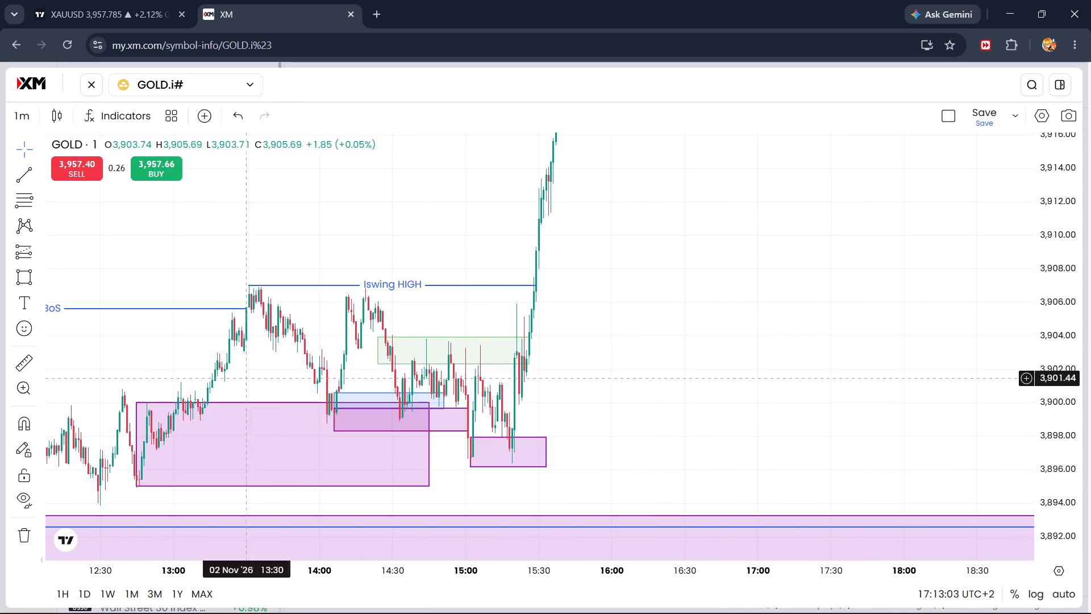
Preview a Fibonacci retracement from the 12:29 low at 3,893.81 up to the Iswing HIGH at 3,907.05, then discard it.
left_click(24, 202)
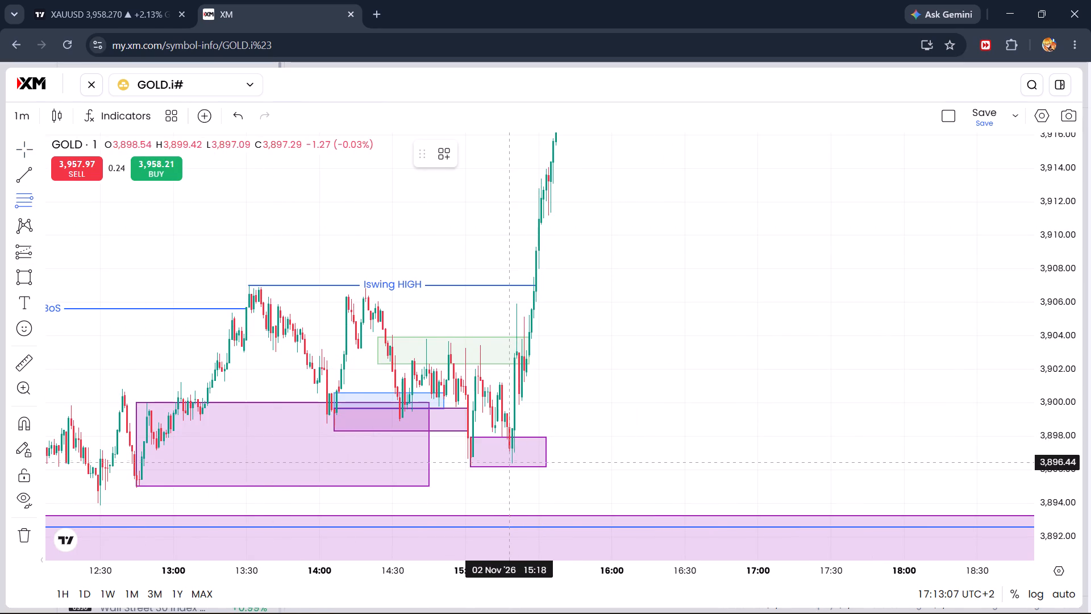
left_click(98, 507)
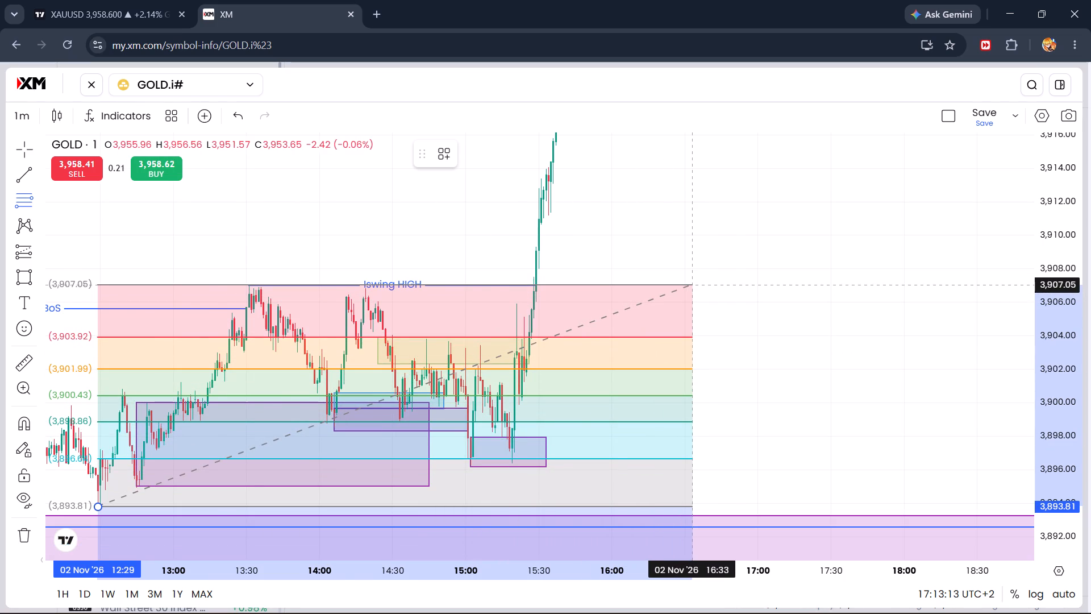
scroll(692, 285, "down", 2)
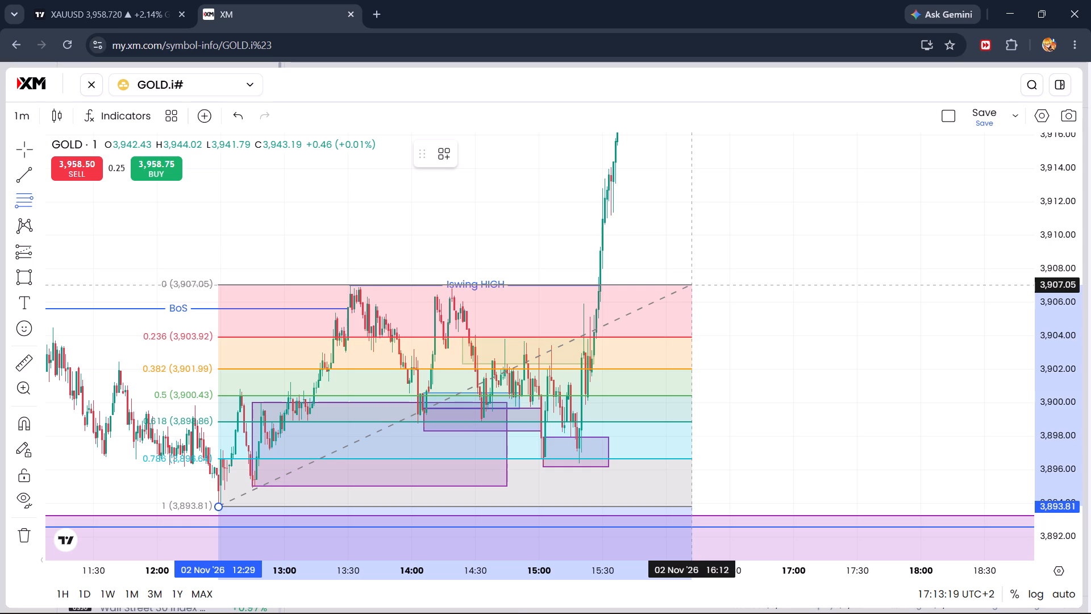
right_click(692, 285)
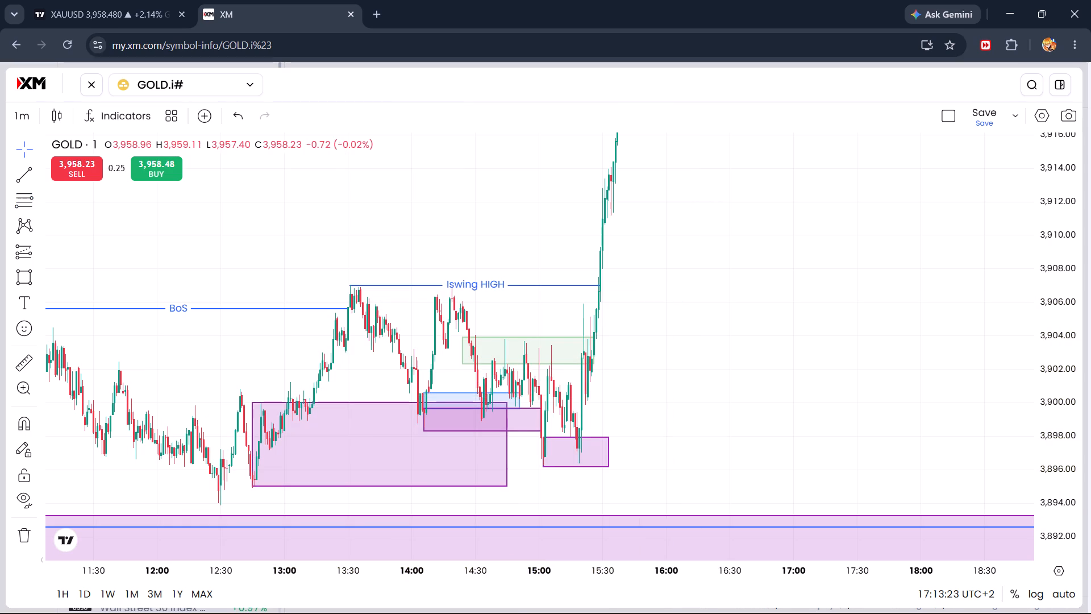
Examine the 1-minute rally from the 15:02 zone through the Iswing HIGH line and the higher horizontal level.
scroll(692, 285, "up", 3)
left_click_drag(565, 331, 663, 298)
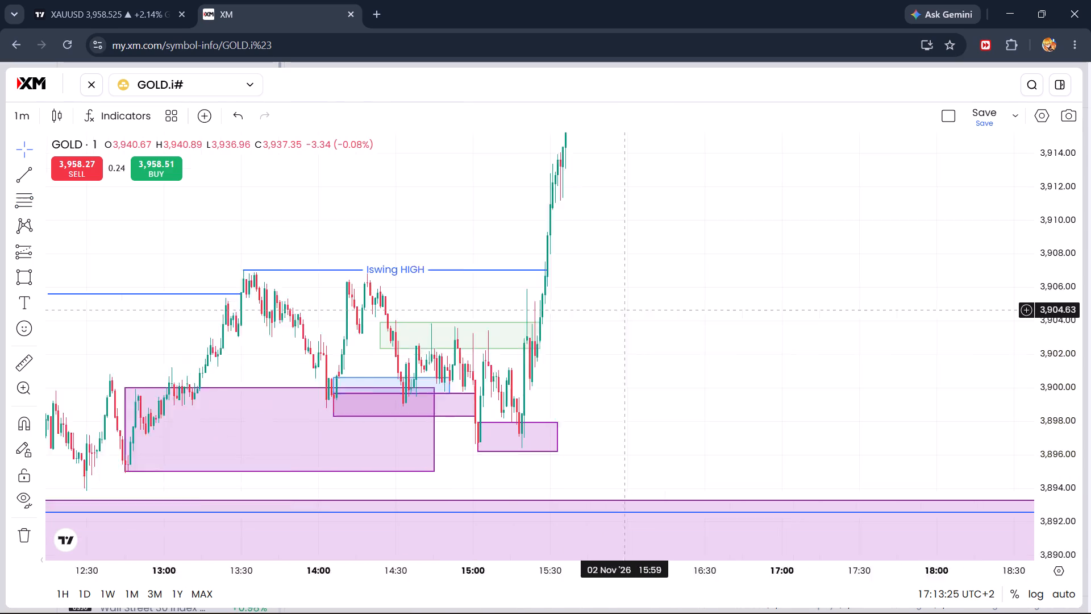
left_click_drag(663, 298, 689, 293)
scroll(633, 422, "up", 5)
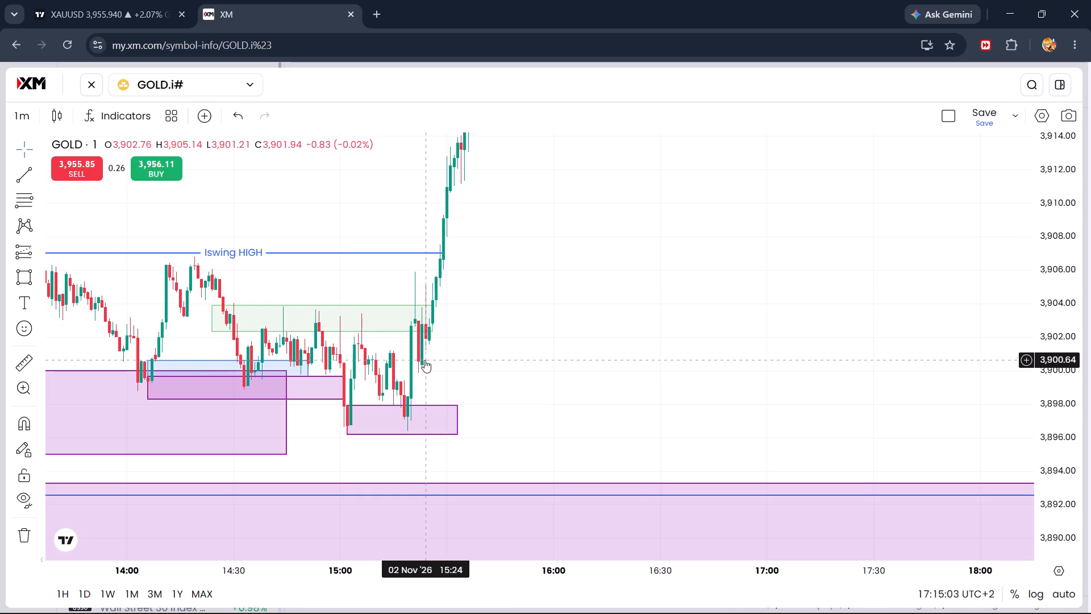
scroll(424, 360, "up", 1)
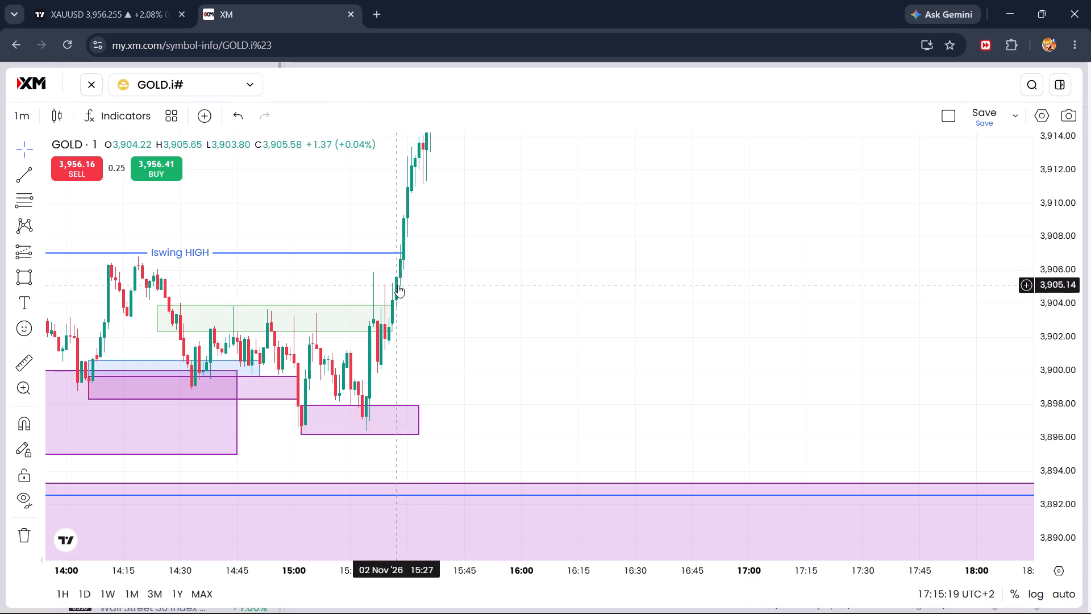
left_click_drag(439, 273, 479, 375)
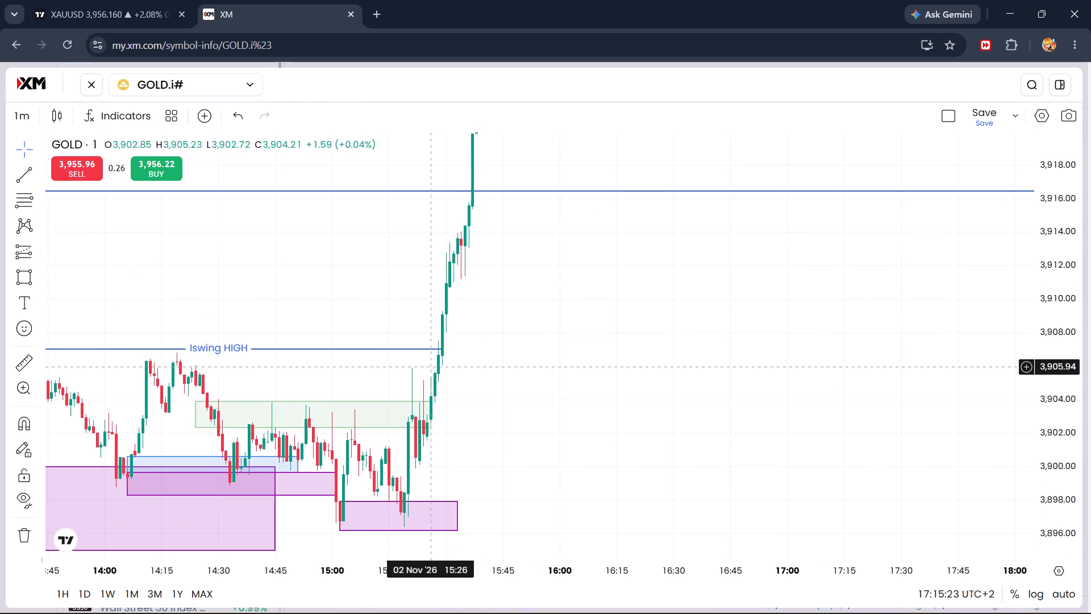
left_click_drag(529, 251, 584, 459)
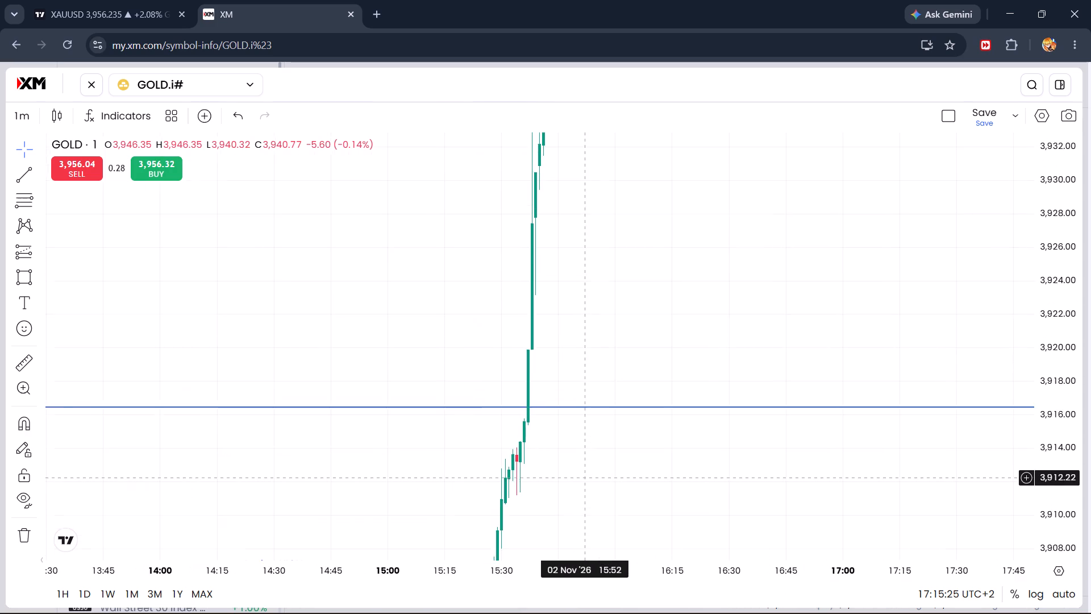
left_click_drag(584, 459, 553, 235)
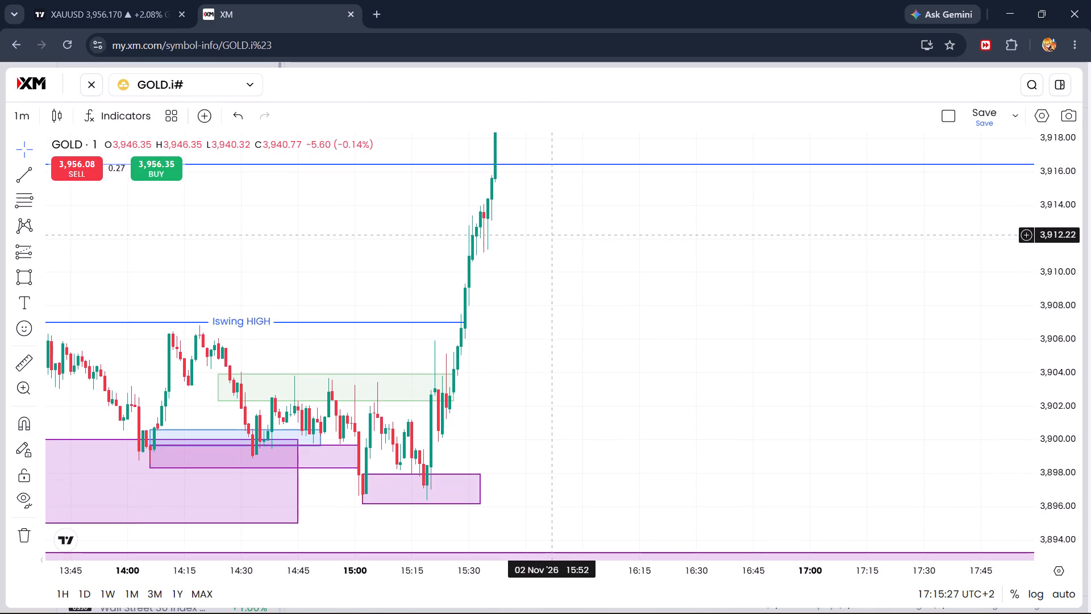
Switch the gold chart to the 5-minute timeframe and examine the Iswing HIGH break against the marked zones.
left_click(20, 113)
left_click(38, 179)
left_click(20, 115)
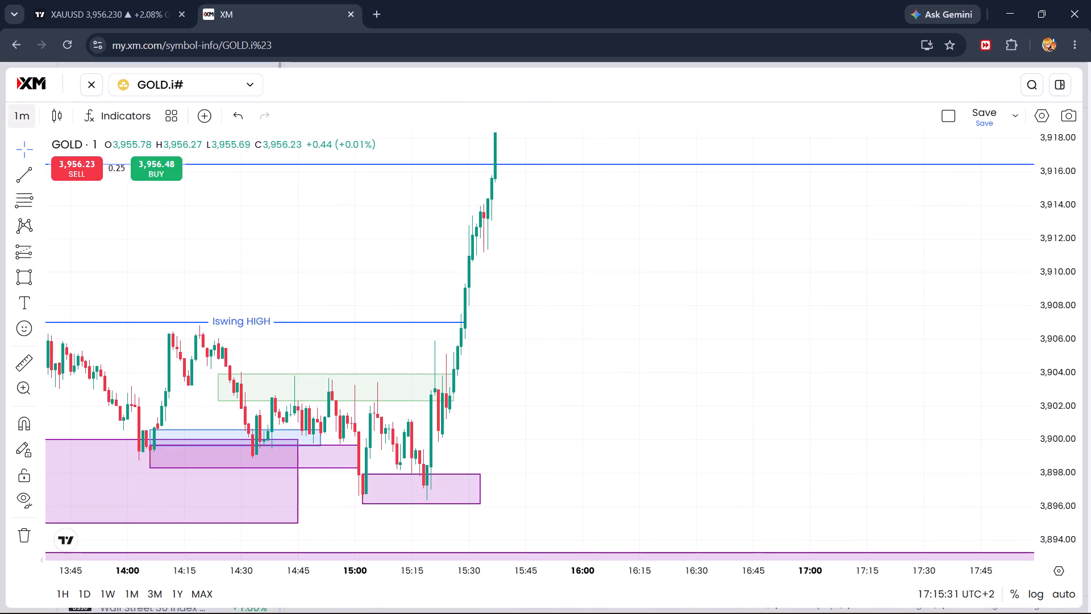
left_click(37, 182)
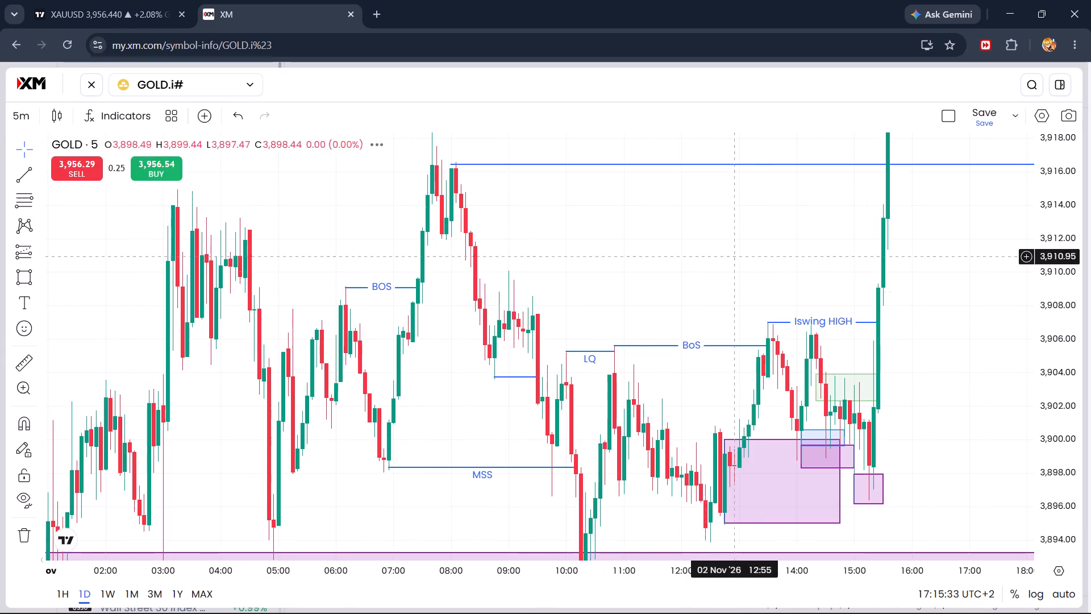
left_click_drag(759, 246, 549, 244)
scroll(663, 384, "up", 5)
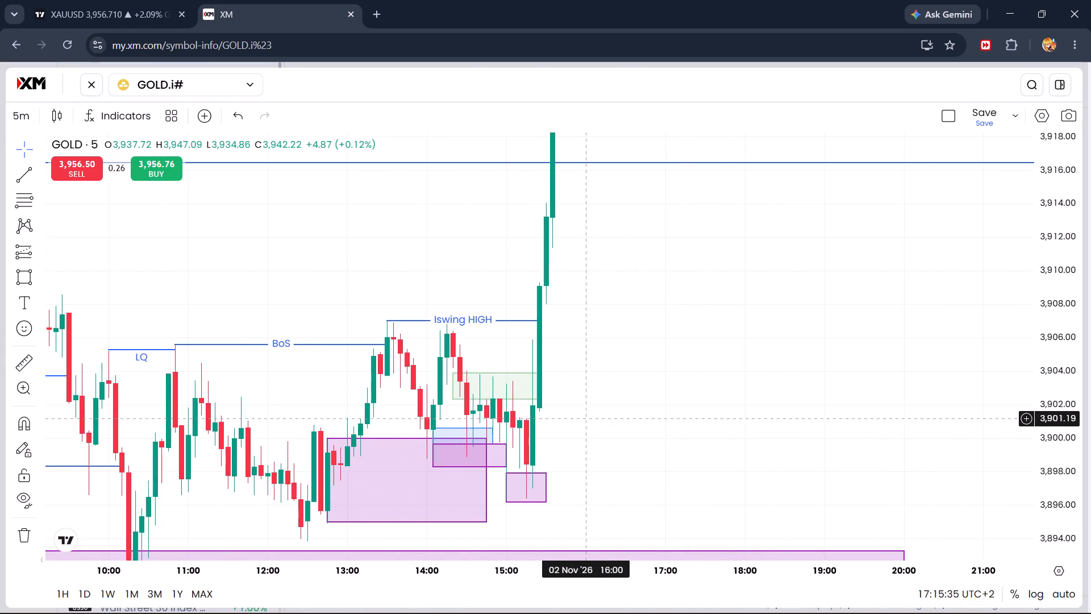
scroll(582, 418, "up", 1)
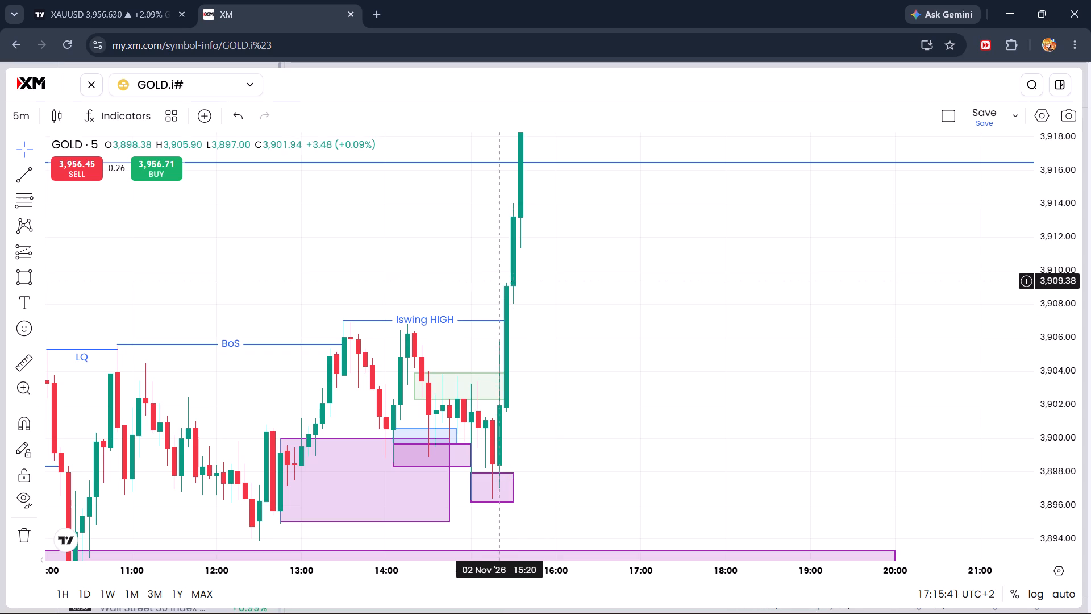
Return to the 1-minute timeframe and examine the breakout above the Iswing HIGH line around 15:30.
left_click(31, 107)
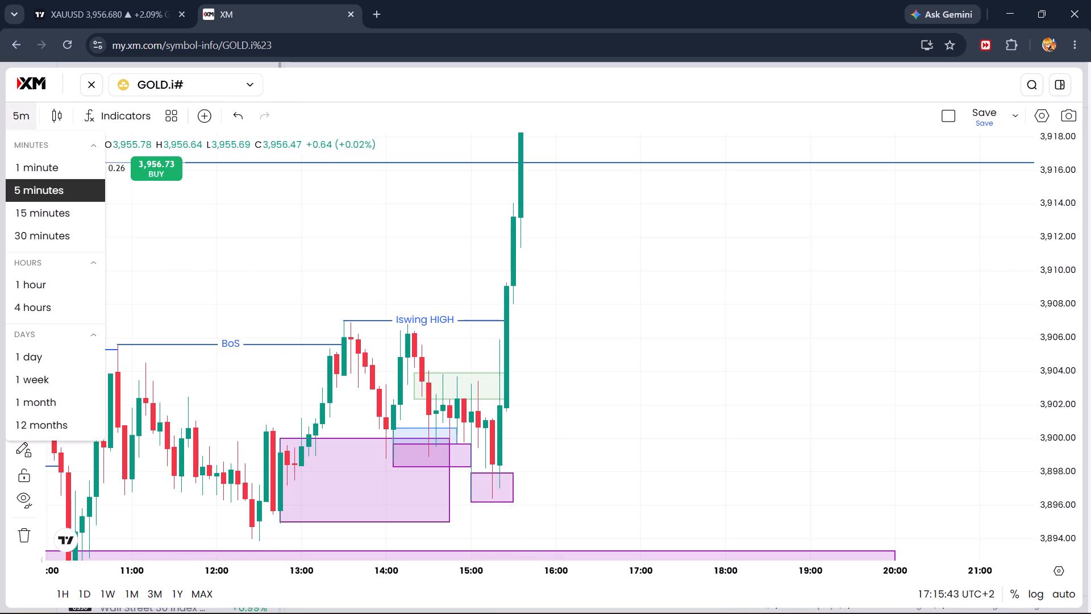
left_click(41, 174)
scroll(538, 360, "down", 7)
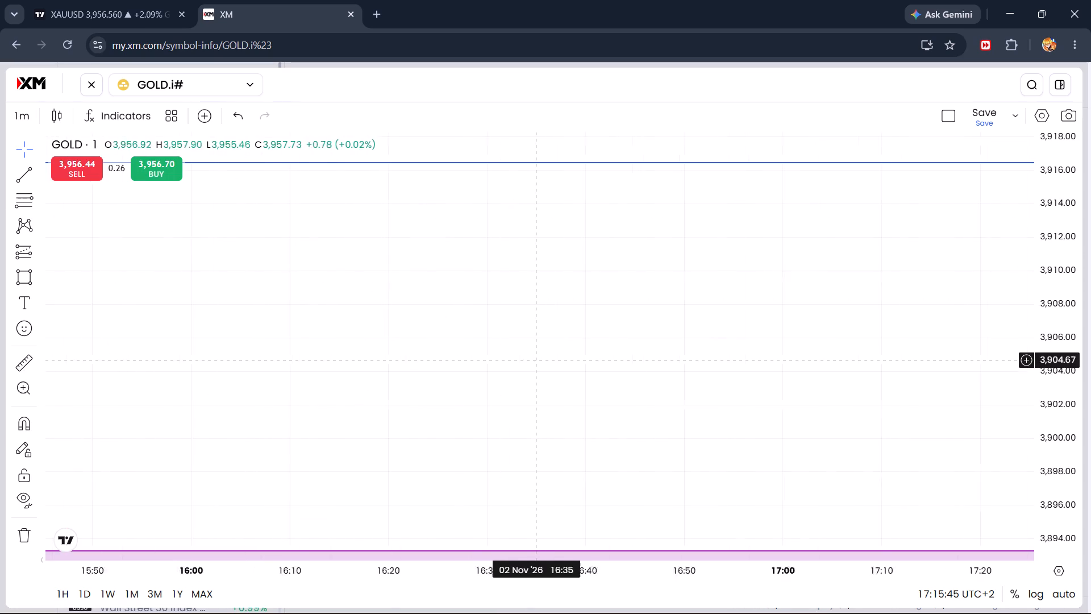
scroll(538, 360, "down", 8)
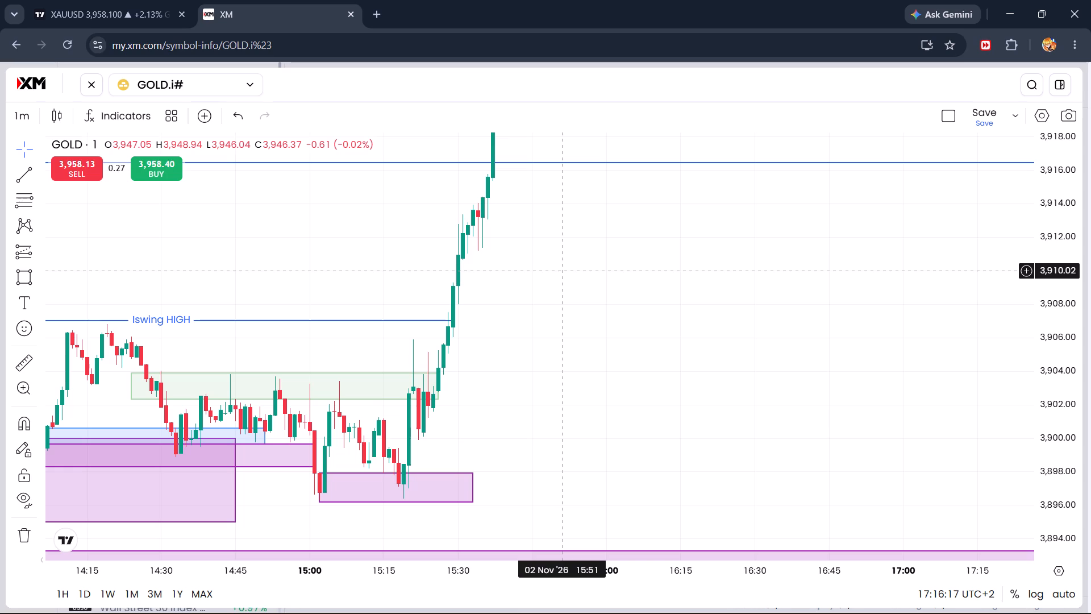
left_click_drag(563, 270, 560, 443)
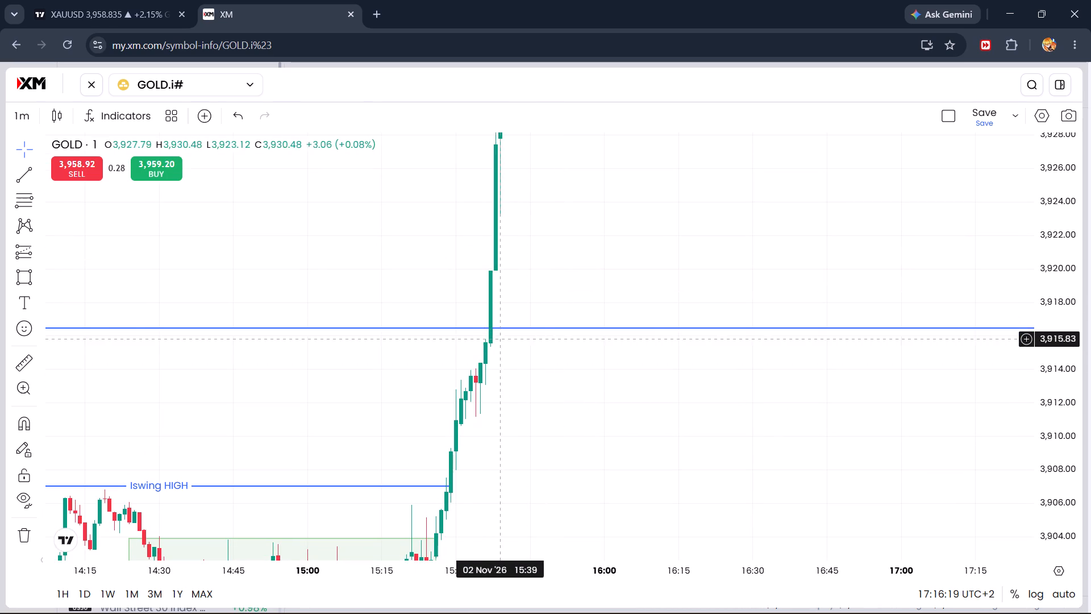
left_click_drag(526, 266, 554, 202)
left_click_drag(557, 367, 577, 208)
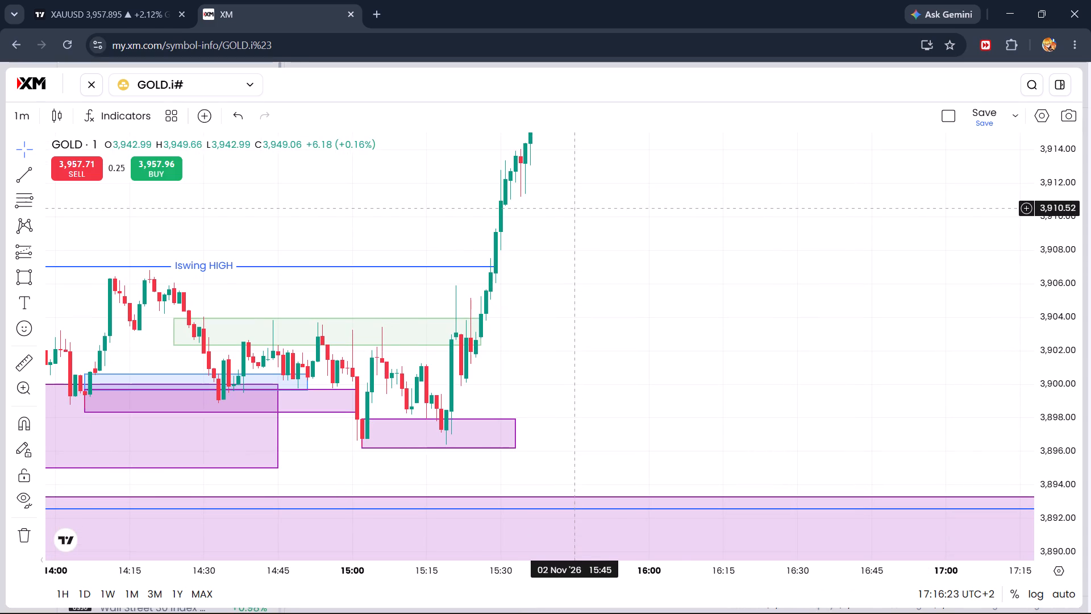
Examine the wider 1-minute structure from the MSS, LQ and BoS levels to the zones beneath the Iswing HIGH line.
scroll(636, 237, "down", 5)
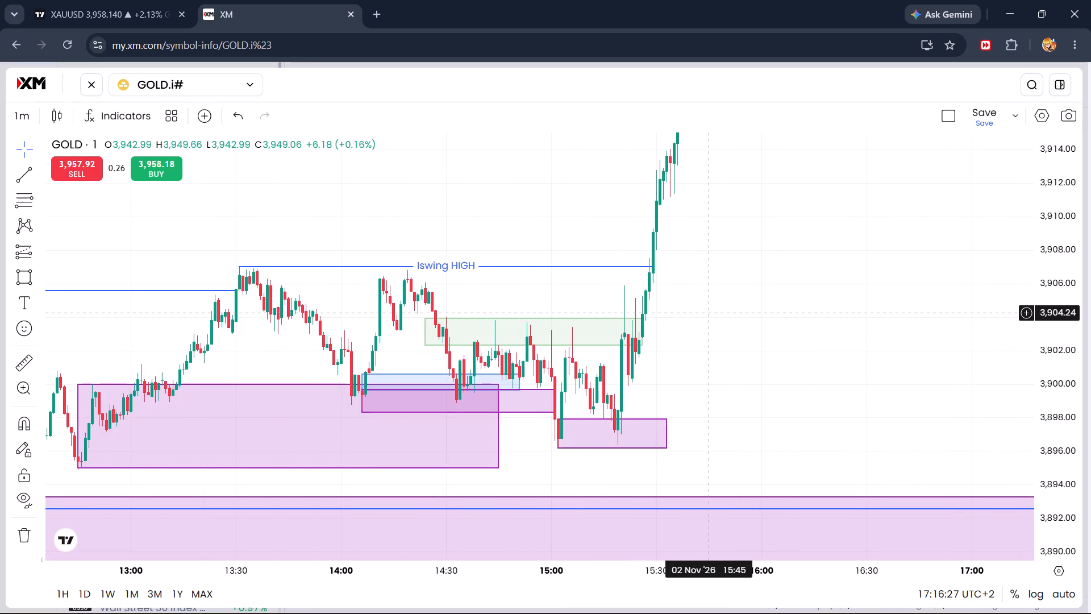
scroll(709, 313, "up", 1)
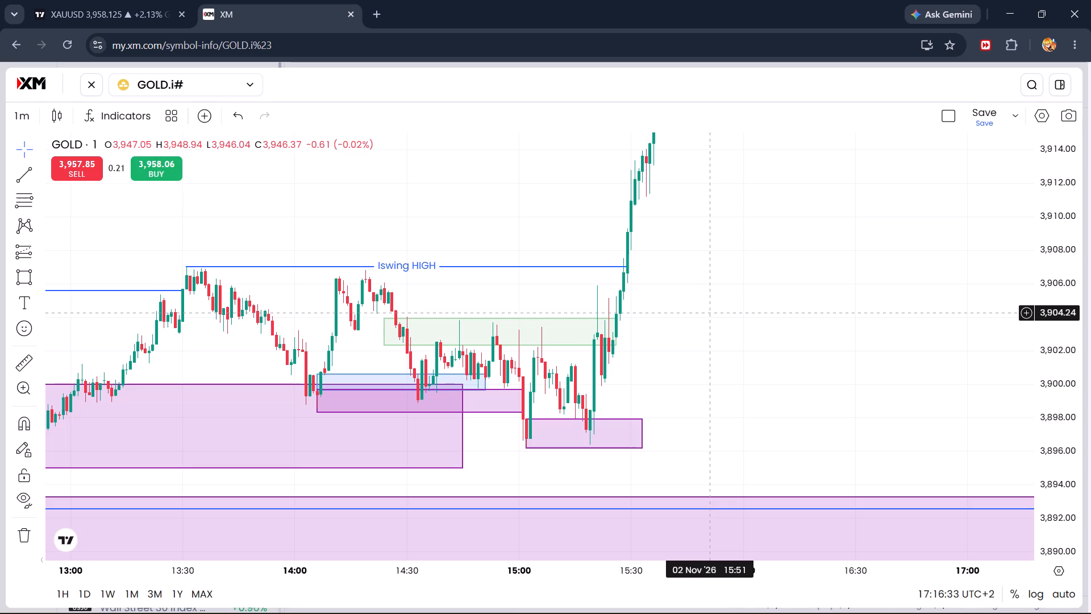
scroll(709, 313, "down", 14)
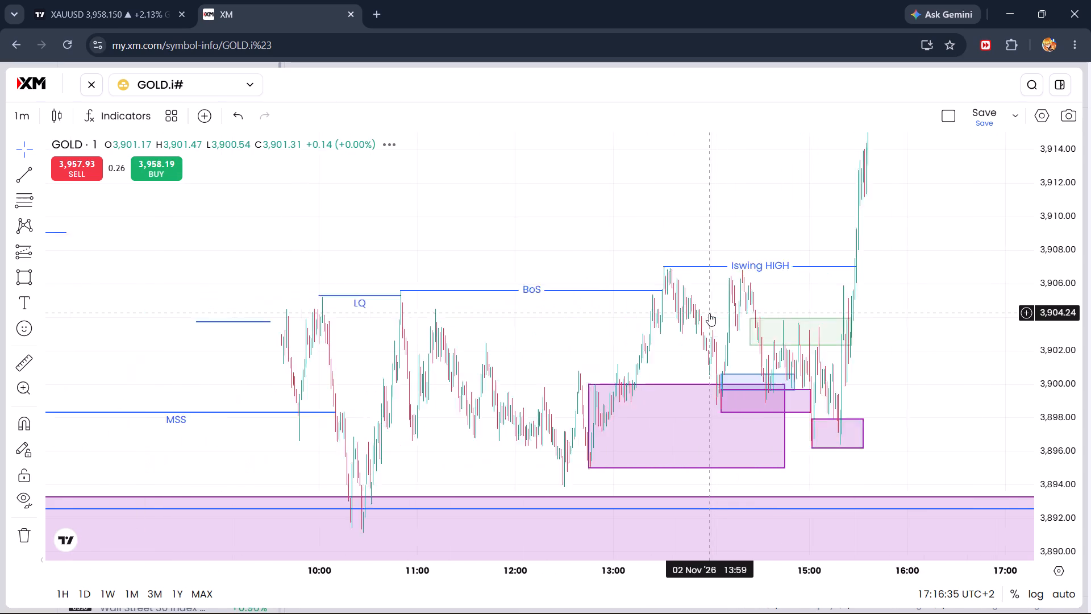
scroll(709, 313, "up", 6)
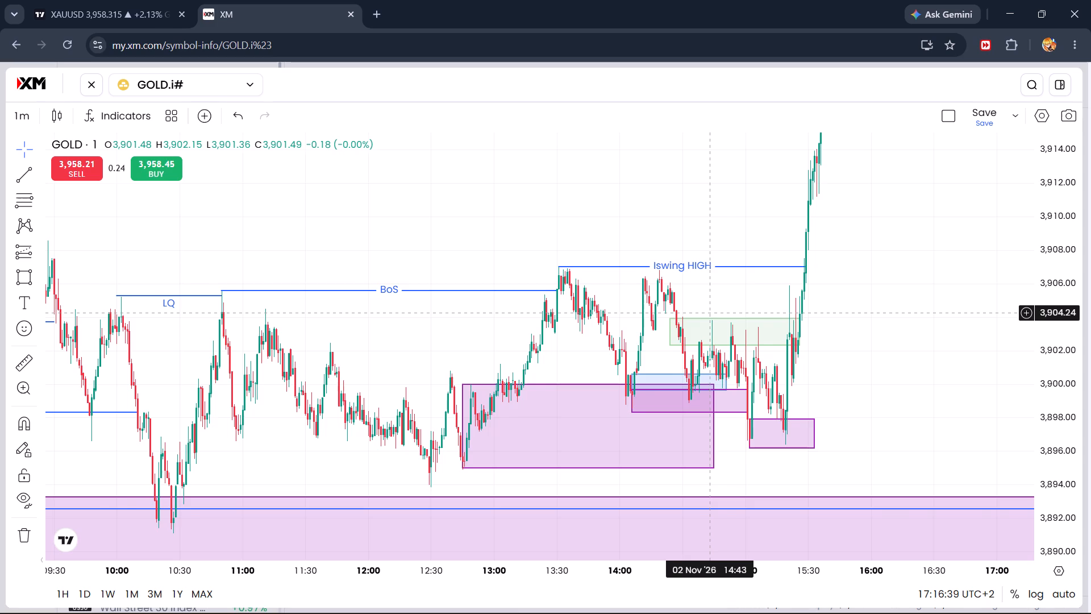
scroll(709, 313, "up", 3)
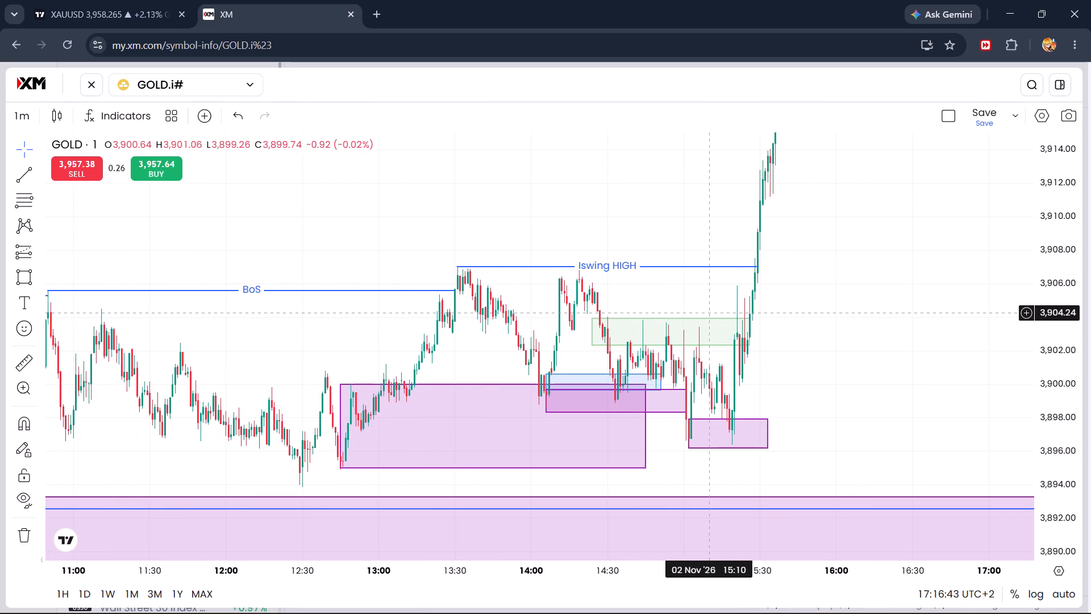
scroll(709, 313, "down", 2)
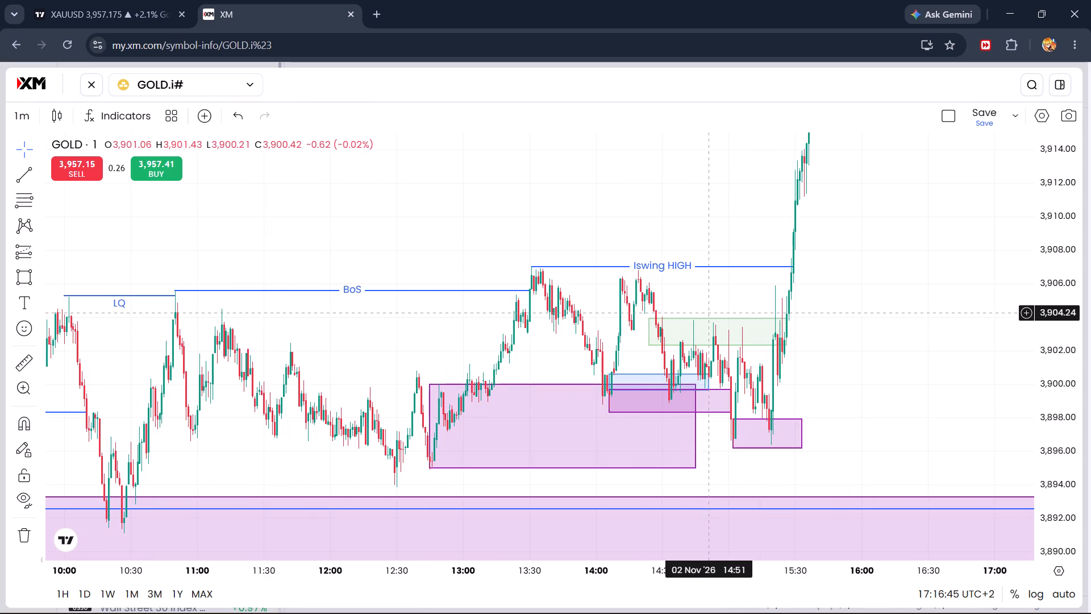
Examine the 1-minute breakout from the zones beneath the Iswing HIGH line up to the higher horizontal level.
scroll(709, 313, "up", 4)
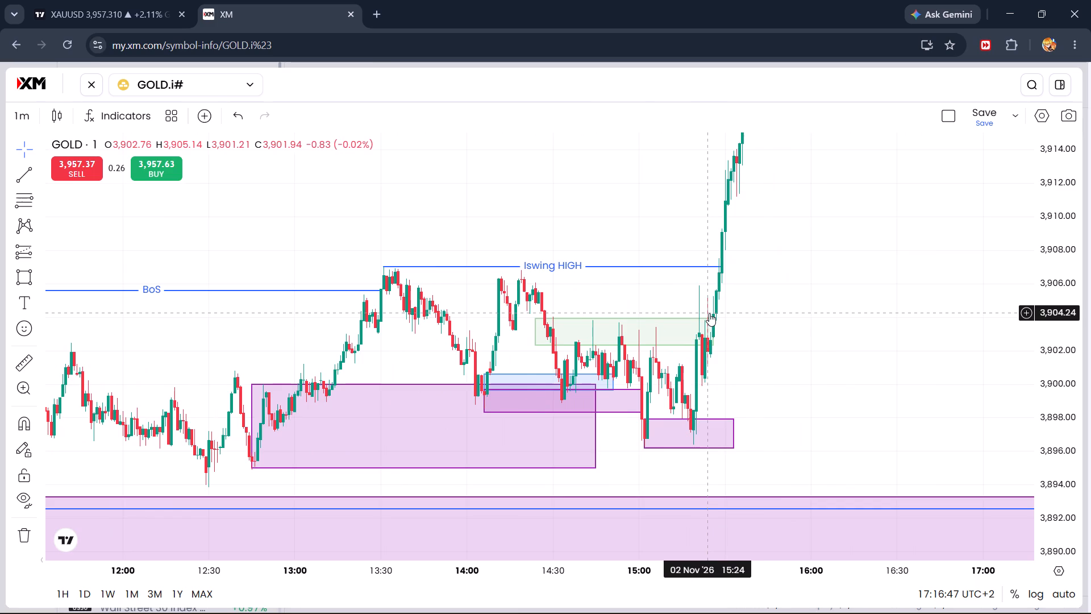
scroll(709, 313, "up", 3)
left_click_drag(823, 327, 761, 337)
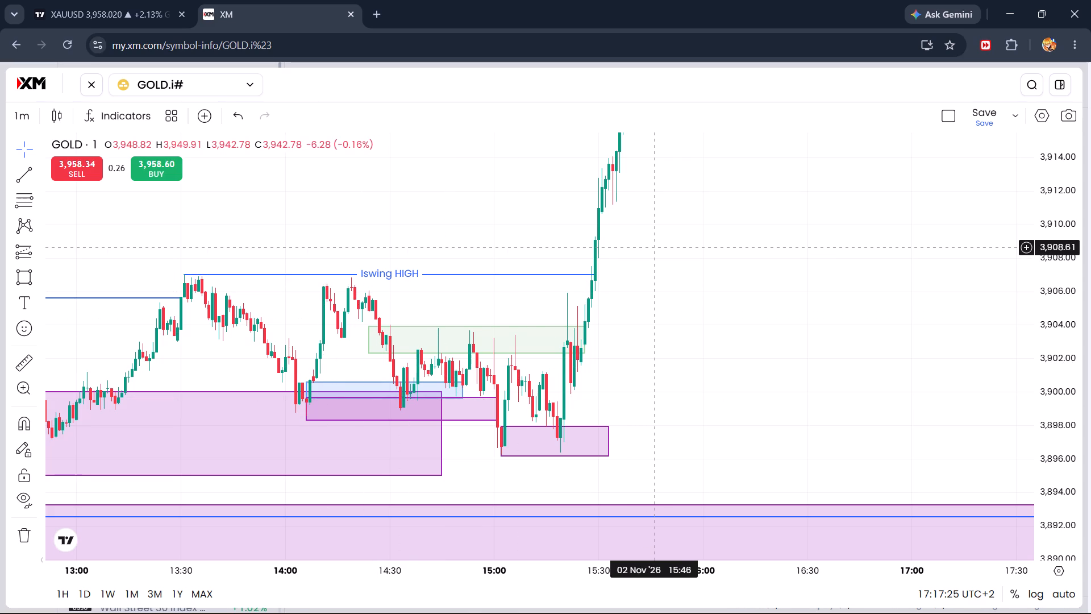
left_click_drag(653, 248, 619, 335)
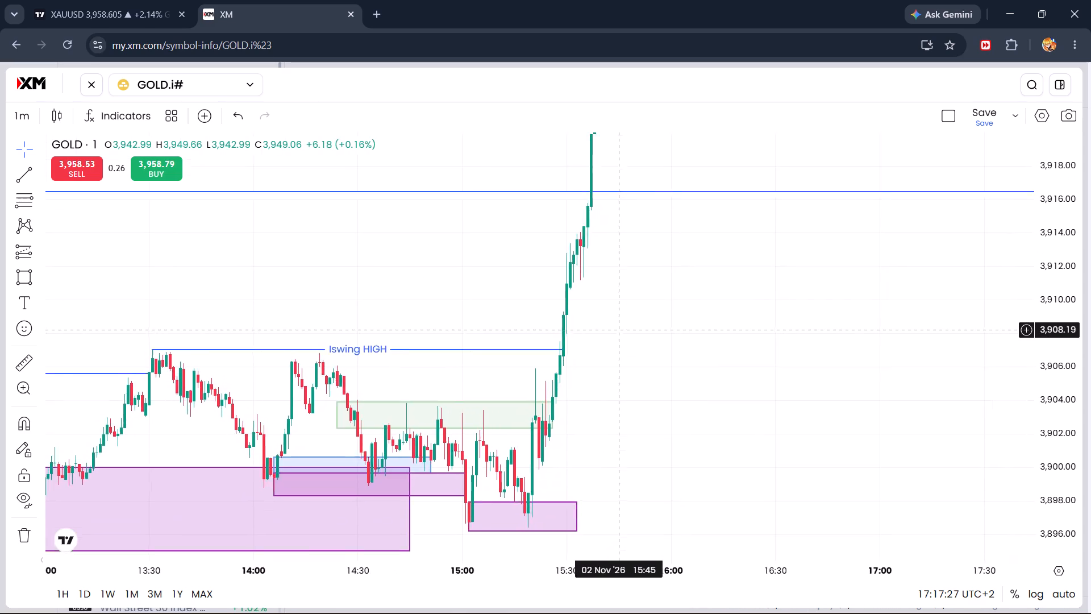
left_click_drag(619, 335, 613, 361)
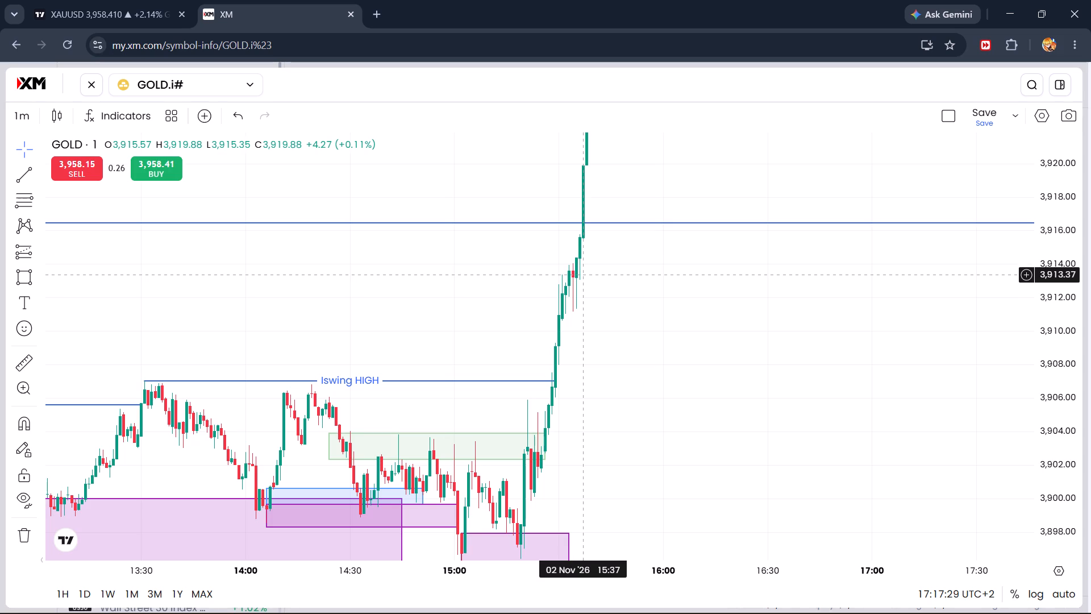
scroll(584, 275, "down", 5)
left_click_drag(618, 292, 604, 235)
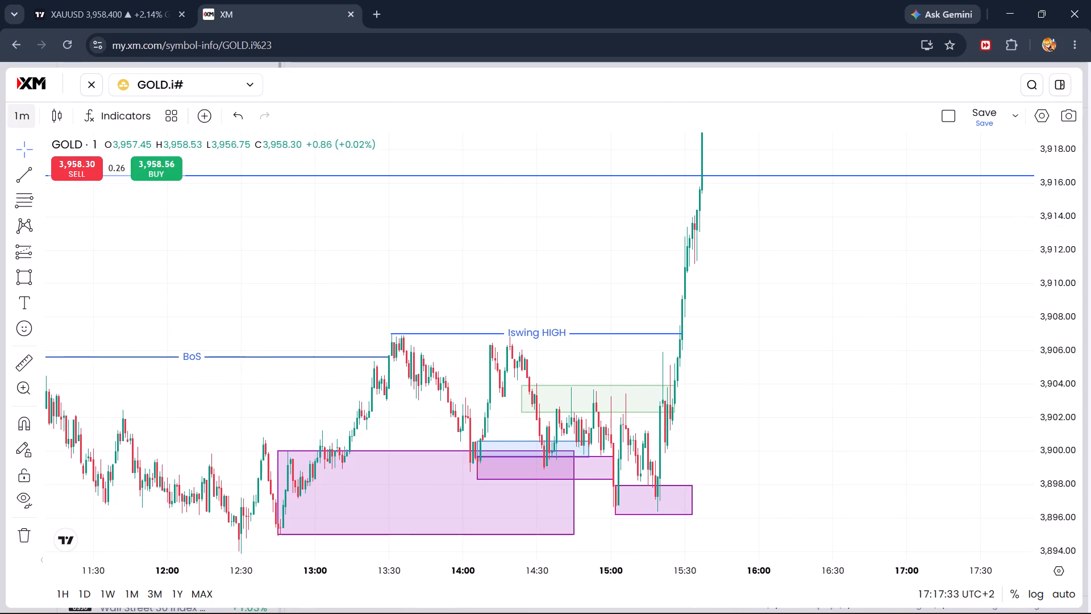
Switch the gold chart to the 5-minute timeframe and examine the rally against the Iswing HIGH, the higher horizontal level and the 4H PCL zone.
left_click(21, 118)
left_click(31, 189)
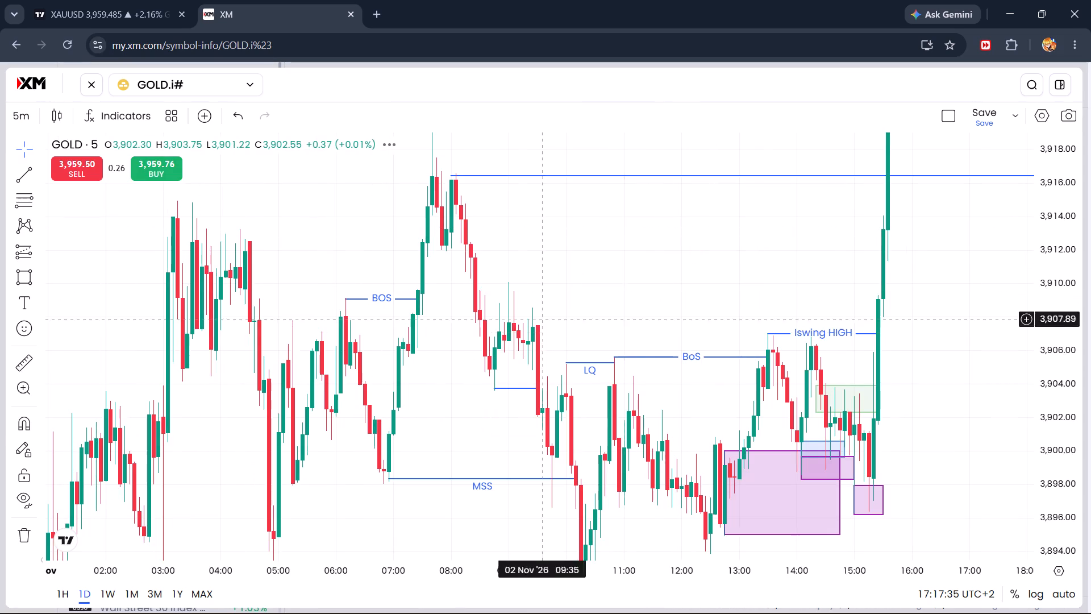
left_click_drag(655, 300, 353, 329)
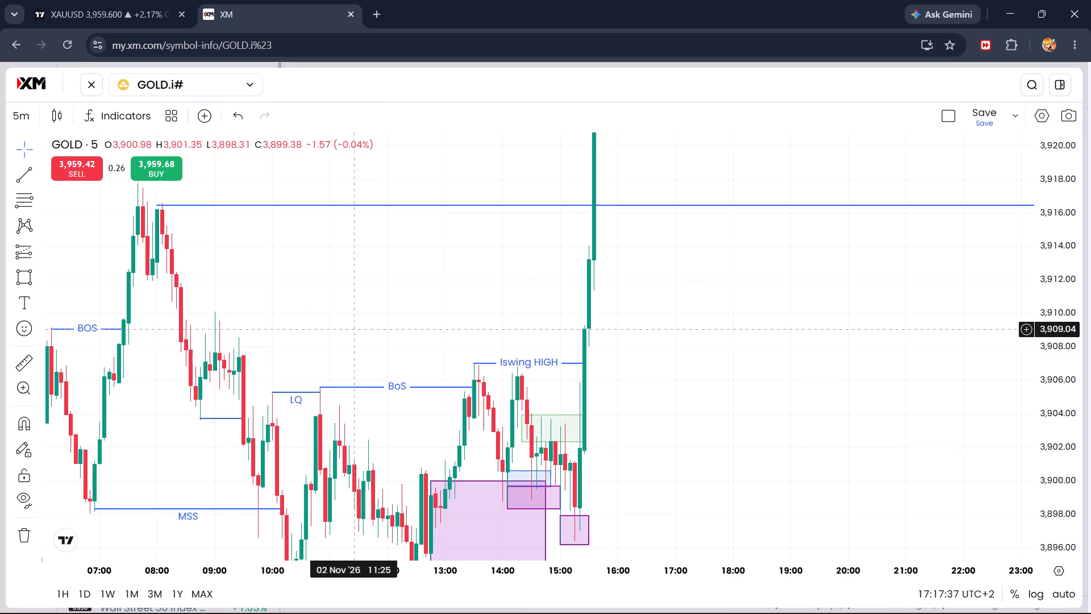
scroll(353, 329, "up", 3)
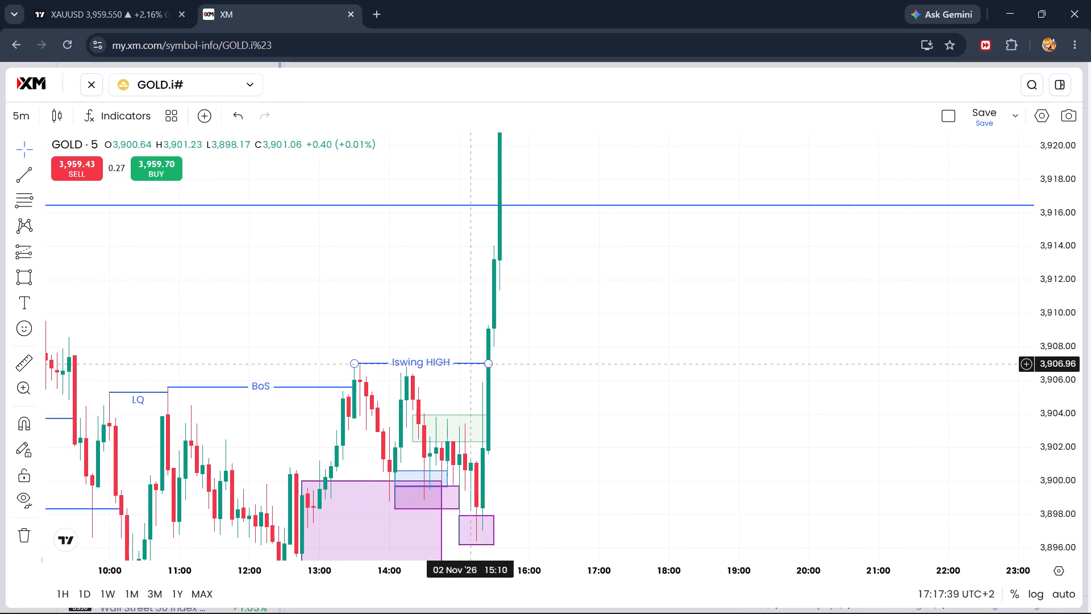
left_click_drag(611, 270, 611, 273)
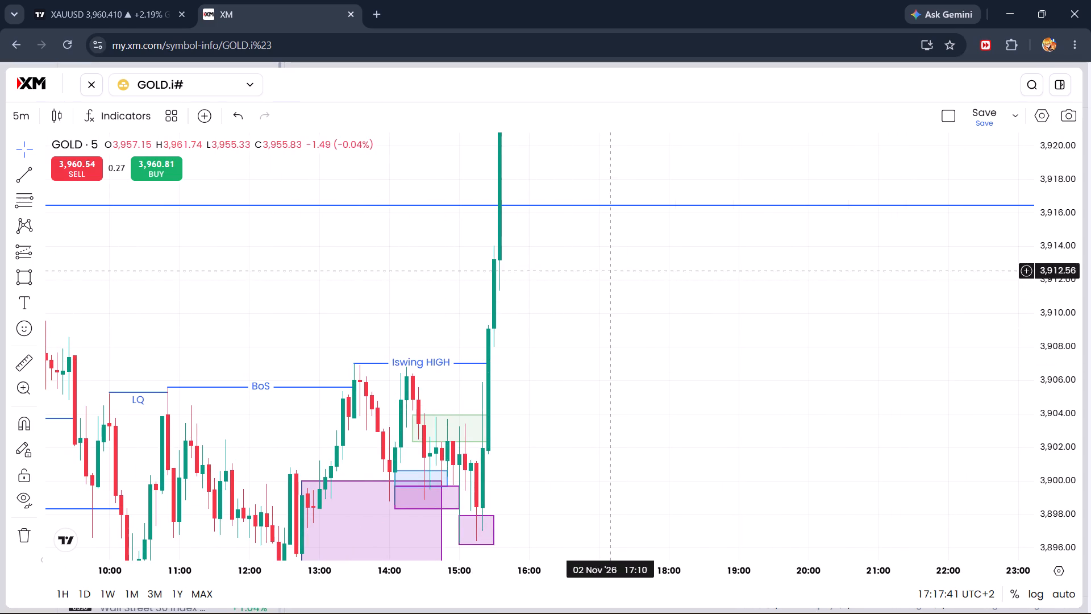
left_click_drag(611, 273, 622, 344)
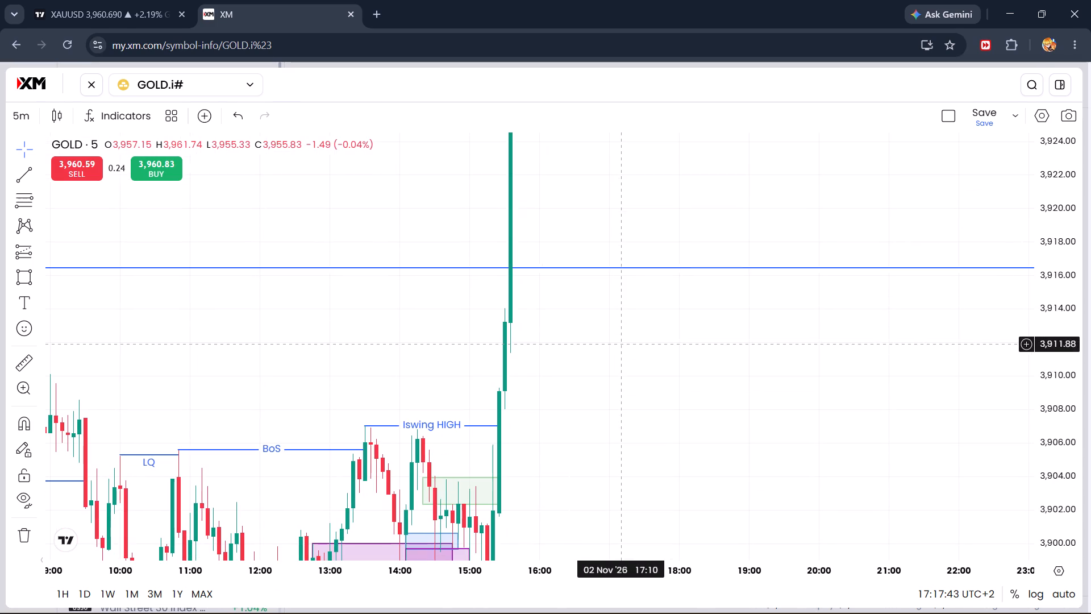
left_click_drag(1051, 173, 1056, 392)
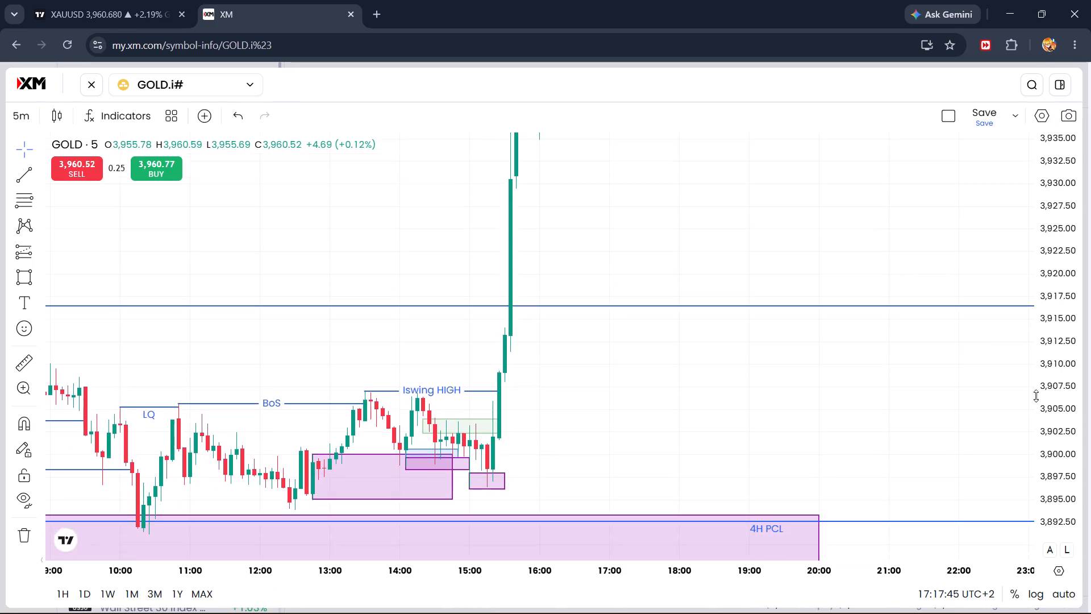
scroll(694, 350, "down", 4)
left_click_drag(722, 383, 721, 382)
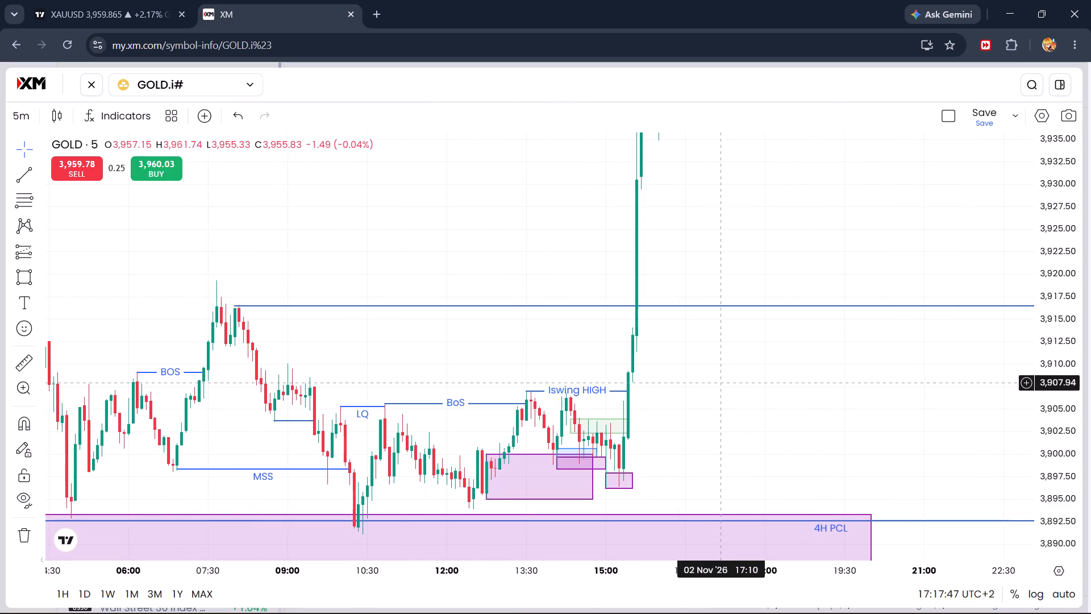
left_click_drag(721, 382, 710, 302)
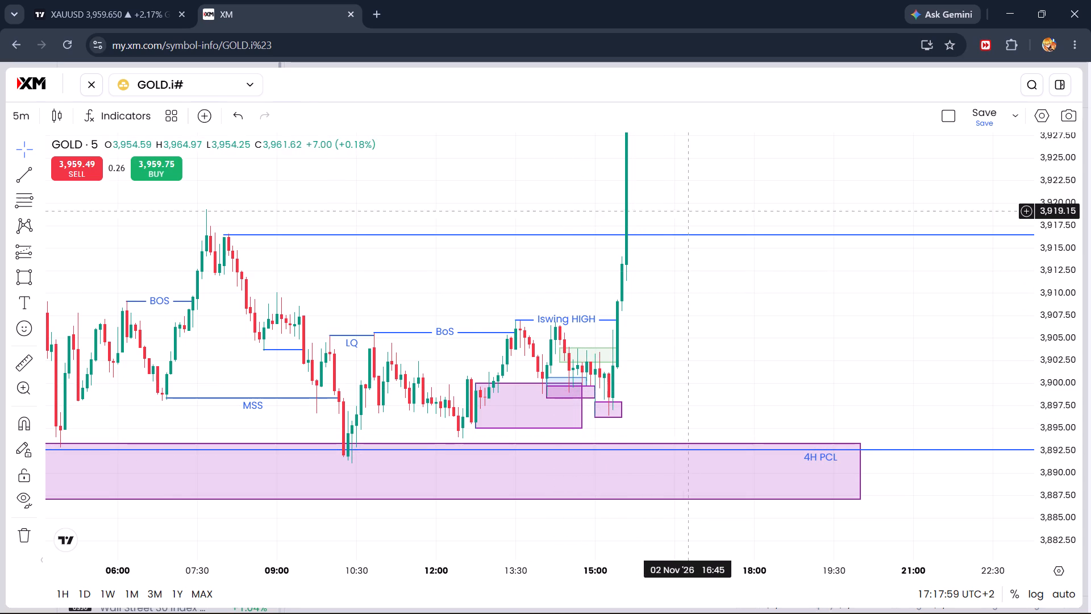
left_click_drag(697, 190, 699, 277)
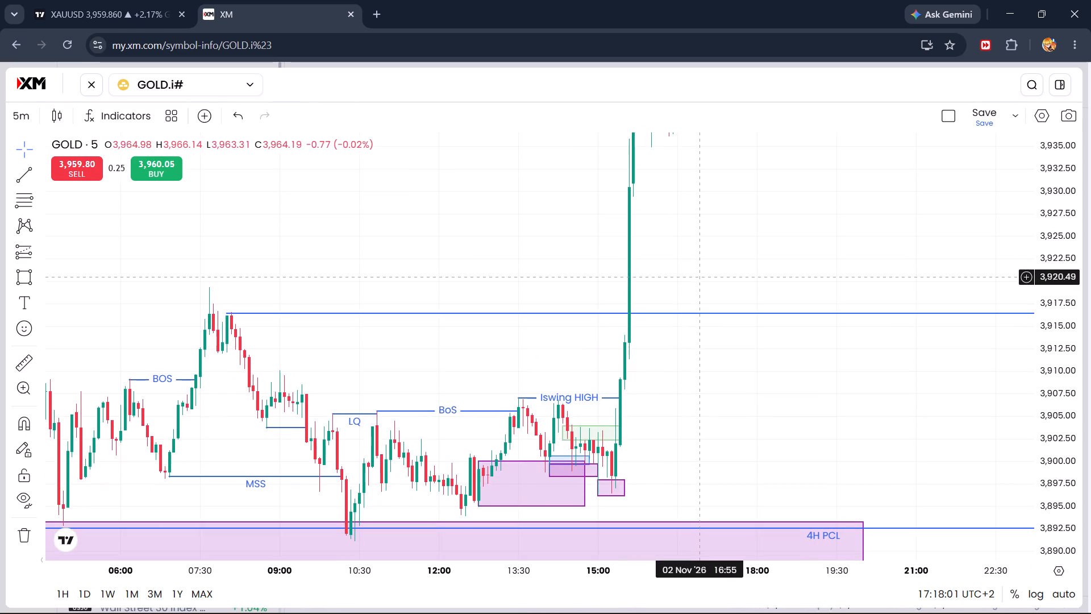
Widen the thin purple zone just below 3,900 so it spans from about 12:40 to about 15:20.
scroll(698, 376, "up", 4)
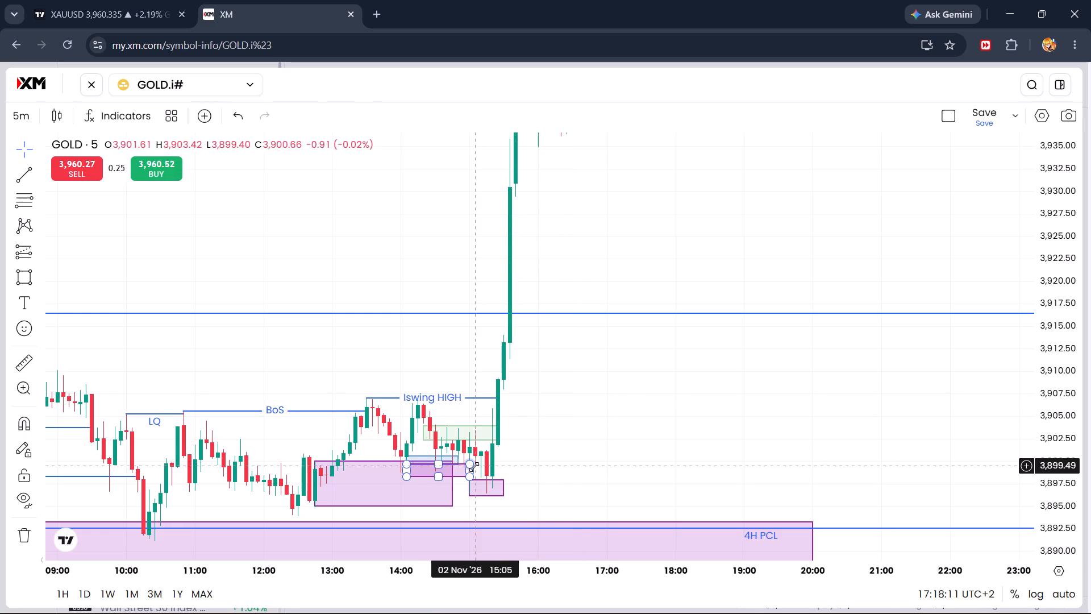
left_click_drag(472, 471, 495, 469)
left_click(575, 443)
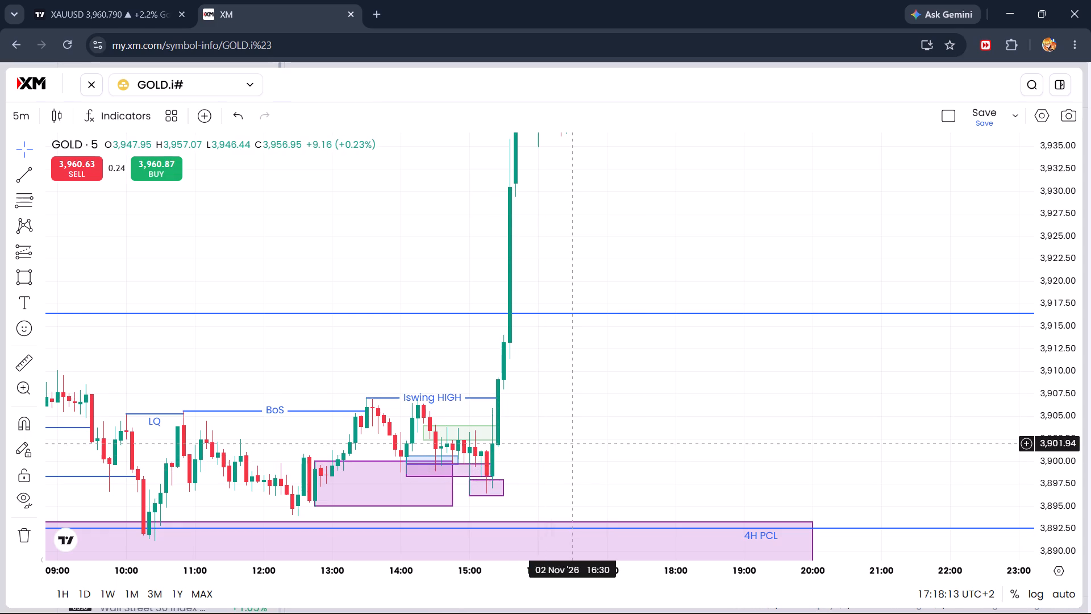
left_click_drag(404, 470, 309, 470)
left_click(624, 445)
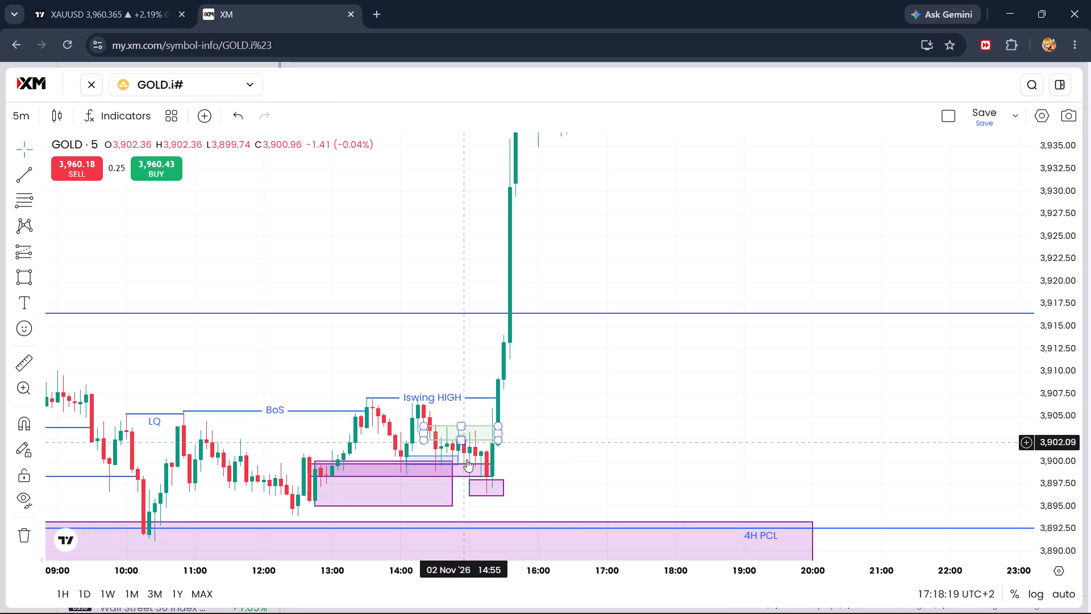
Delete the large purple zone between about 3,895 and 3,900 that starts near 12:45.
left_click(452, 490)
left_click(661, 157)
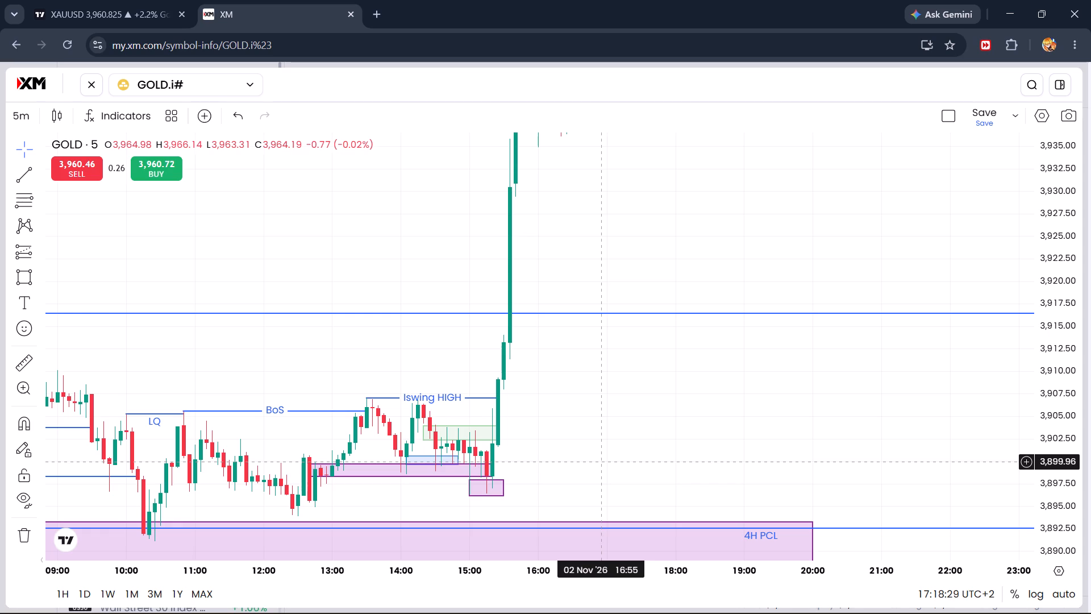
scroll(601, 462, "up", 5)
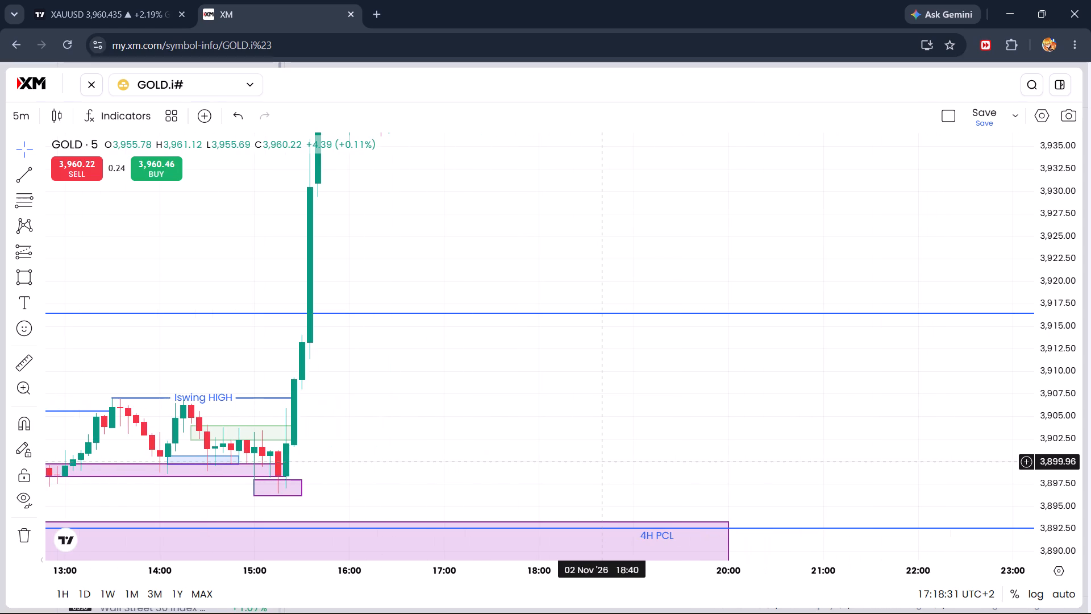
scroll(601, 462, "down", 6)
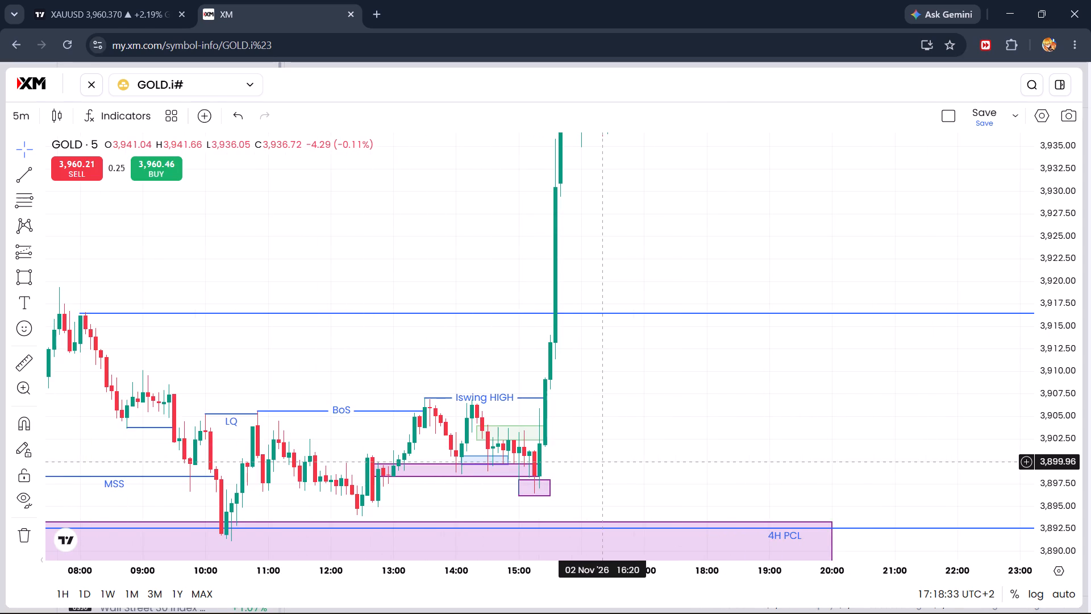
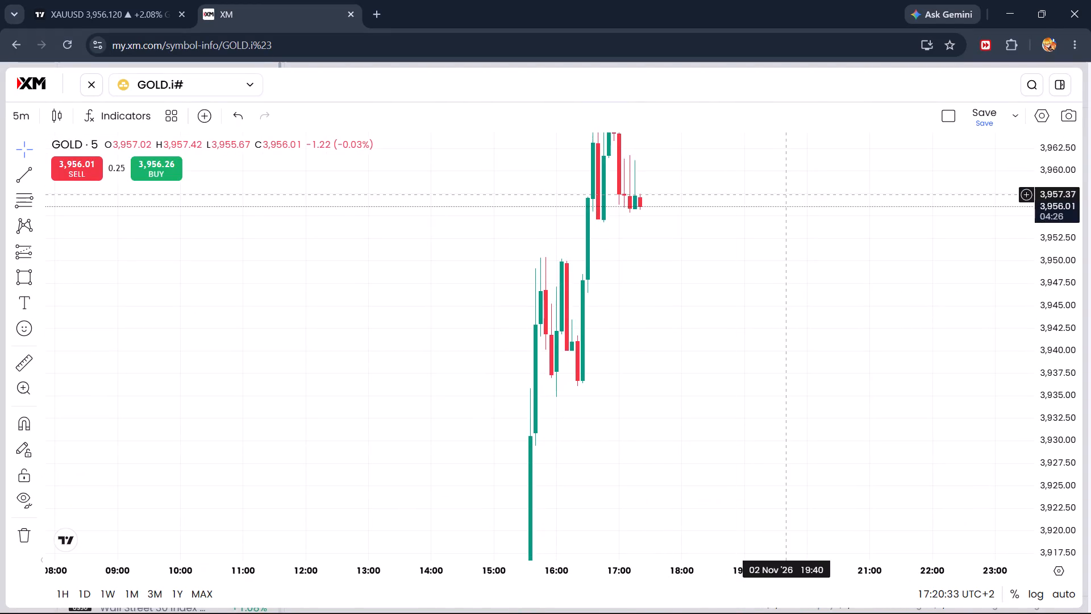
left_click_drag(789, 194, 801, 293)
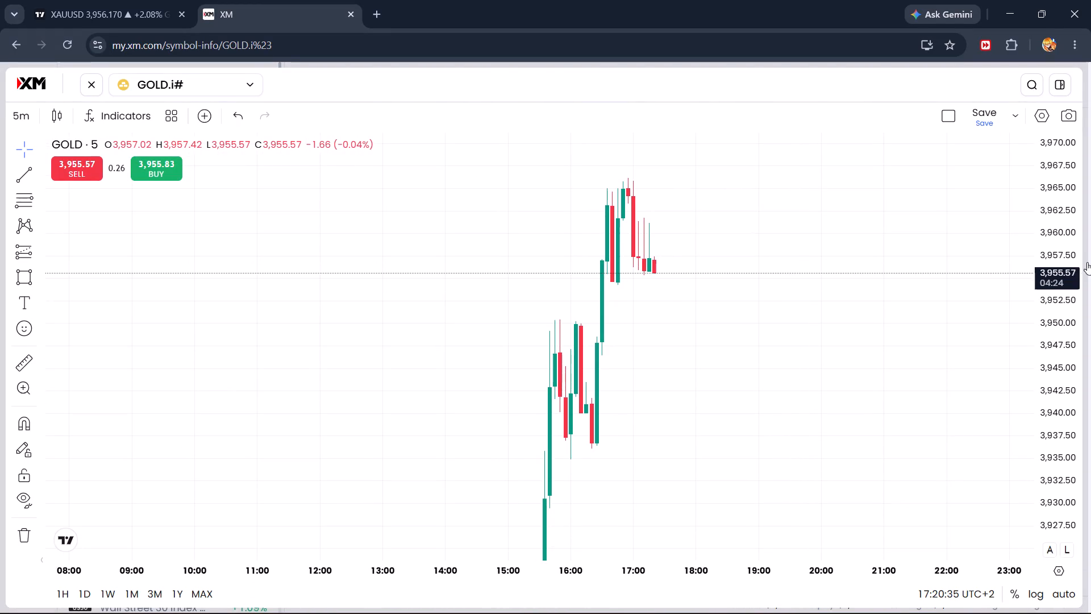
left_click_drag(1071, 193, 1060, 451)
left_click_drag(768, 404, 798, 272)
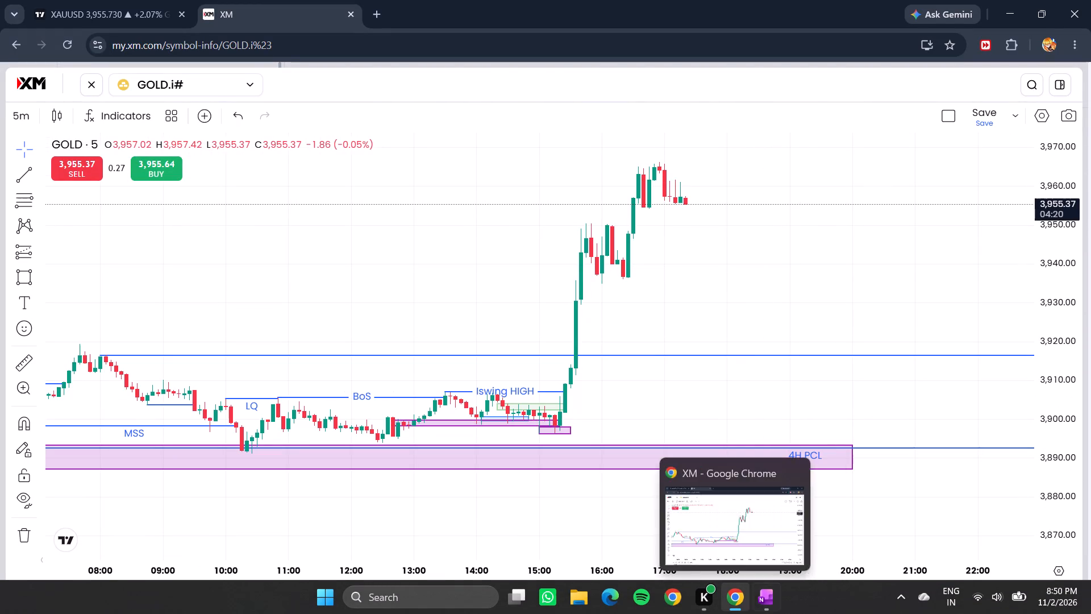
Switch to OneNote and begin trade 2's improvement suggestion: "When price consolidate look for which side get traped and got sweep".
left_click(756, 594)
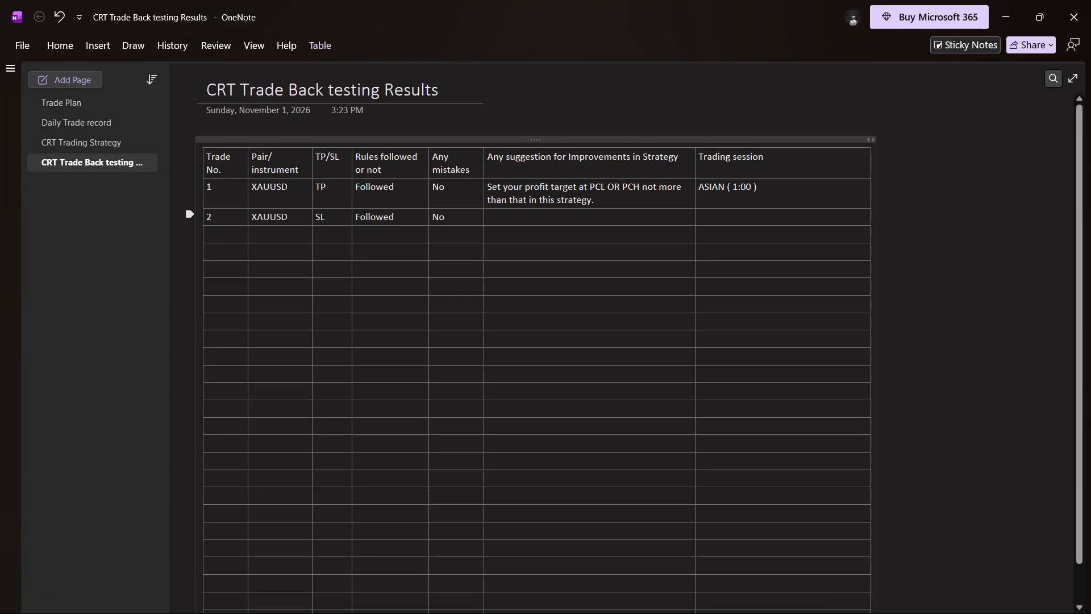
type("When price")
key("space")
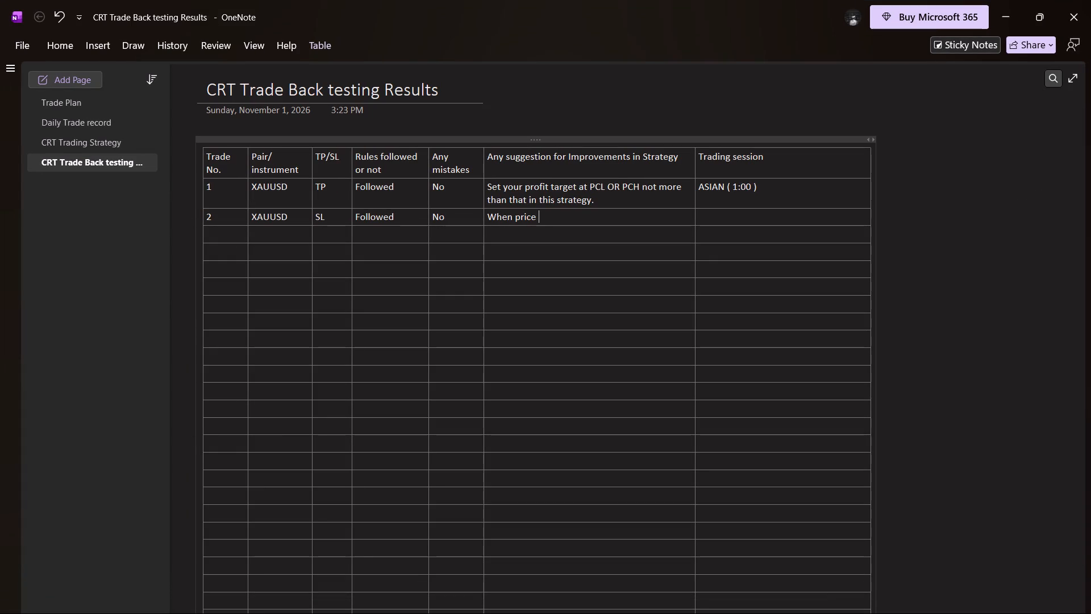
type("consolidate")
key("space")
type("look")
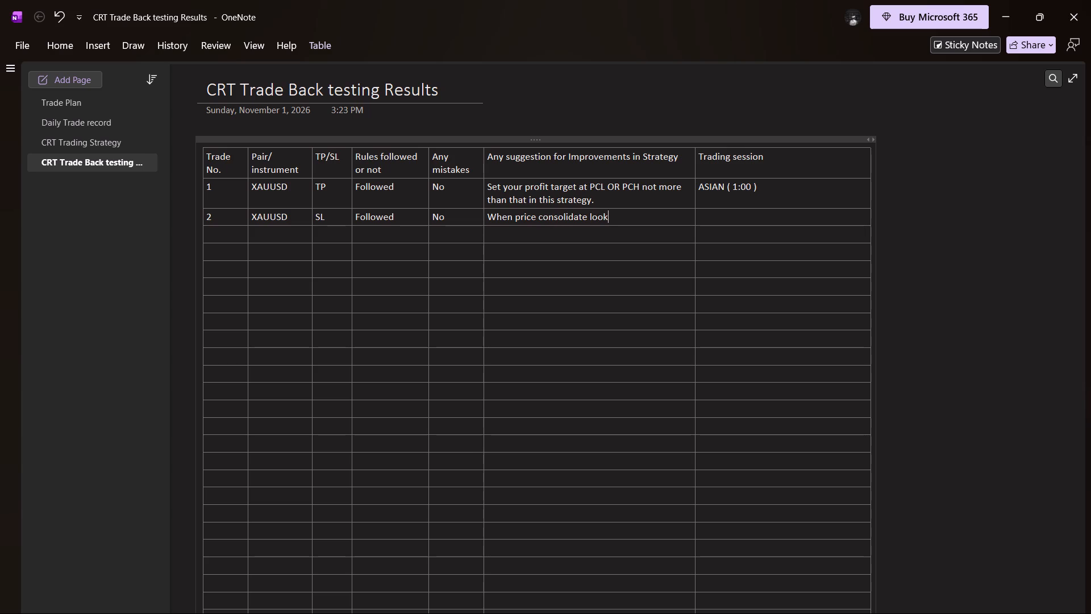
key("space")
type("for")
key("space")
type("whi")
type("ch side get traped and liquid")
type("ate")
key("space")
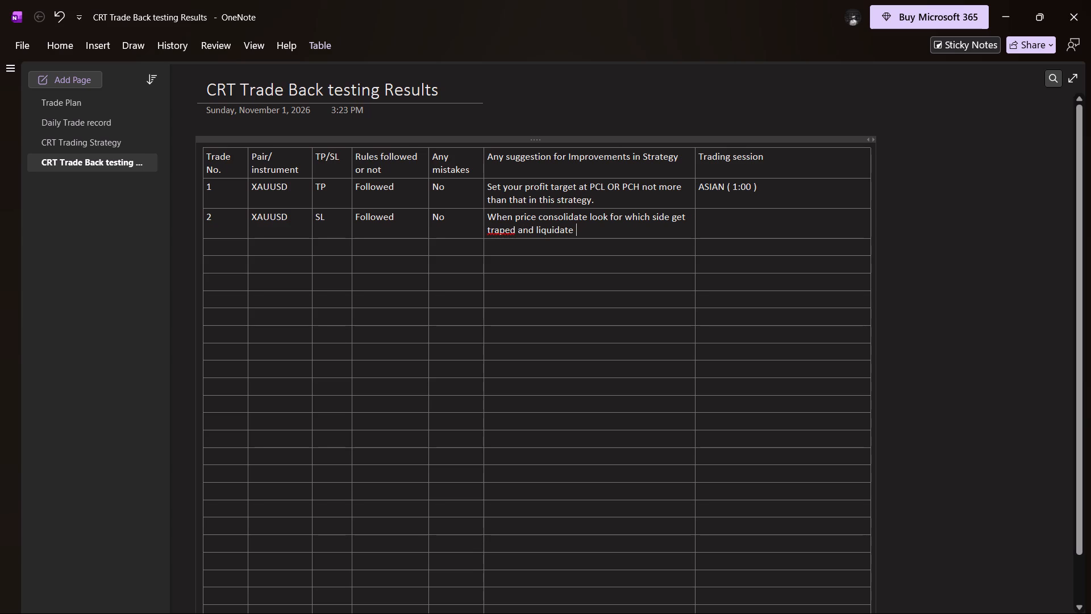
key("BackSpace")
key("BackSpace")
key("BackSpace")
key("BackSpace")
key("BackSpace")
key("BackSpace")
key("BackSpace")
key("BackSpace")
key("BackSpace")
key("BackSpace")
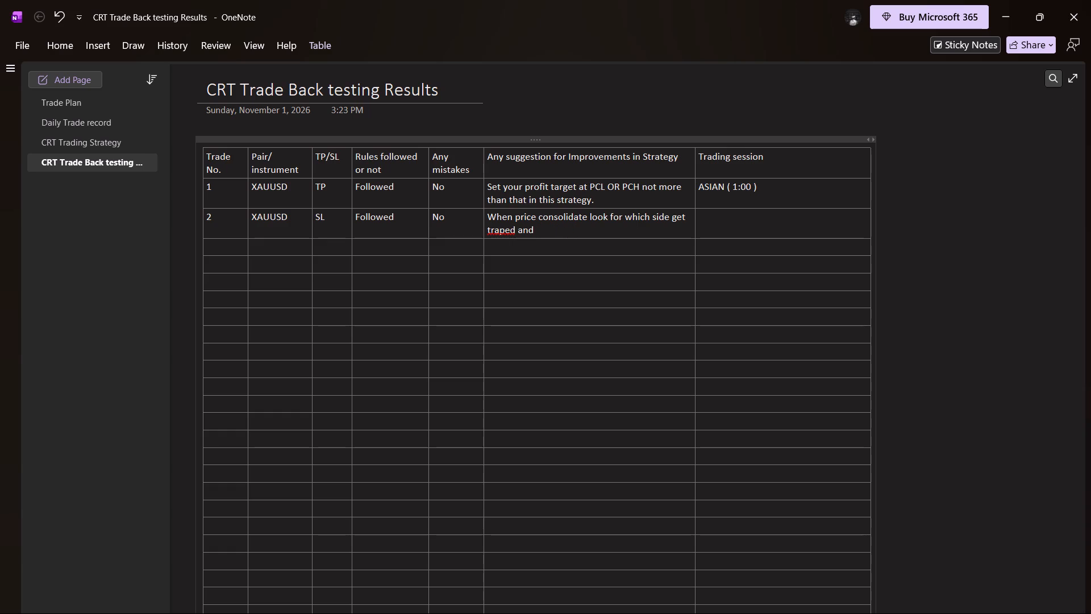
type("got sweep")
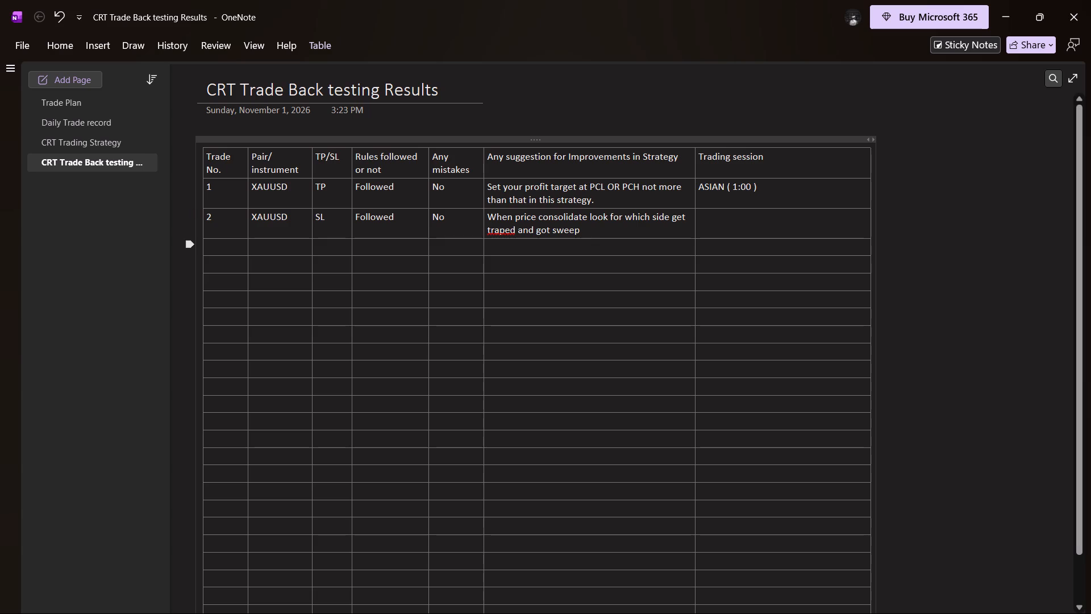
Correct the misspelled word "traped" in trade 2's suggestion to "trapped".
right_click(500, 230)
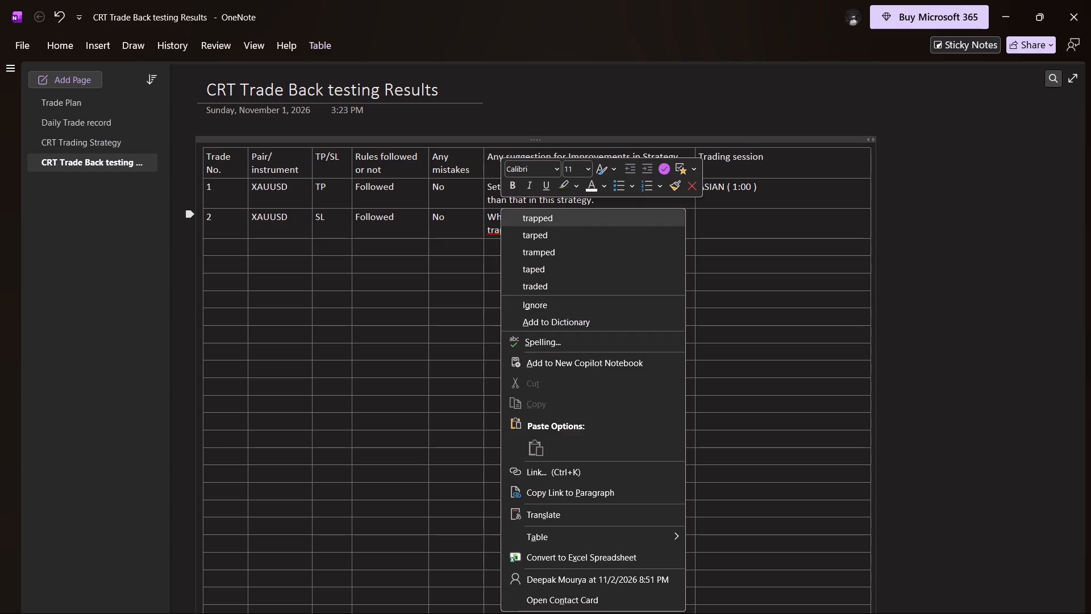
left_click(573, 219)
left_click(596, 229)
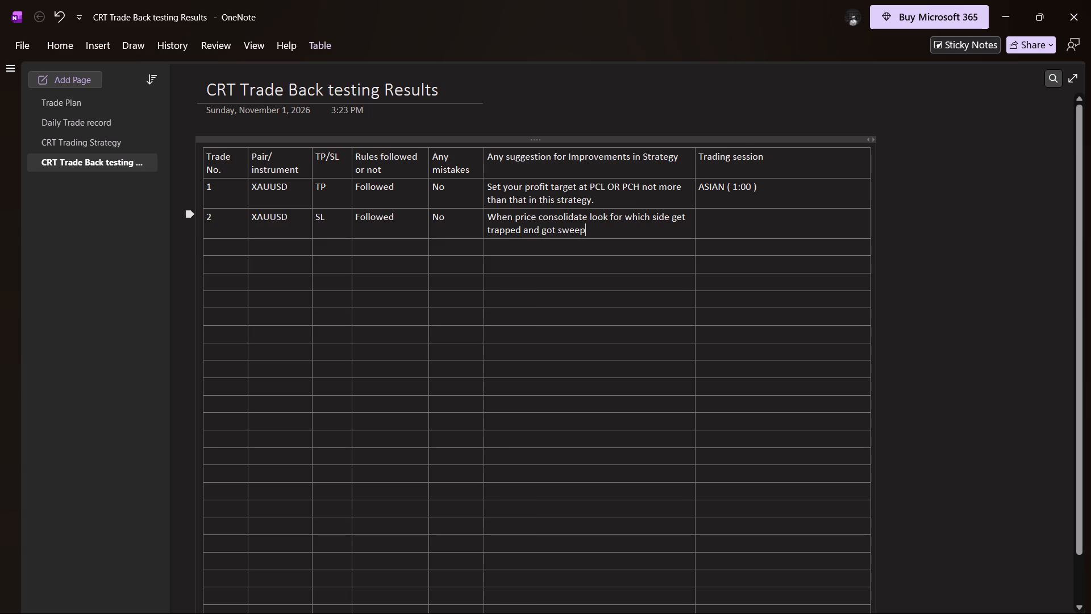
Continue trade 2's improvement suggestion with "and look its previous 3 candles".
key("space")
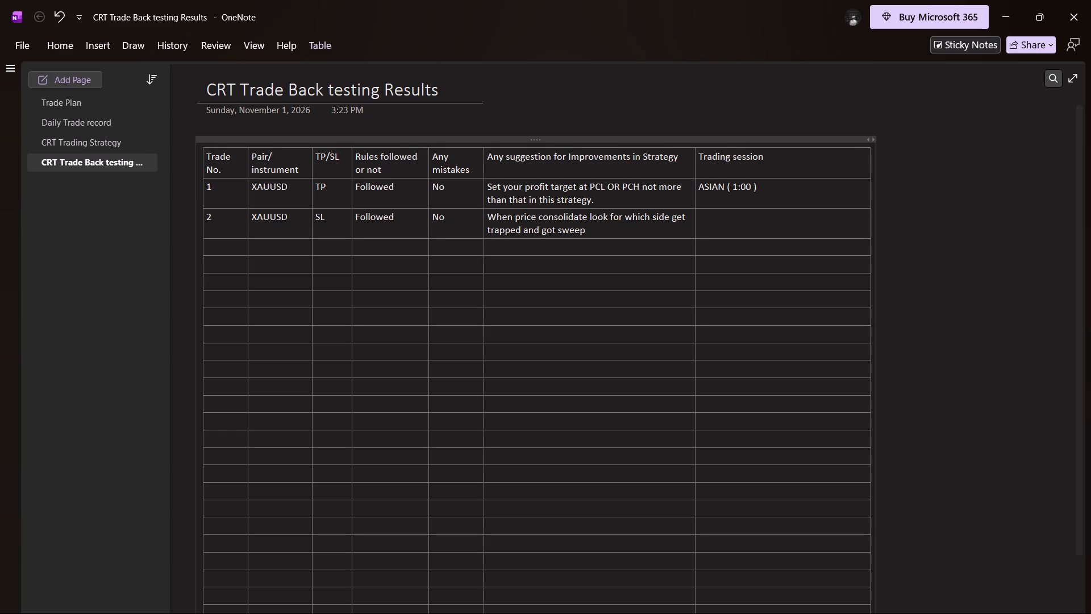
type("and looks")
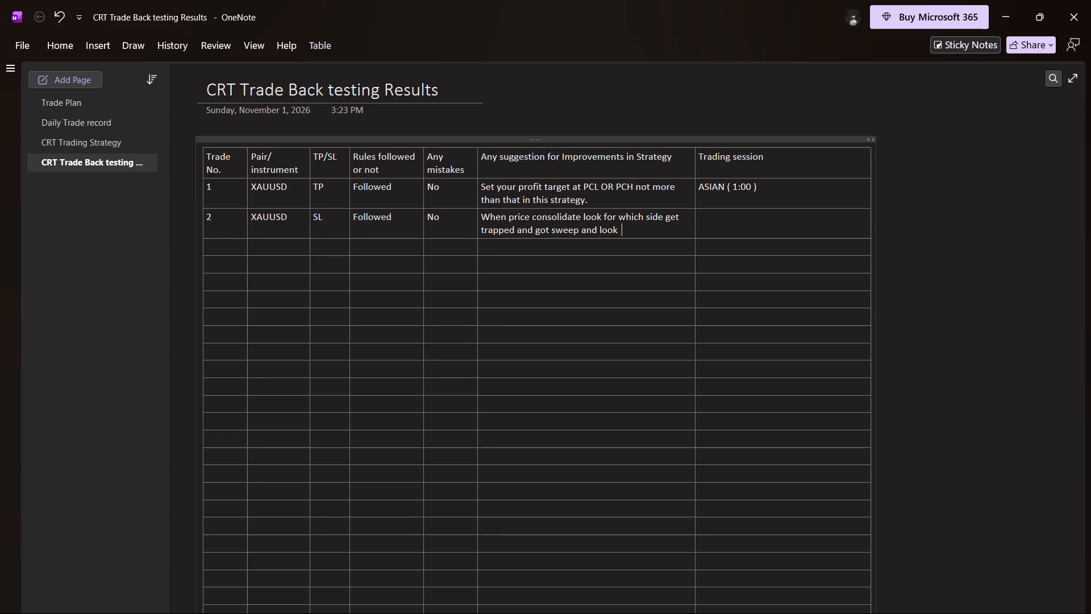
key("space")
key("BackSpace")
key("BackSpace")
key("space")
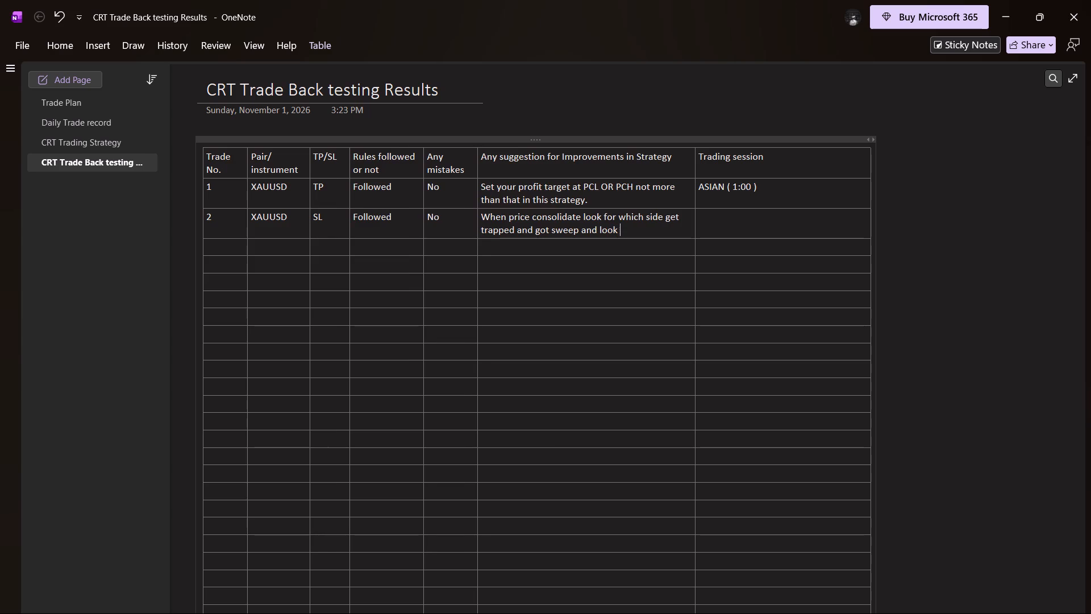
type("pr")
type("eb")
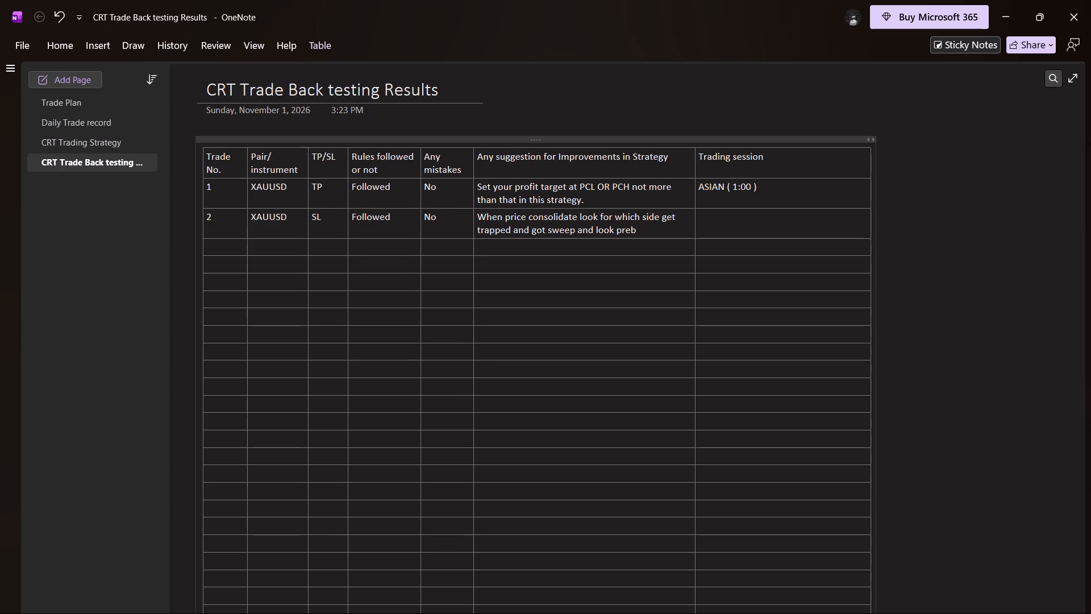
key("BackSpace")
key("BackSpace")
key("BackSpace")
key("BackSpace")
type("its pre")
type("vious")
key("space")
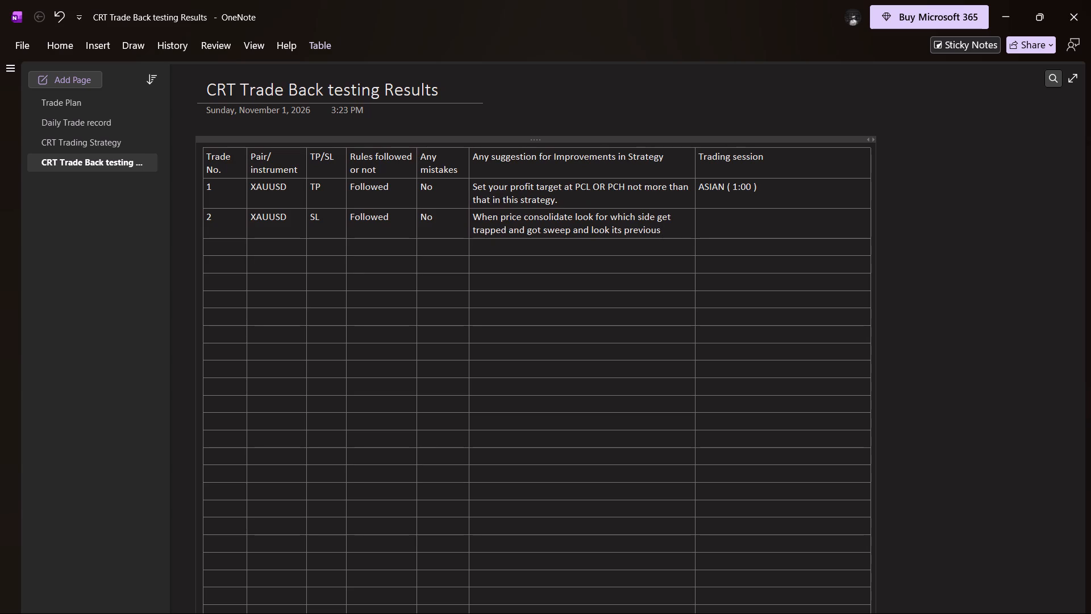
type("3 candles how he")
key("space")
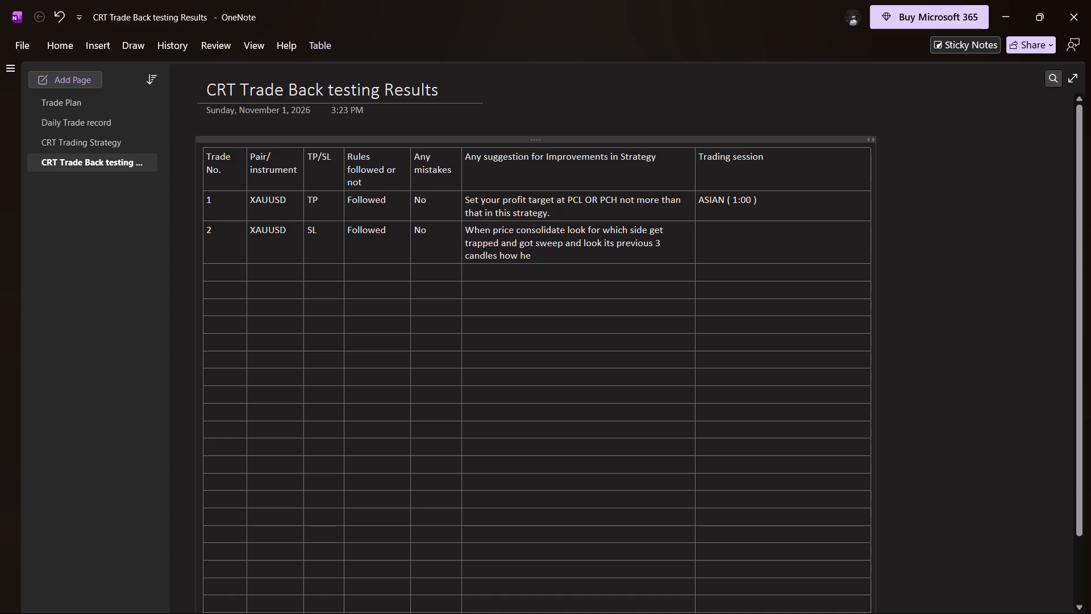
key("BackSpace")
key("BackSpace")
key("BackSpace")
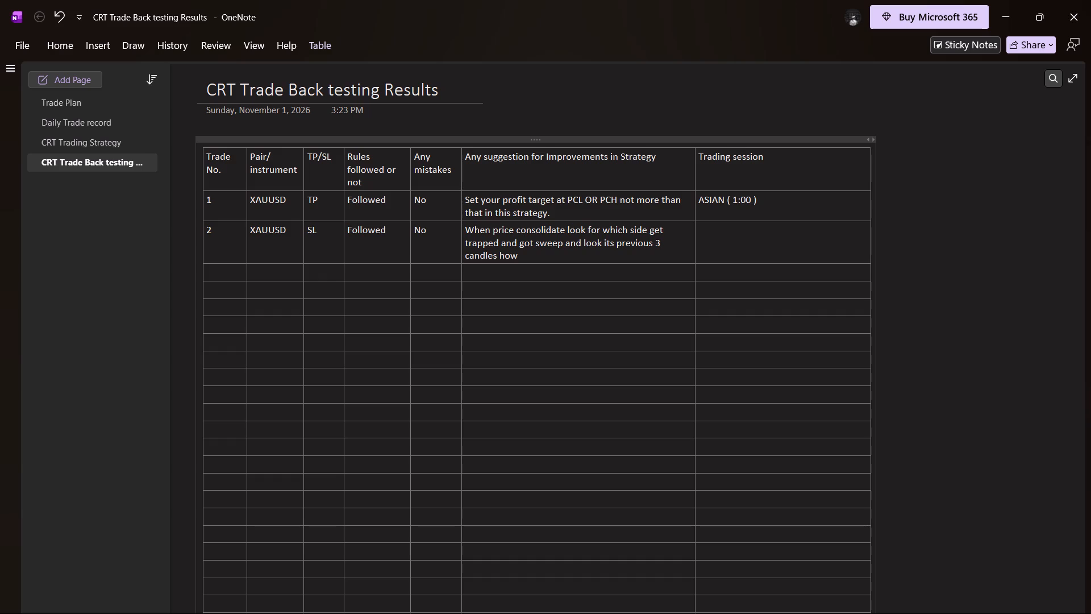
key("BackSpace")
key("BackSpace")
key("BackSpace")
key("BackSpace")
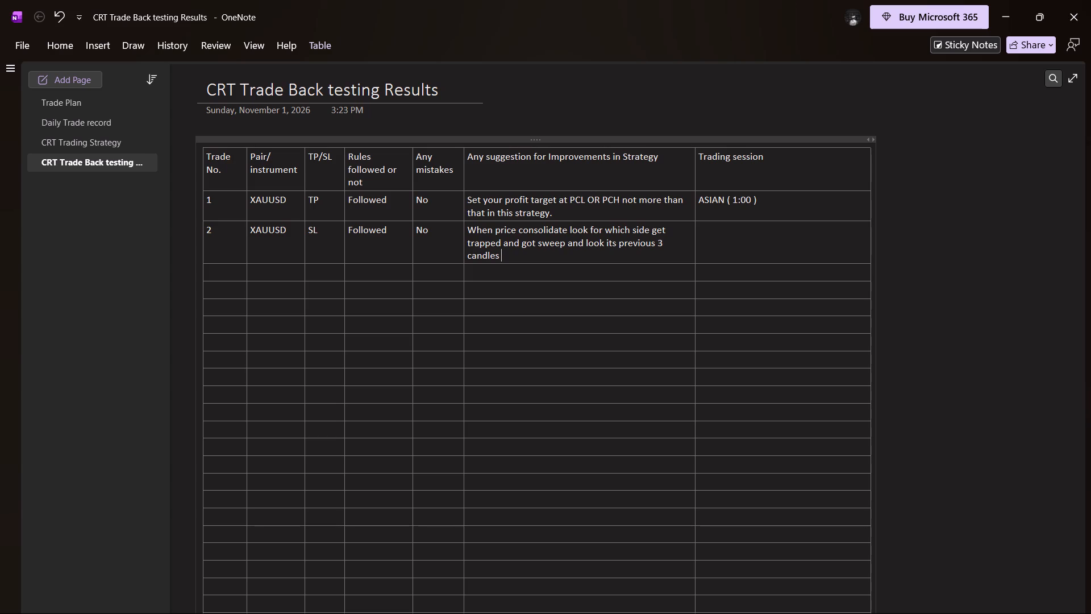
Finish trade 2's improvement suggestion with "that it is strong sweep or weak".
type("that it is strong ss")
key("BackSpace")
type("weep or wee")
key("BackSpace")
type("ak")
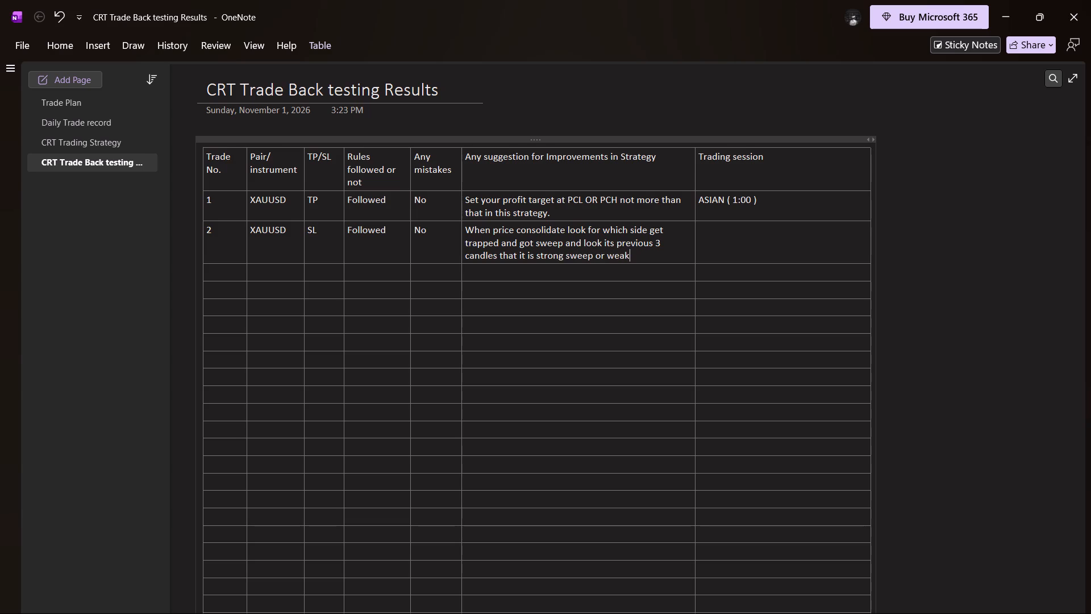
key("space")
key("BackSpace")
key("BackSpace")
key("BackSpace")
type("ek")
key("space")
key("BackSpace")
key("BackSpace")
key("BackSpace")
type("ak")
Enter "London and NQ" as the trading session for trade 2.
left_click(726, 242)
type("London")
key("space")
type("and")
key("space")
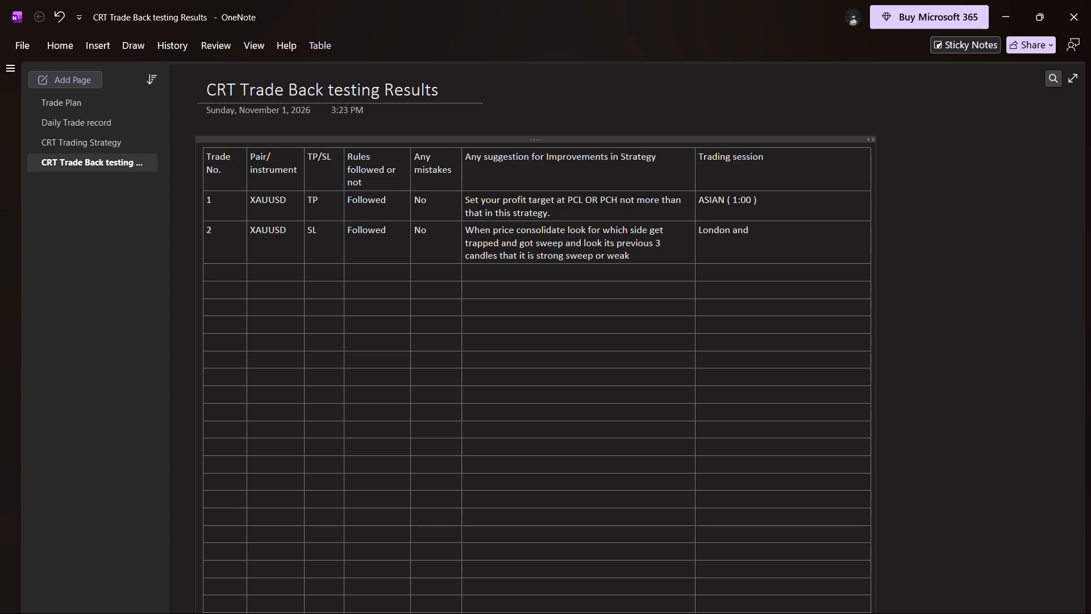
type("NQ")
left_click(957, 238)
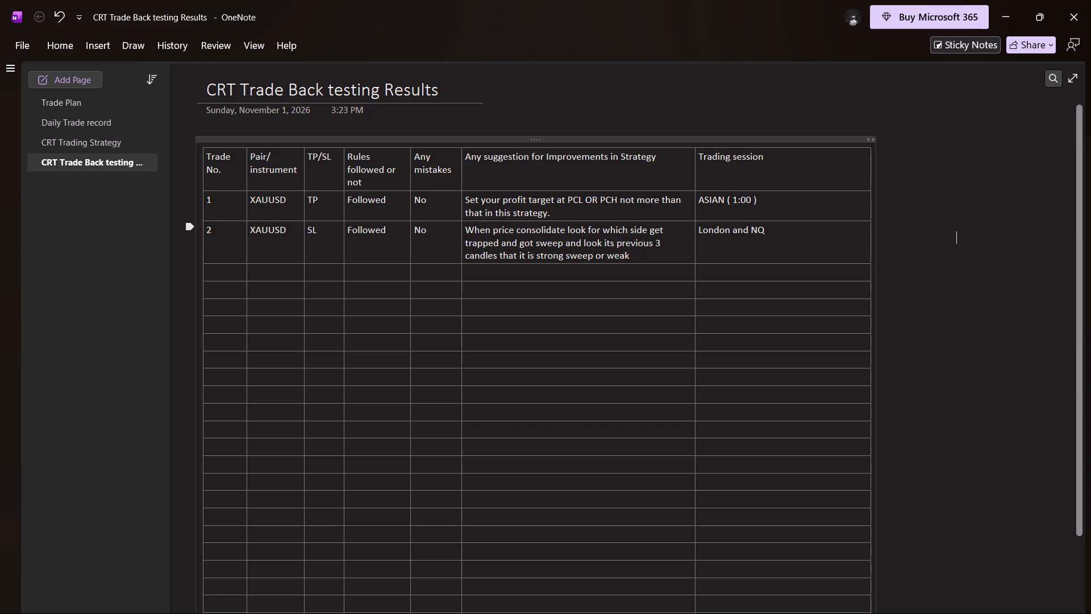
Switch to the TradingView XAUUSD chart in Chrome and remove all its drawings.
left_click(1010, 0)
scroll(705, 223, "down", 3)
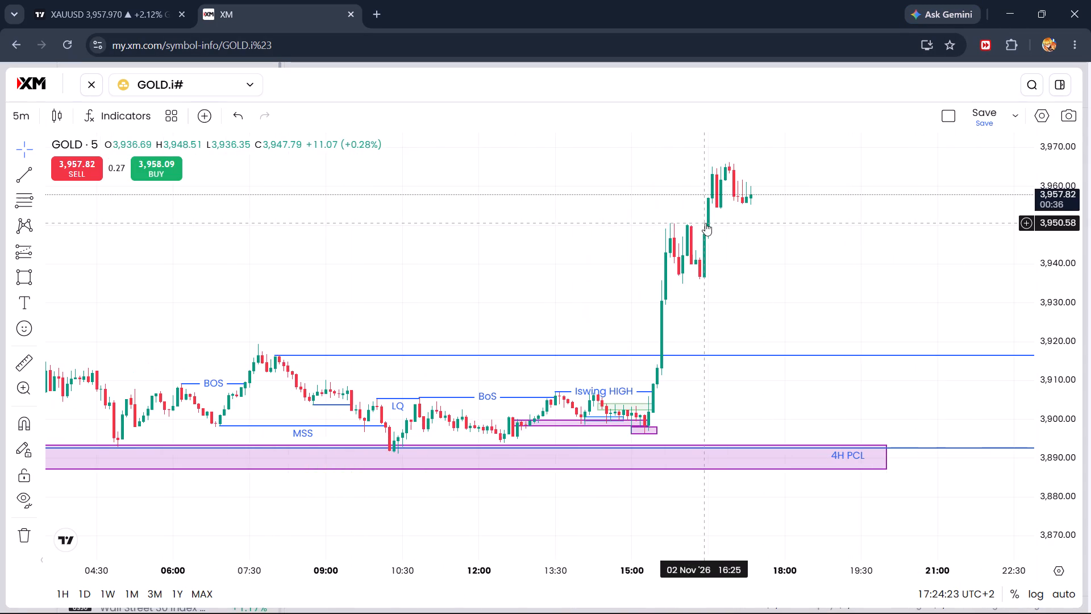
left_click(61, 0)
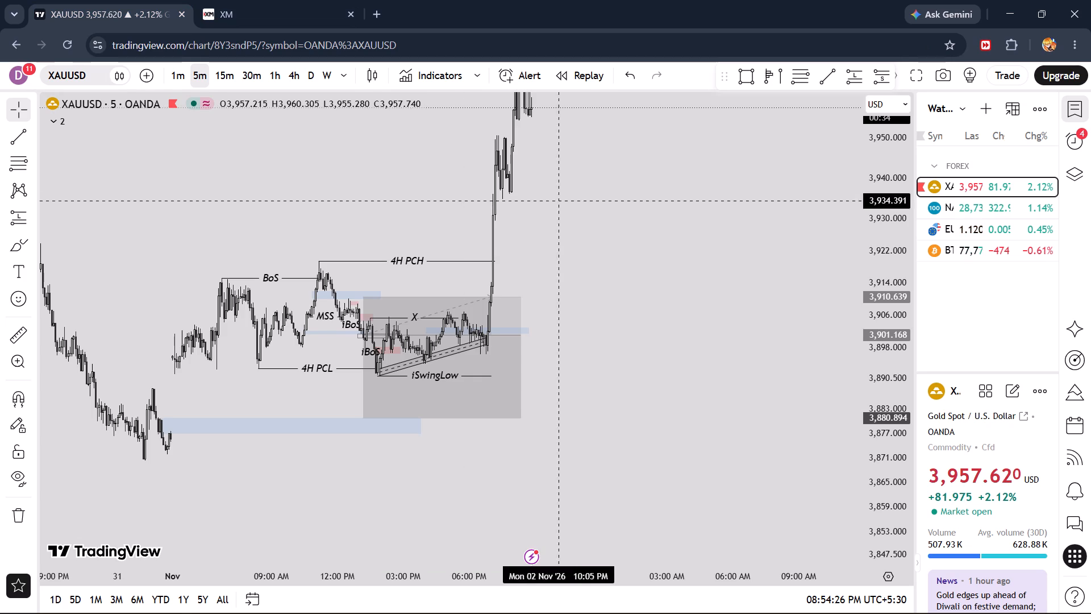
right_click(639, 185)
left_click(736, 487)
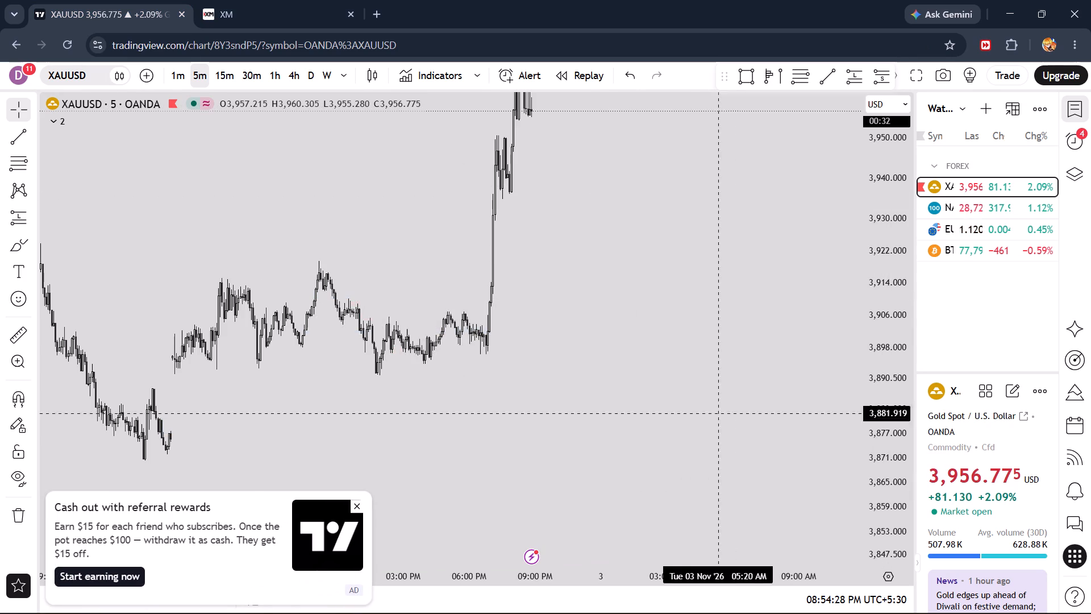
Dismiss the referral rewards advertisement covering the XAUUSD chart.
left_click_drag(654, 206, 581, 411)
left_click(356, 511)
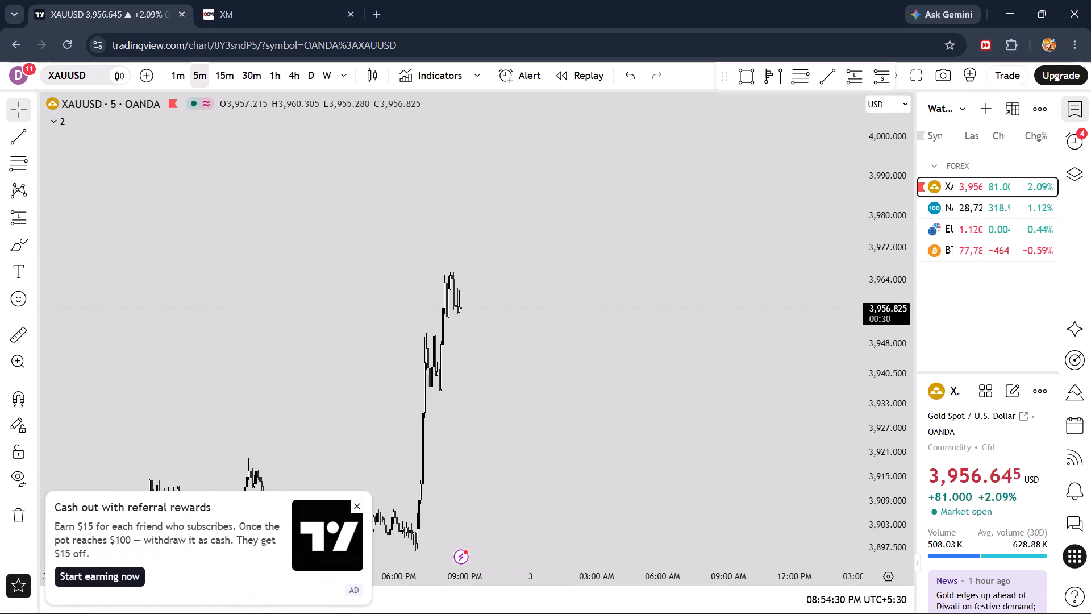
On the 4-hour chart, draw a short horizontal trend line at the previous candle's high, at about 3,950.5.
left_click(293, 79)
scroll(586, 257, "up", 7)
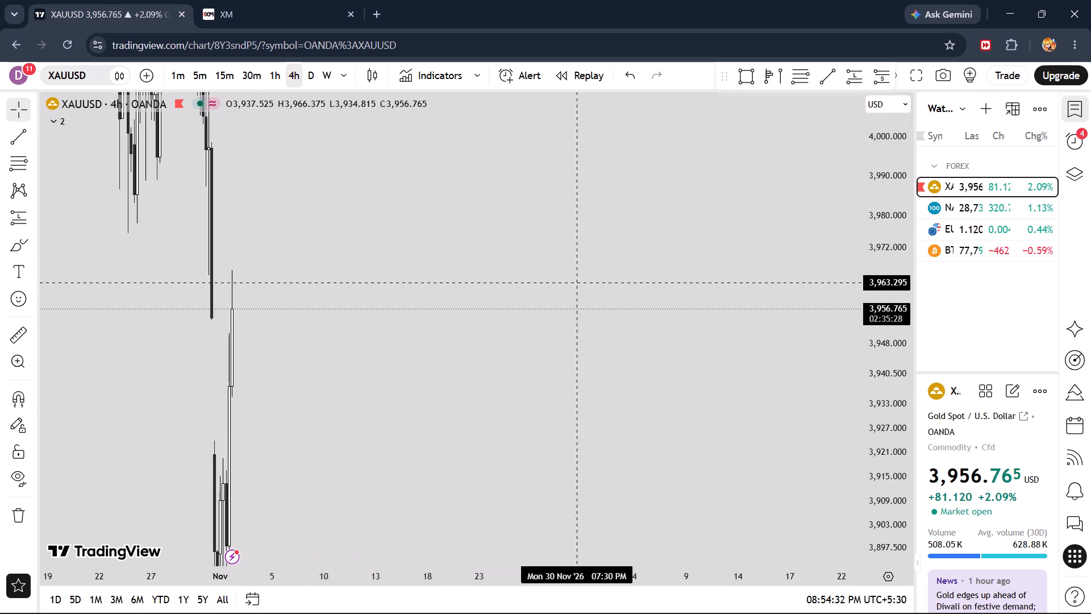
left_click_drag(314, 315, 611, 256)
left_click_drag(898, 184, 917, 462)
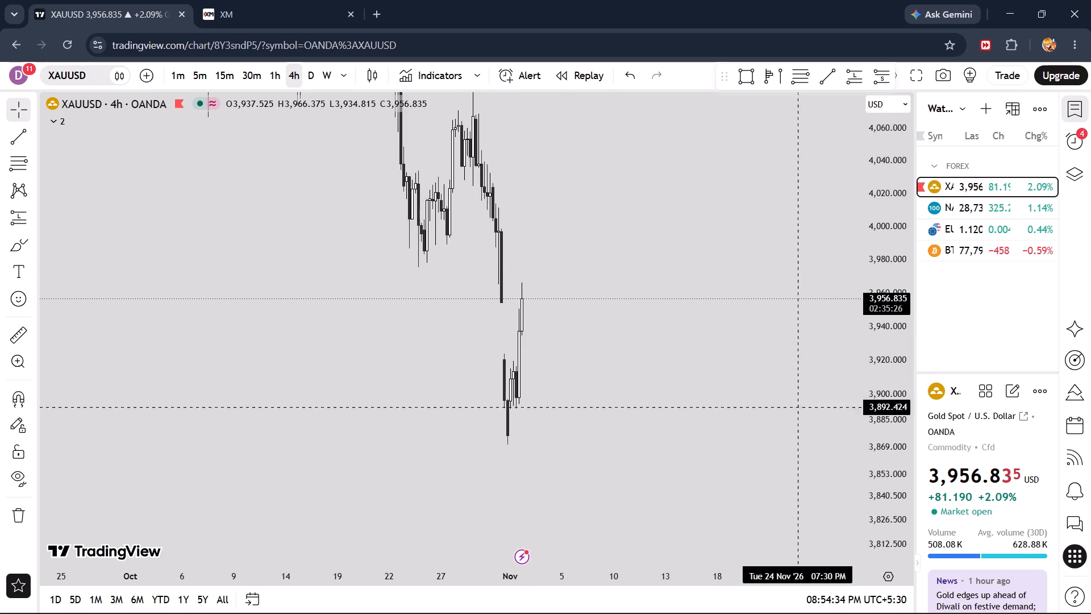
scroll(592, 318, "up", 8)
left_click_drag(345, 302, 636, 306)
scroll(684, 262, "up", 1)
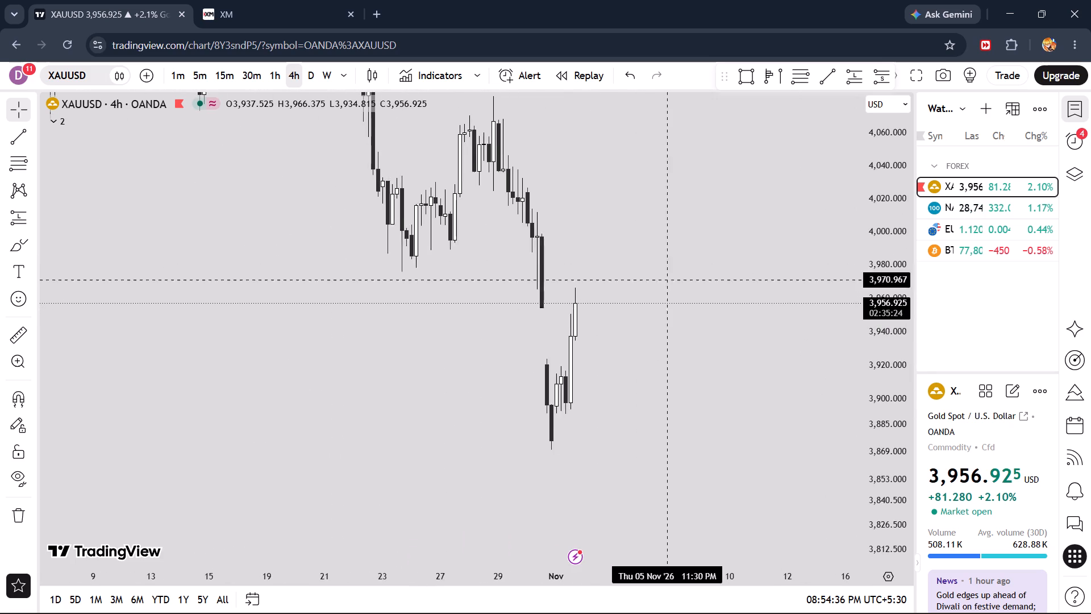
scroll(691, 254, "up", 4)
left_click(826, 79)
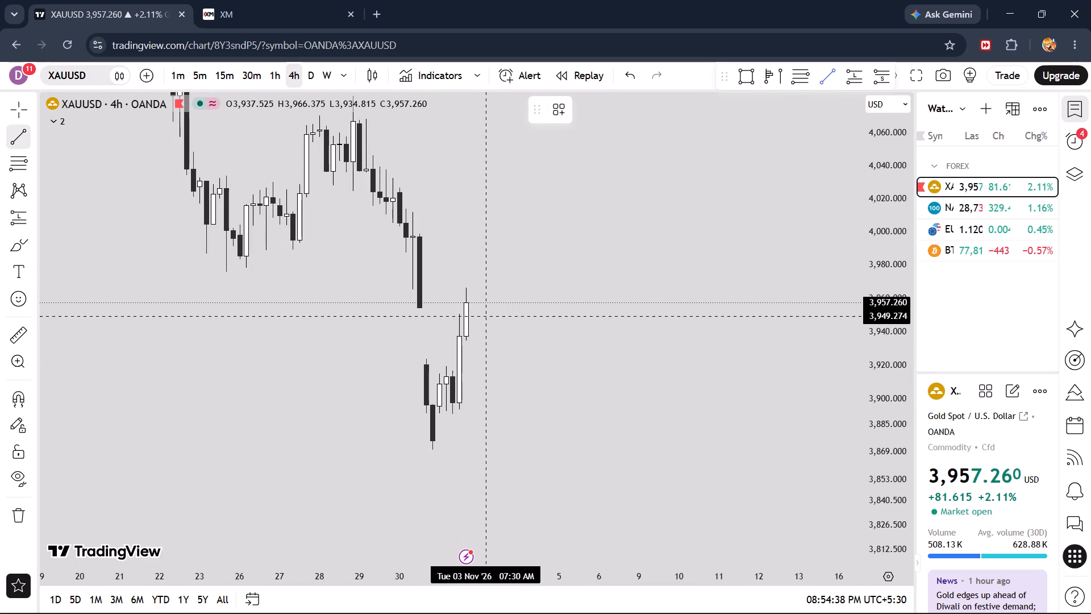
left_click(455, 314)
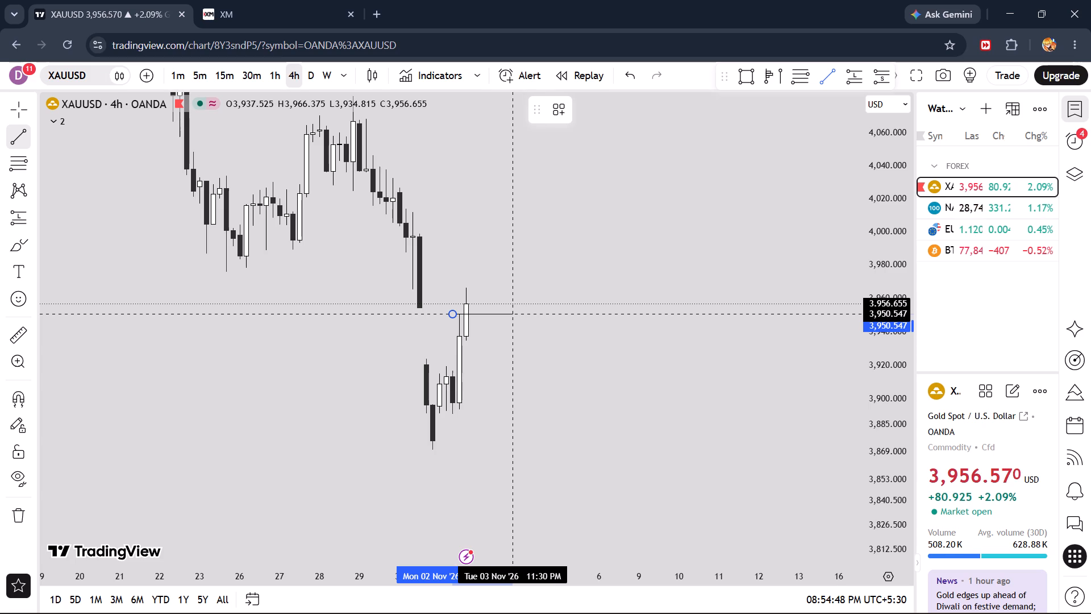
left_click(493, 322, "shift")
left_click(551, 304)
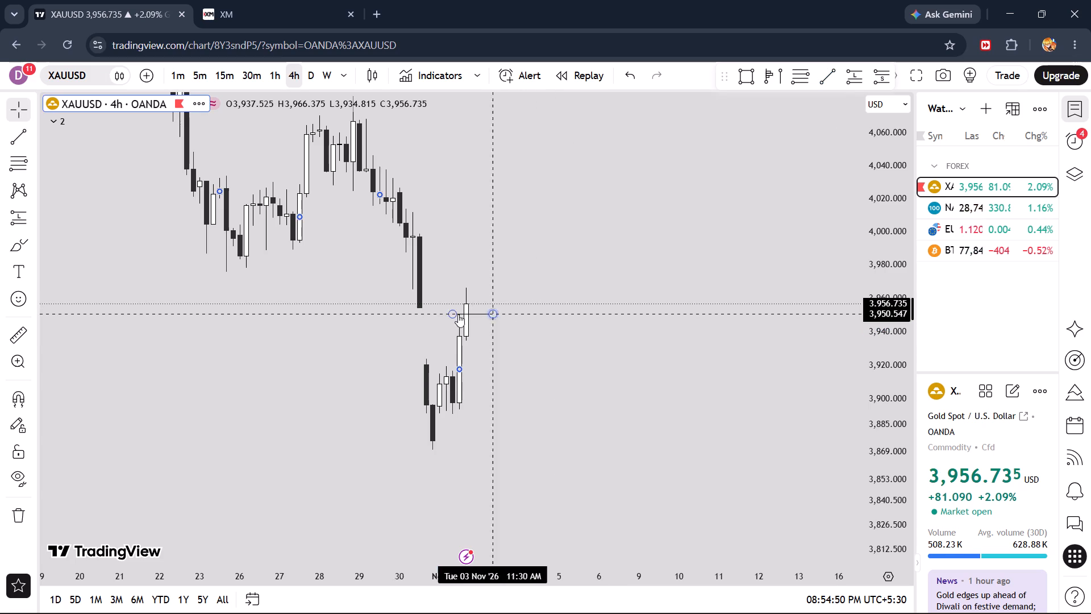
left_click_drag(474, 314, 480, 314)
left_click(582, 330)
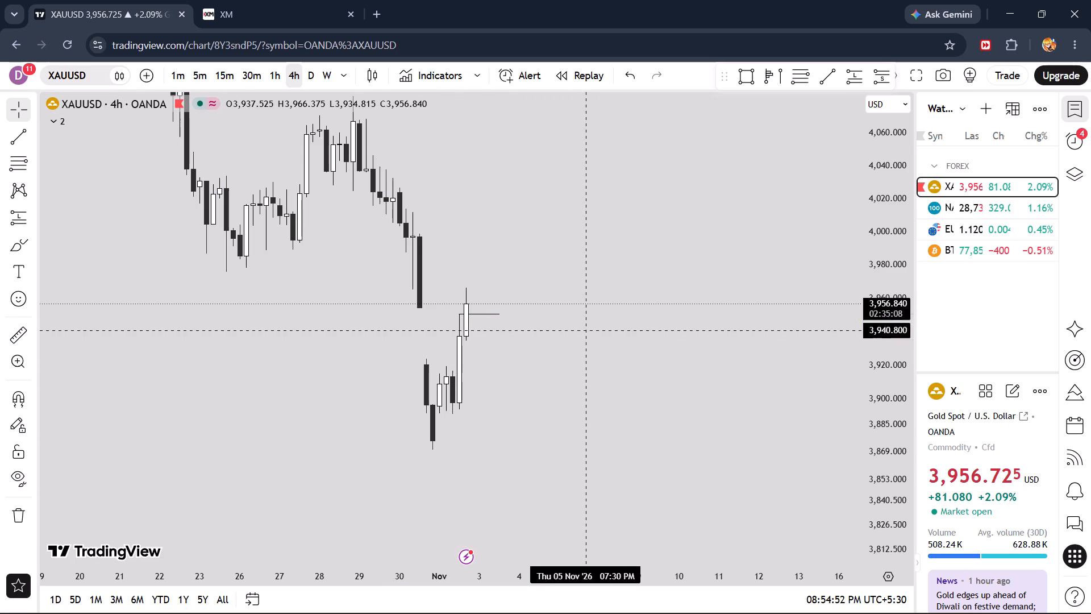
Draw a matching horizontal trend line at the previous 4-hour candle's low, at about 3,894.
left_click(825, 78)
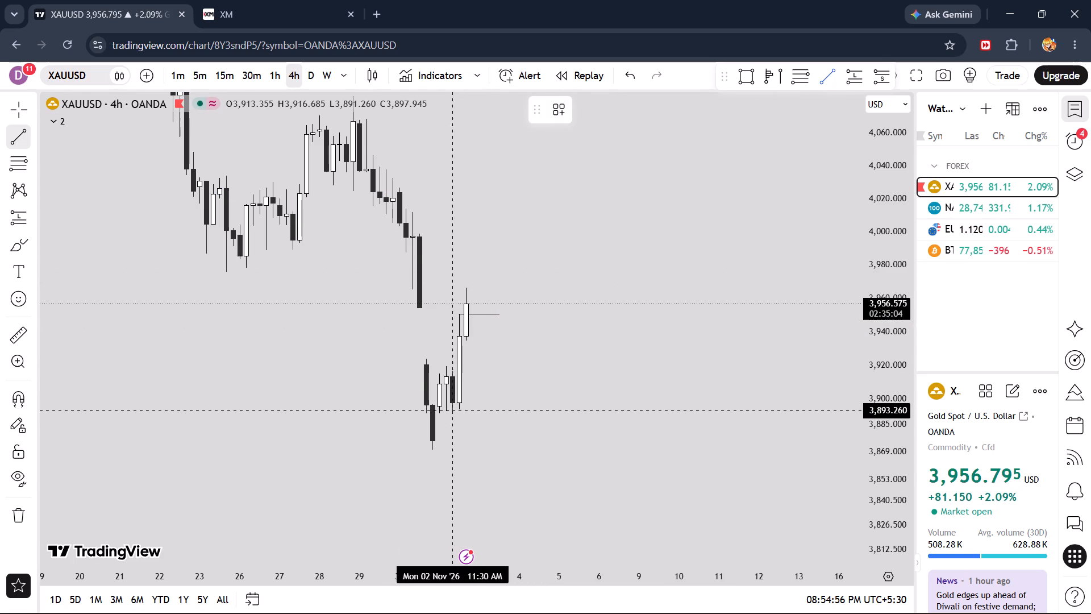
left_click(459, 410)
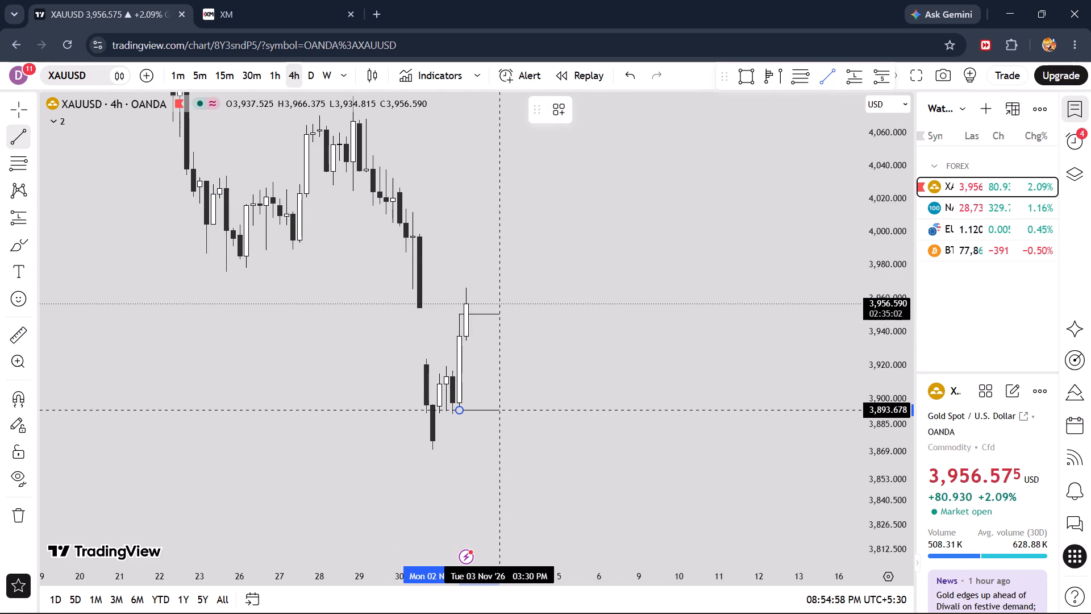
left_click(498, 413, "shift")
left_click(551, 367)
scroll(551, 367, "up", 3)
left_click_drag(455, 373, 624, 364)
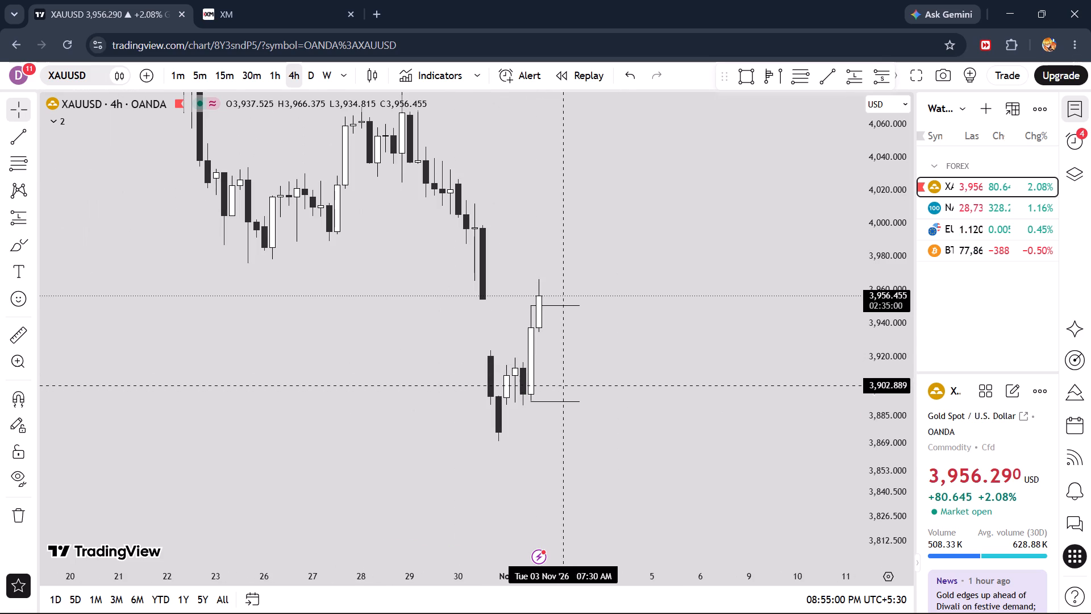
left_click(545, 400)
left_click(614, 372)
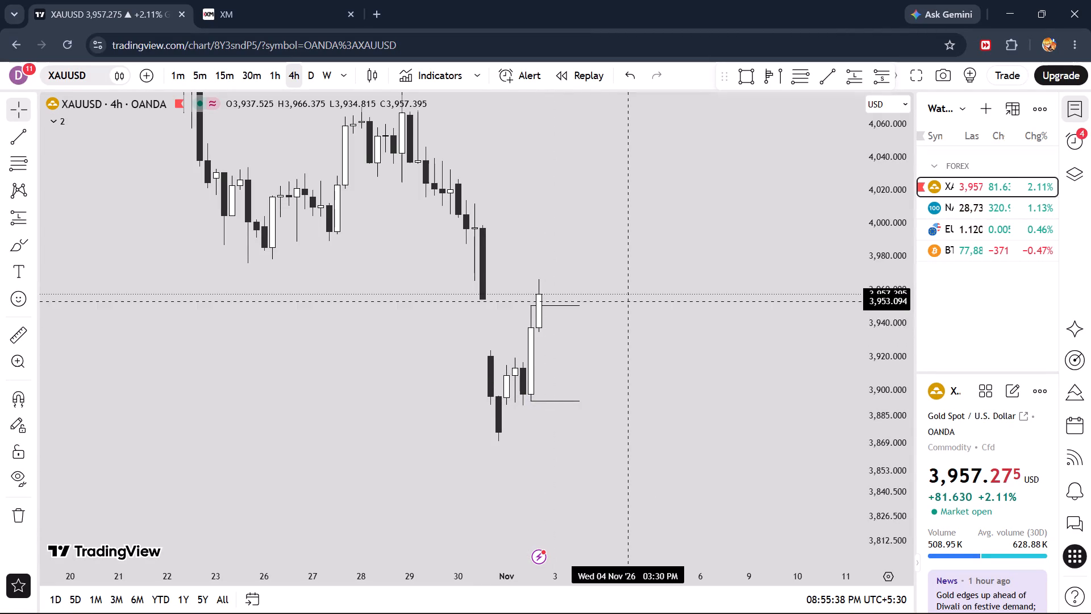
left_click(719, 326)
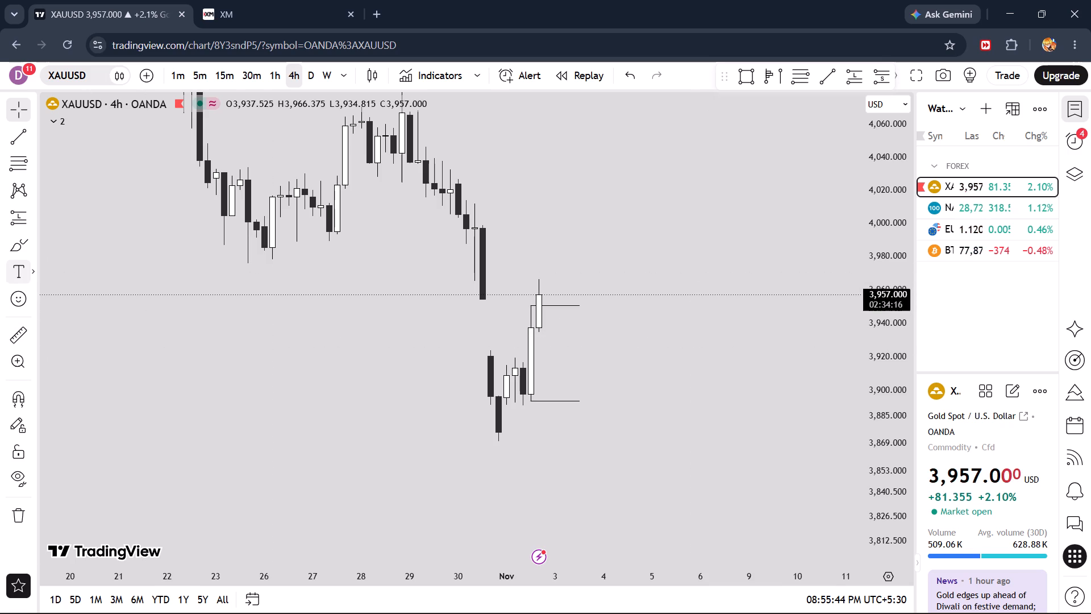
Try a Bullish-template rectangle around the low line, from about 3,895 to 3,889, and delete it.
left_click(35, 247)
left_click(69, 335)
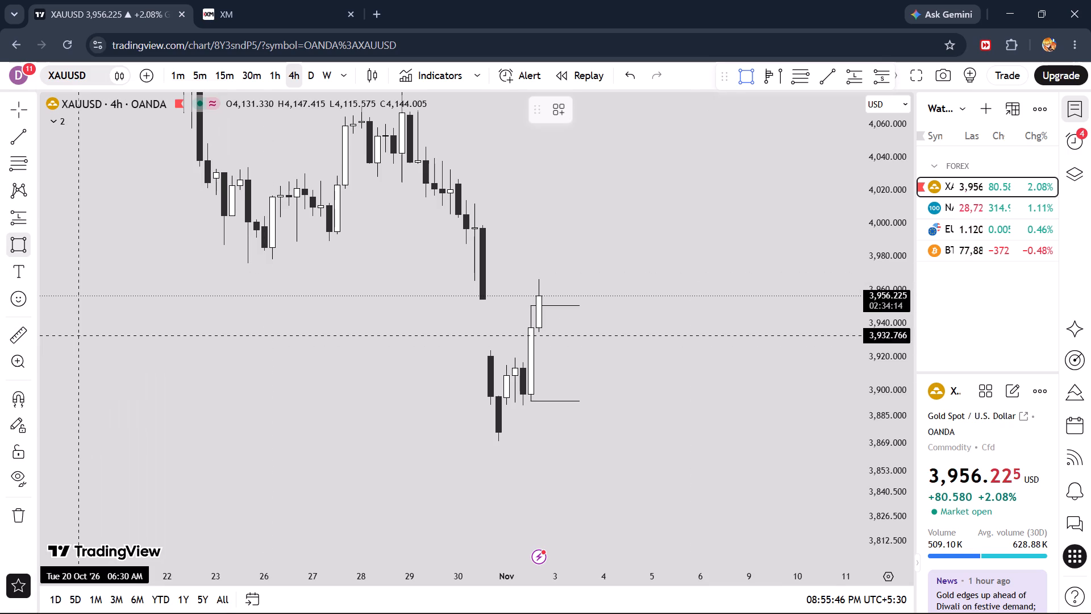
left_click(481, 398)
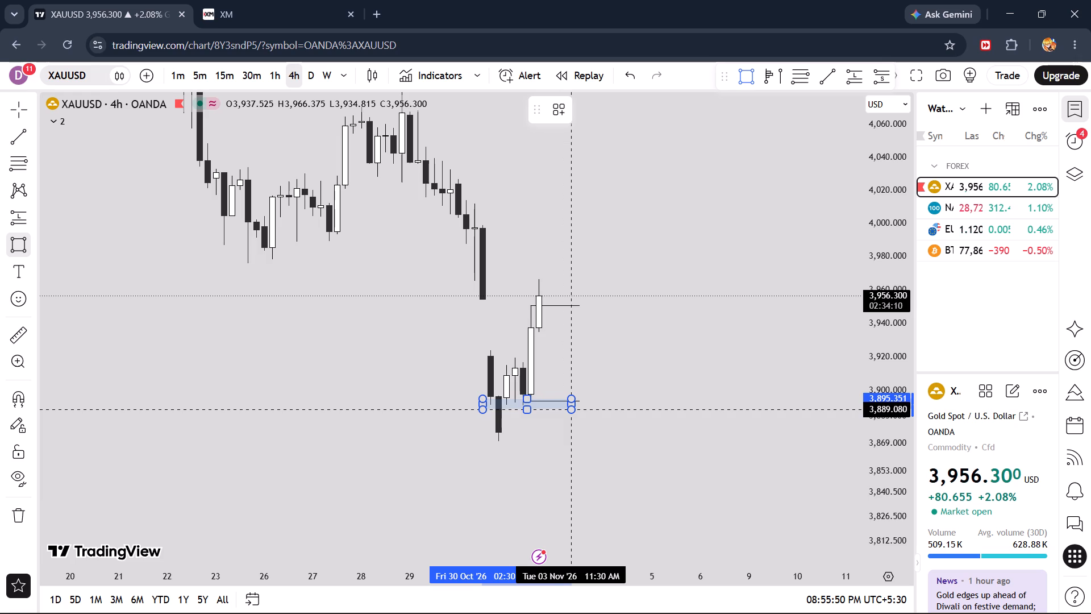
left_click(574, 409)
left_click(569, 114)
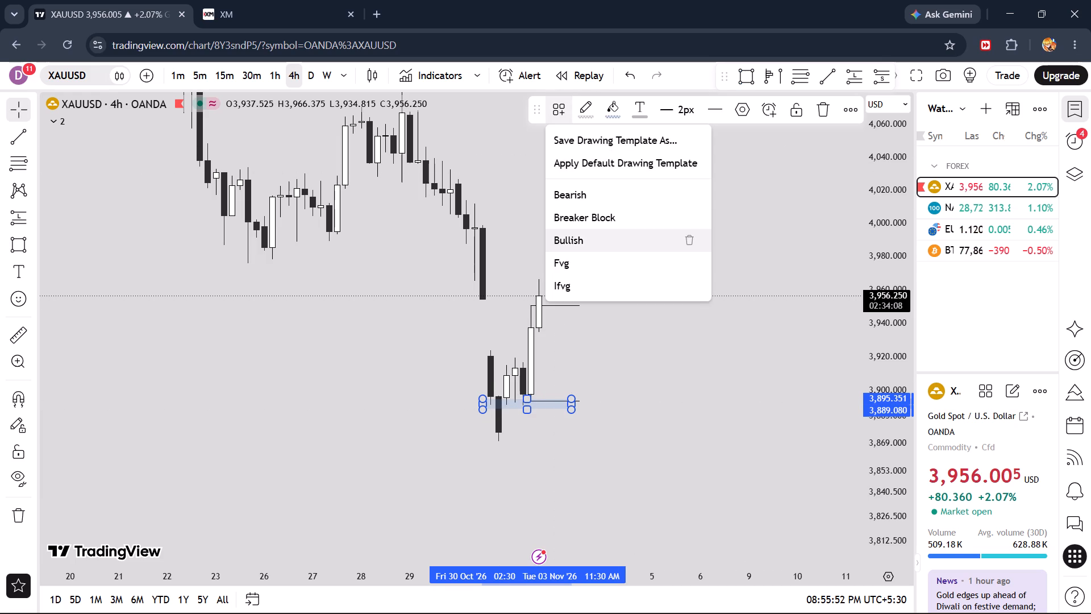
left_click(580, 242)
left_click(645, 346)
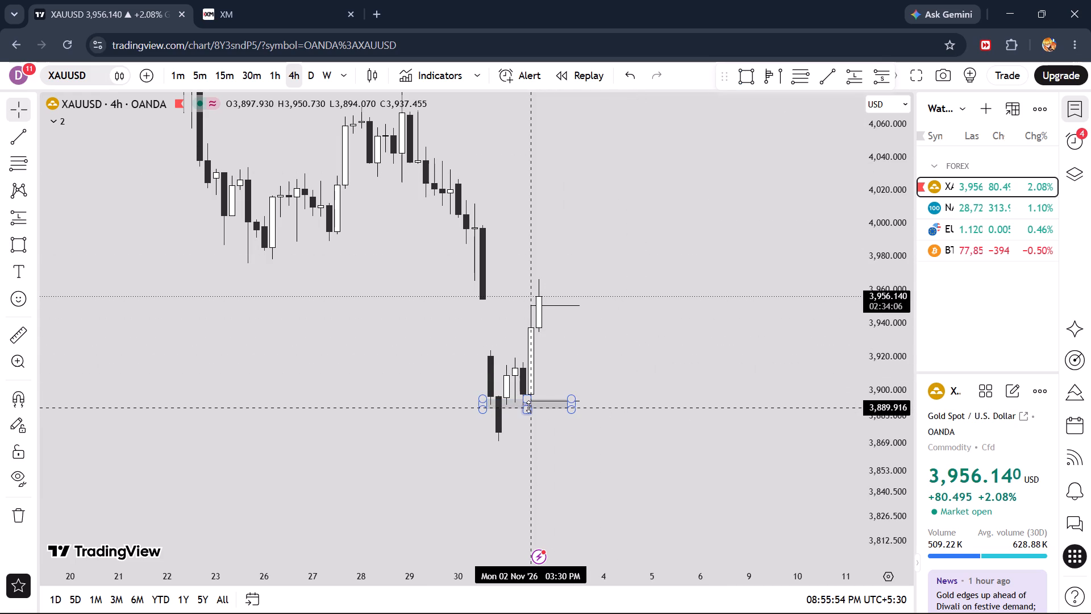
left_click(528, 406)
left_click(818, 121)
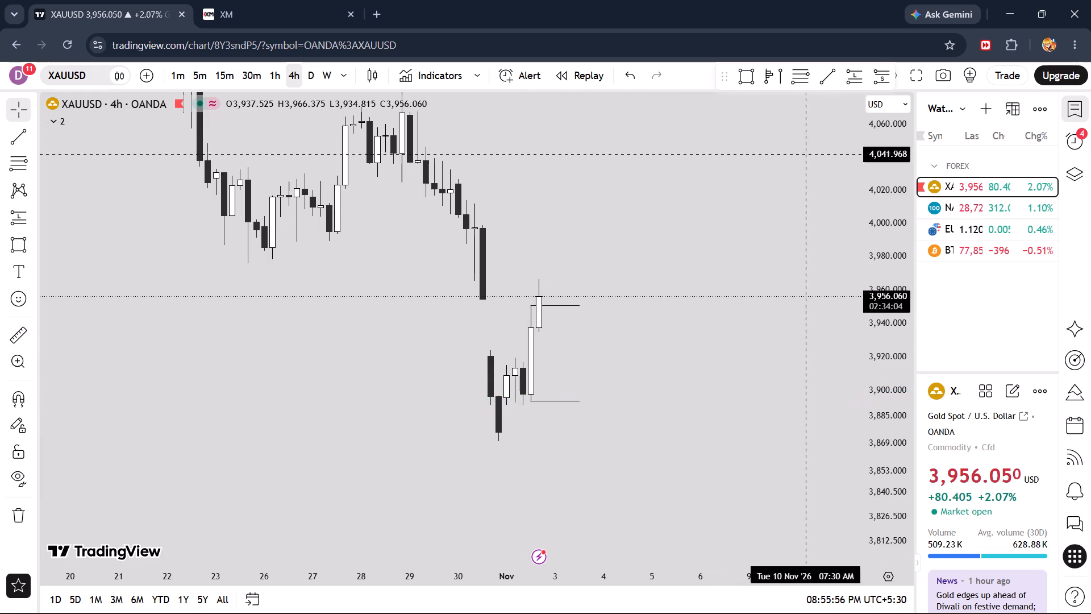
Apply the PCH drawing template to the high line and the PCL template to the low line.
scroll(638, 400, "up", 3)
left_click(486, 306)
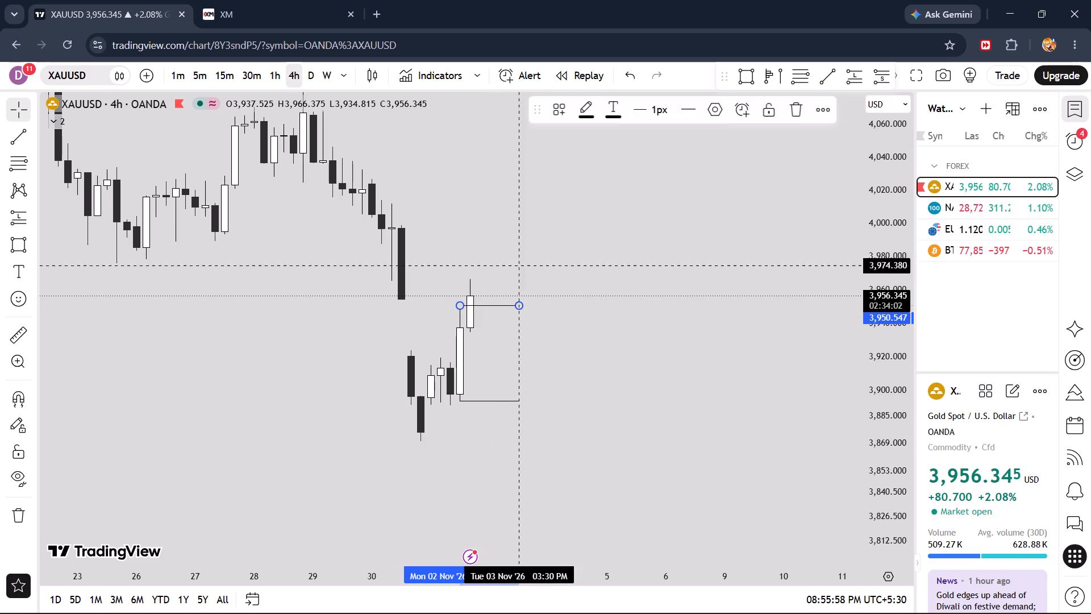
left_click(551, 111)
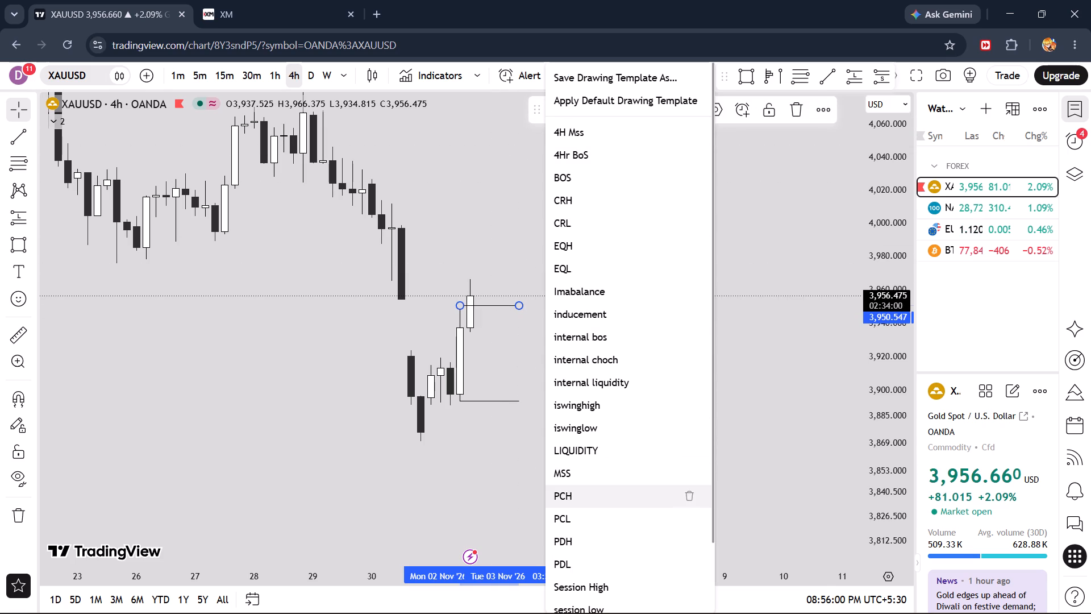
left_click(590, 503)
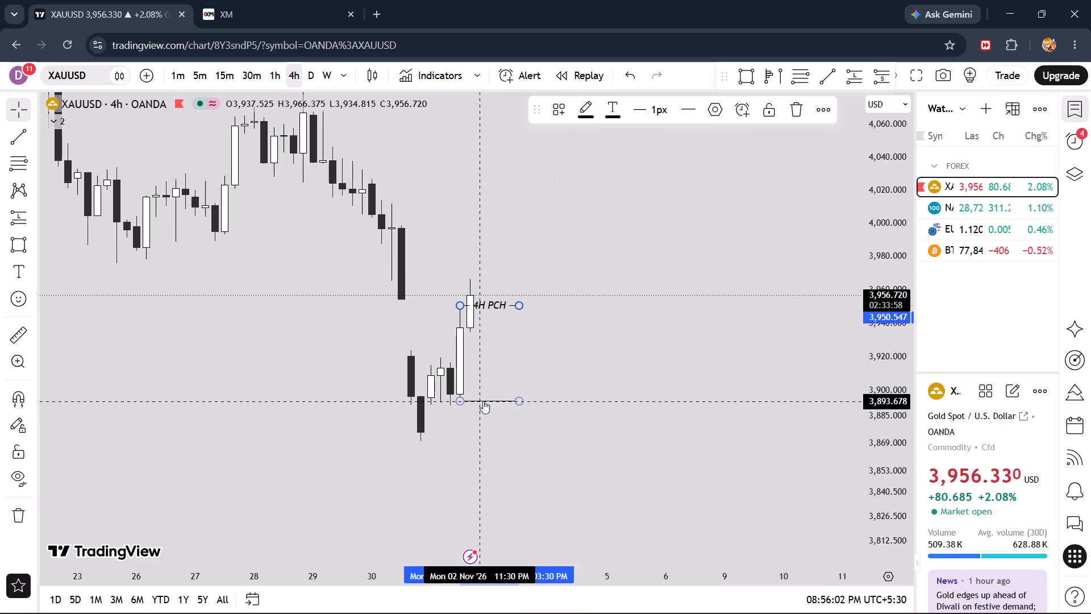
left_click(483, 401)
left_click(555, 111)
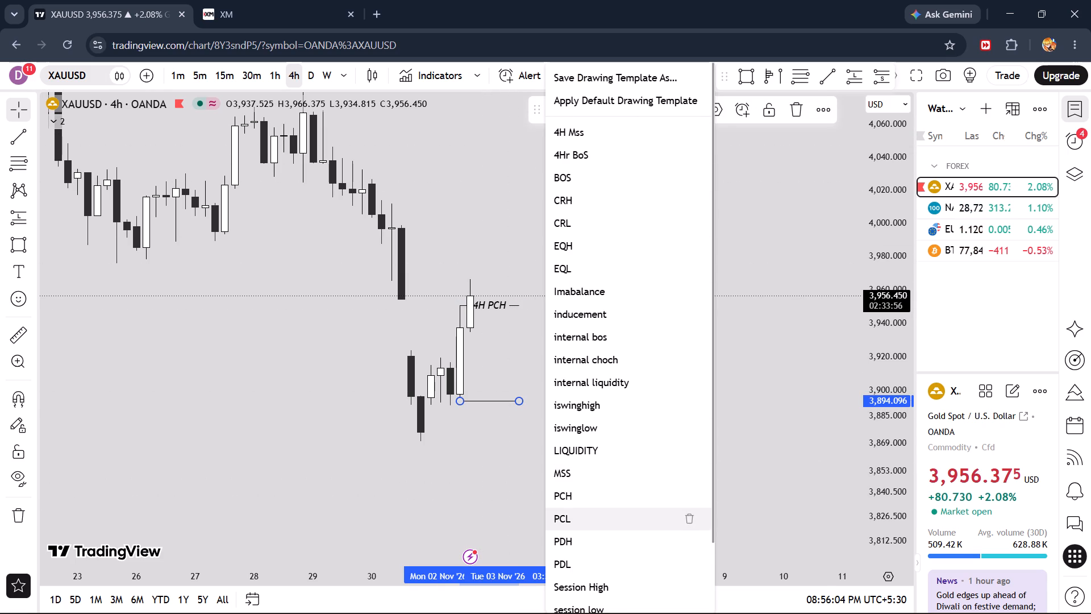
scroll(604, 518, "down", 1)
left_click(577, 474)
left_click_drag(578, 370, 630, 363)
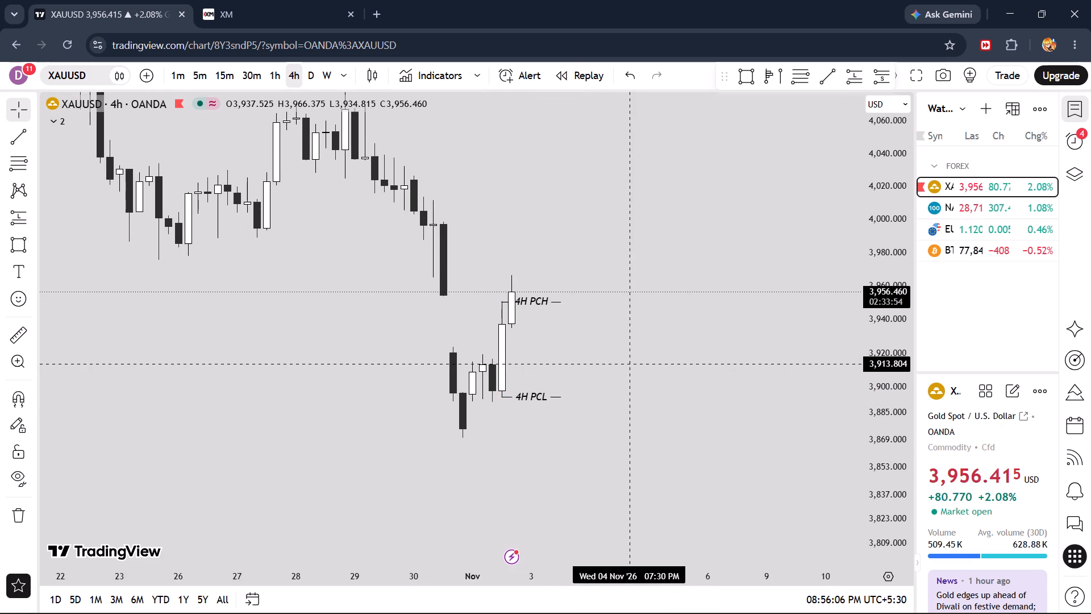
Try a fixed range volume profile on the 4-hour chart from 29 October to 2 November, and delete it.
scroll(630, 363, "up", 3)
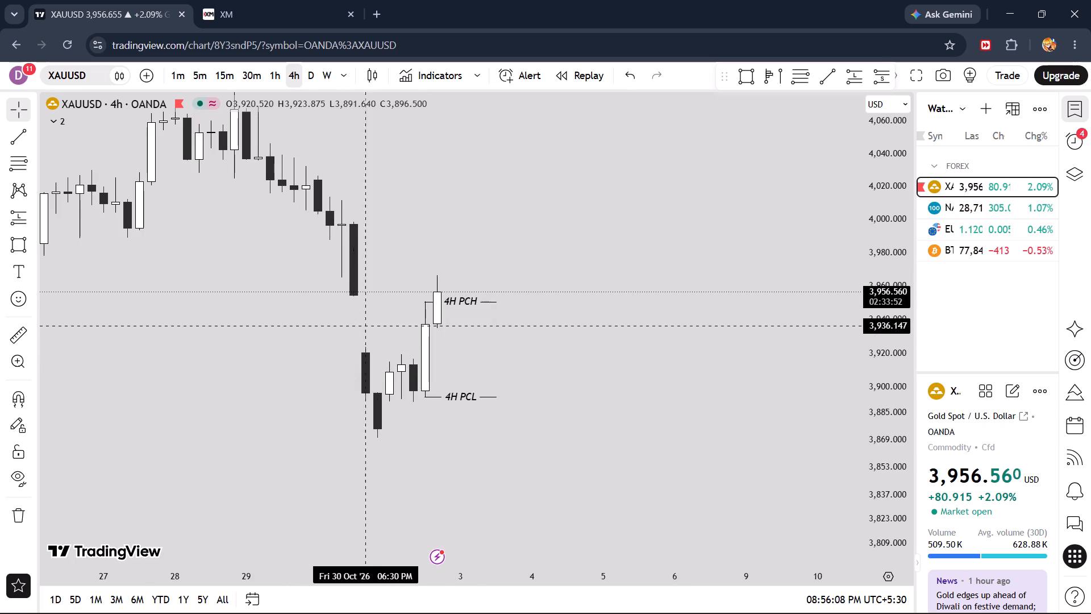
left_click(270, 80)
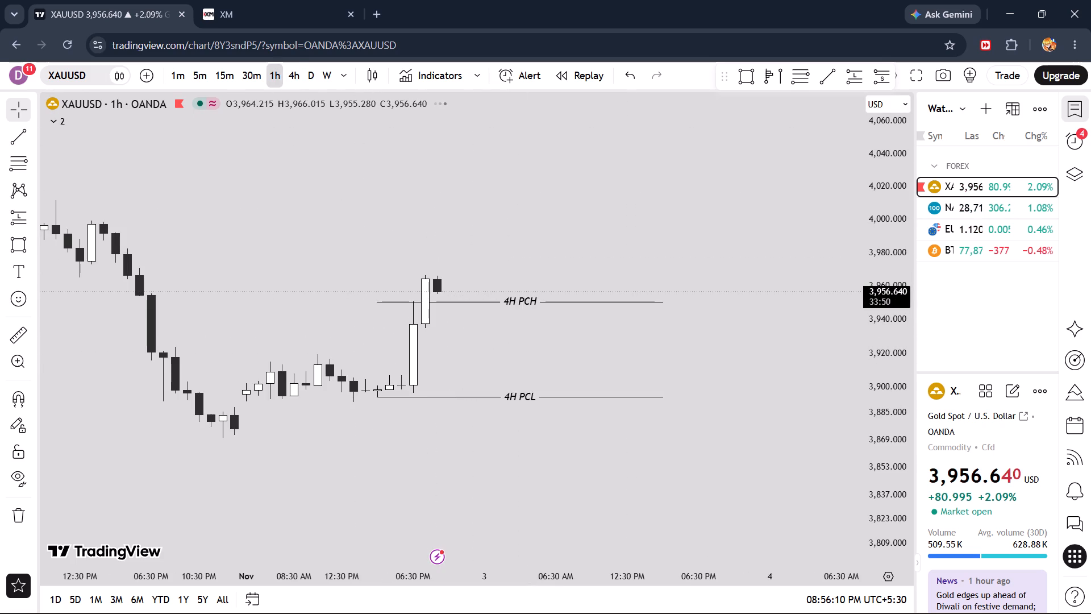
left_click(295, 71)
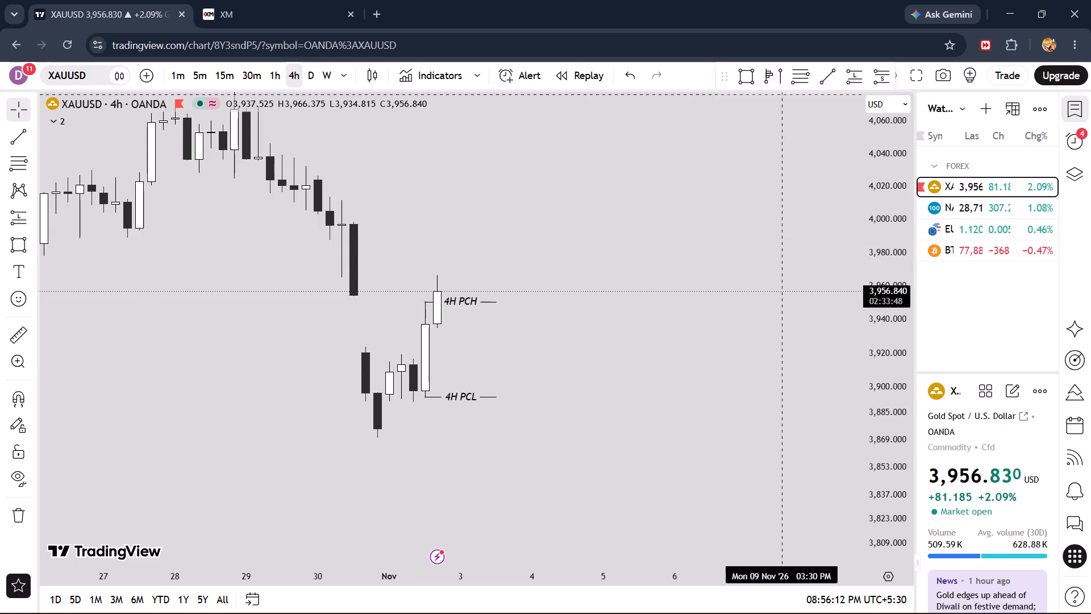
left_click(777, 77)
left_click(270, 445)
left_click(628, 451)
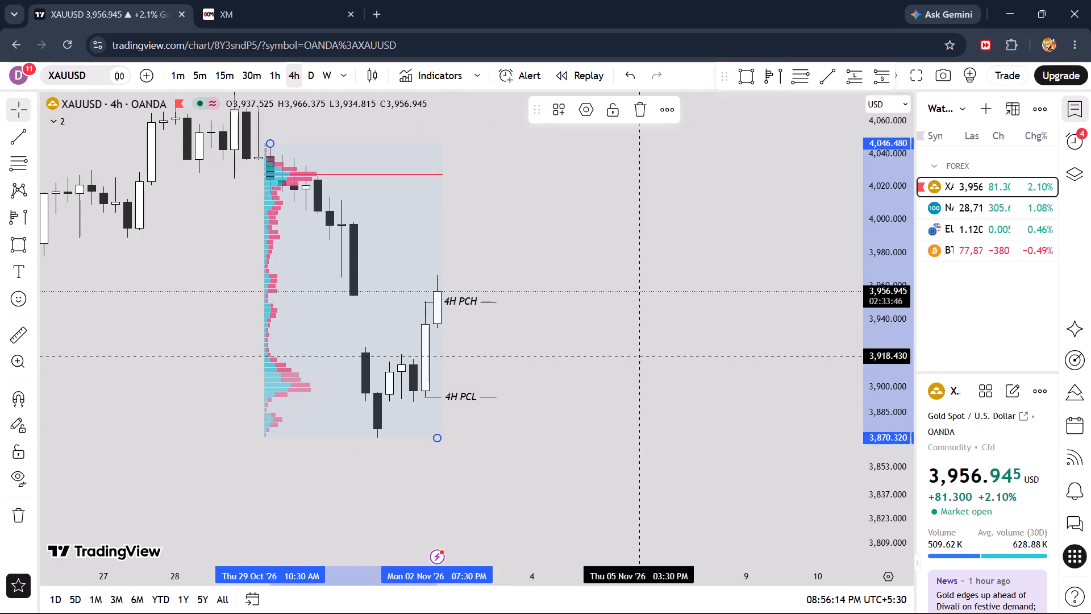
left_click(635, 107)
On the 15-minute chart, shift the 4H PCH line forward in time so it starts at about 7:15 PM on 2 November.
left_click(275, 73)
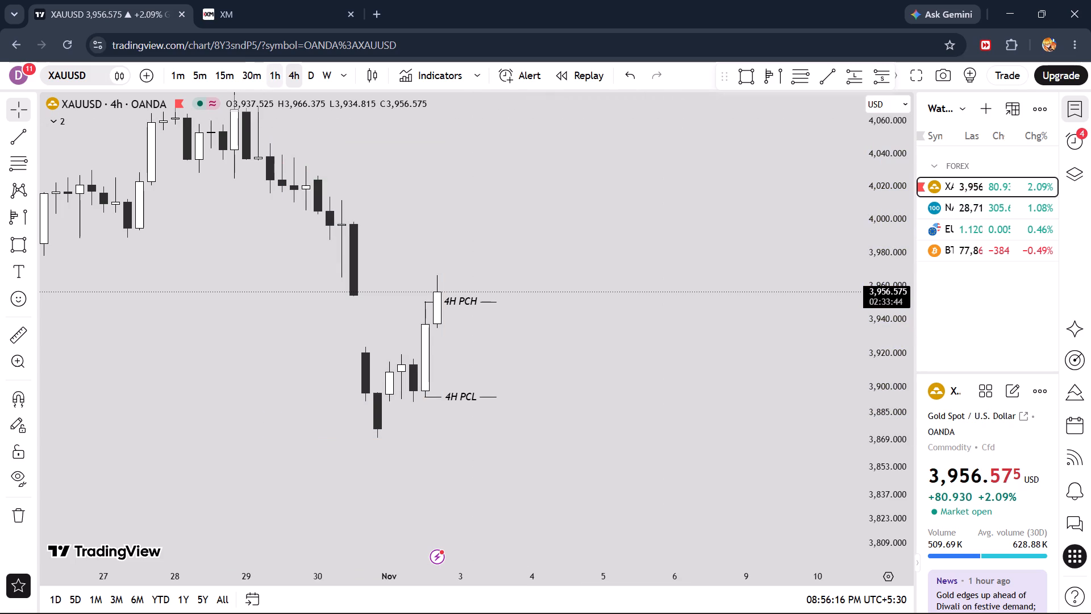
left_click(220, 73)
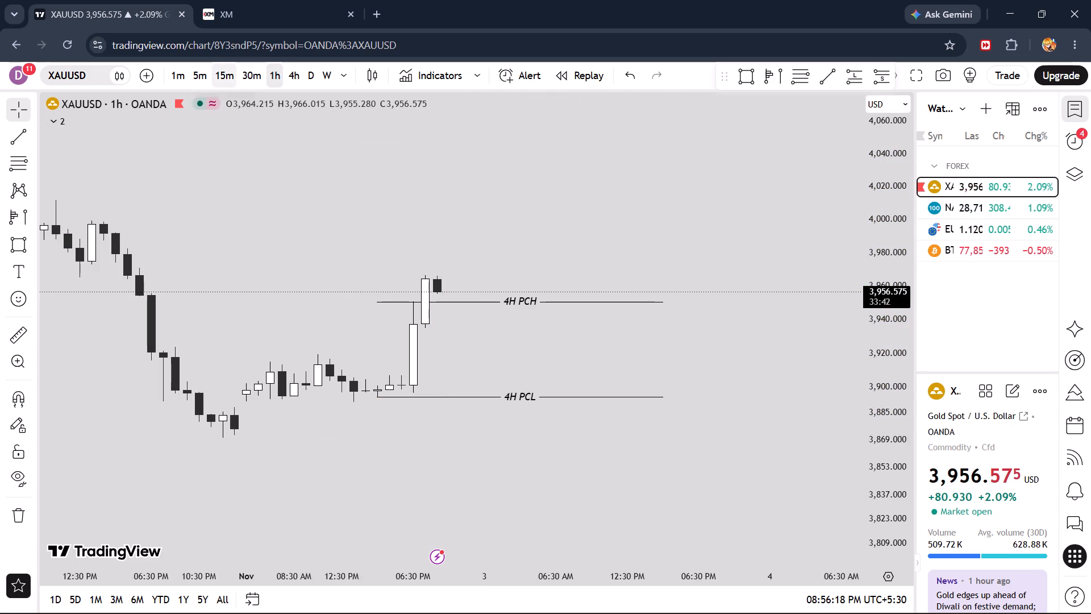
scroll(307, 287, "down", 7)
scroll(488, 333, "down", 9)
scroll(709, 363, "down", 3)
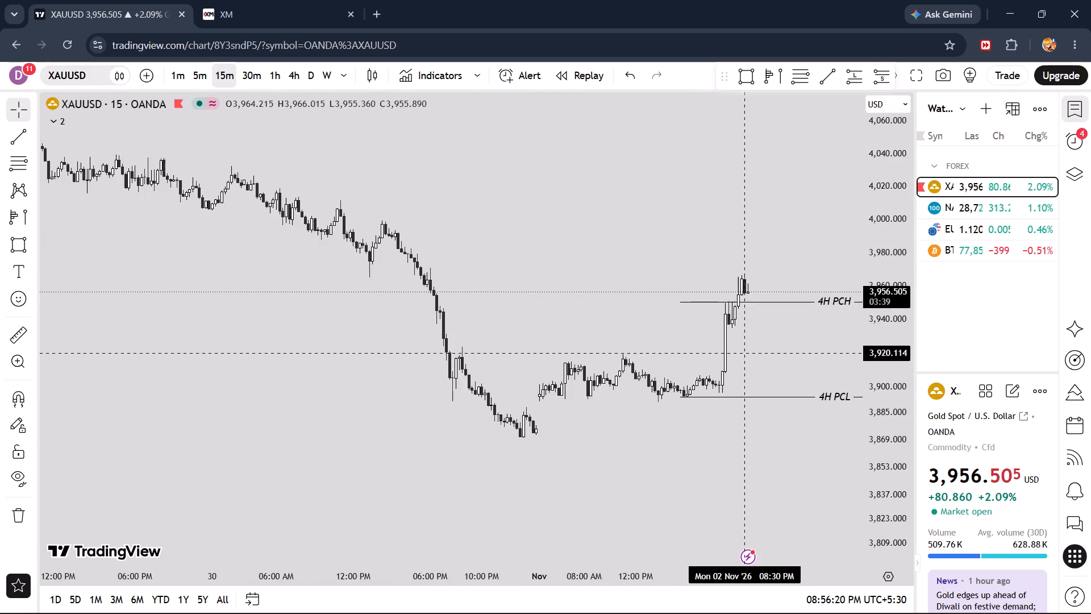
left_click_drag(796, 338, 614, 366)
left_click_drag(889, 460, 885, 299)
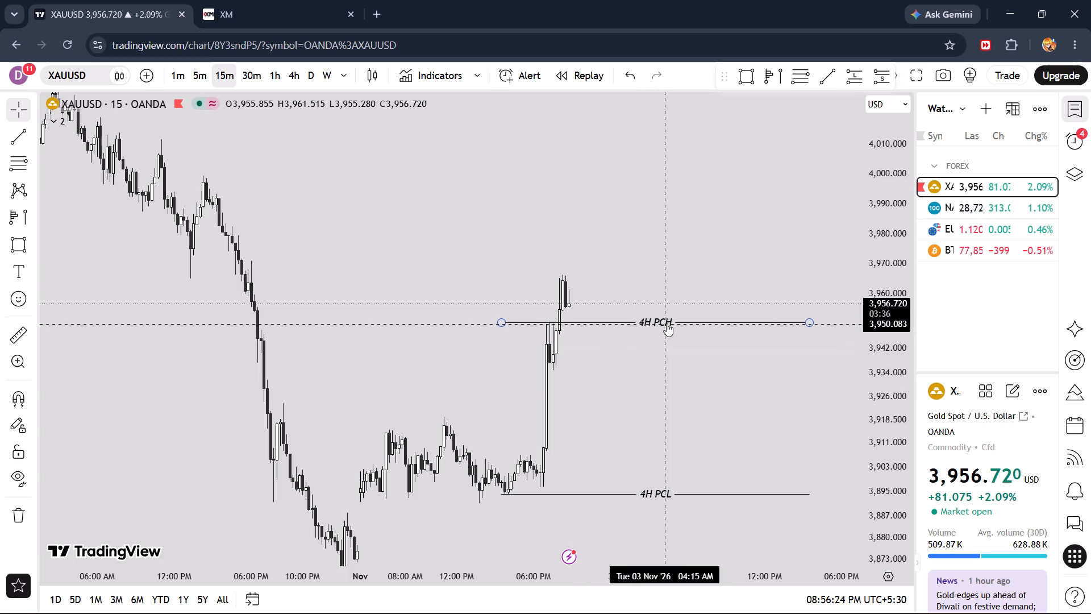
left_click_drag(657, 325, 701, 325)
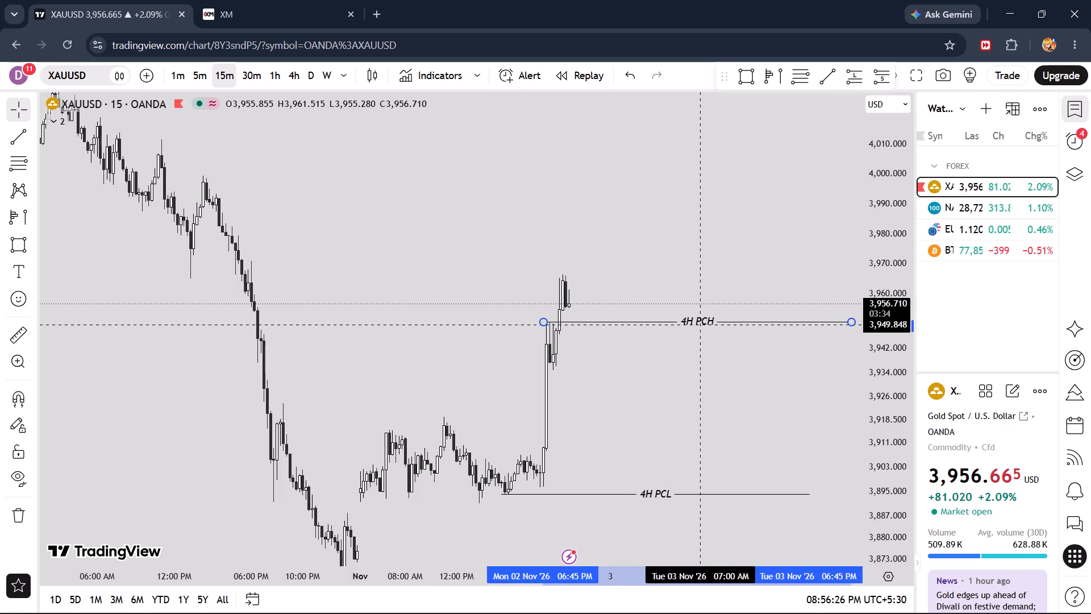
left_click_drag(701, 325, 707, 324)
left_click(682, 360)
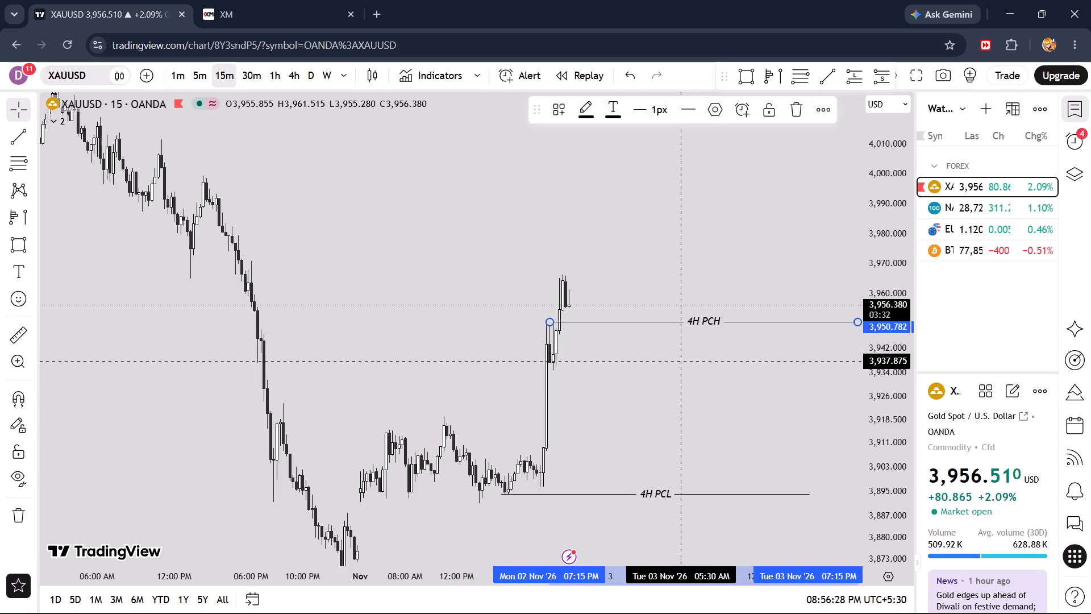
Draw a rectangle zone around the 4H PCL line from about 3,894.7 to 3,890.3, starting 31 October, and extend its end past the line.
left_click_drag(695, 385, 655, 342)
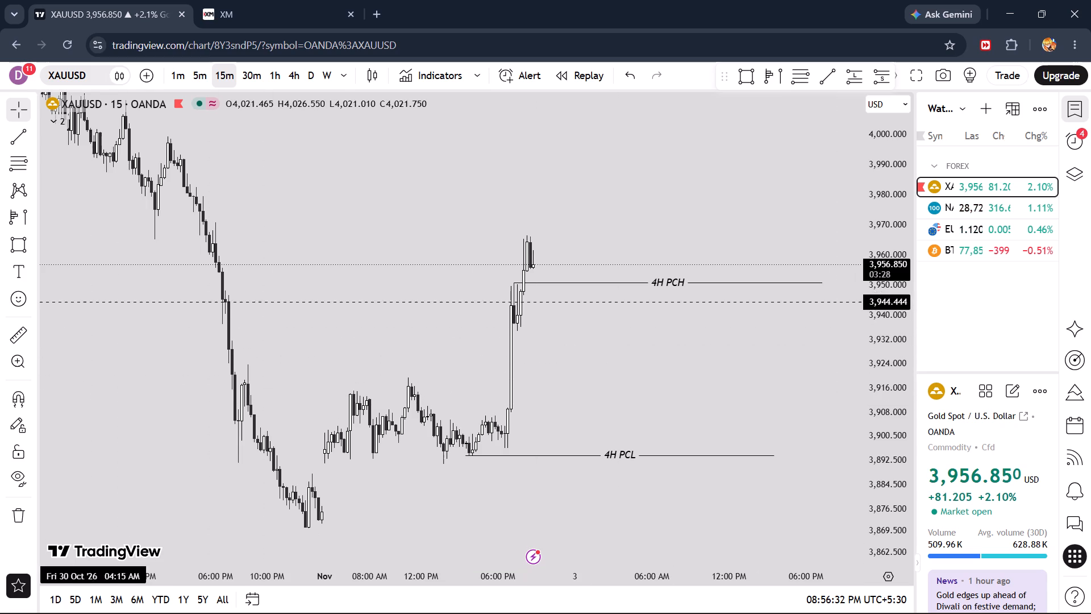
left_click(20, 247)
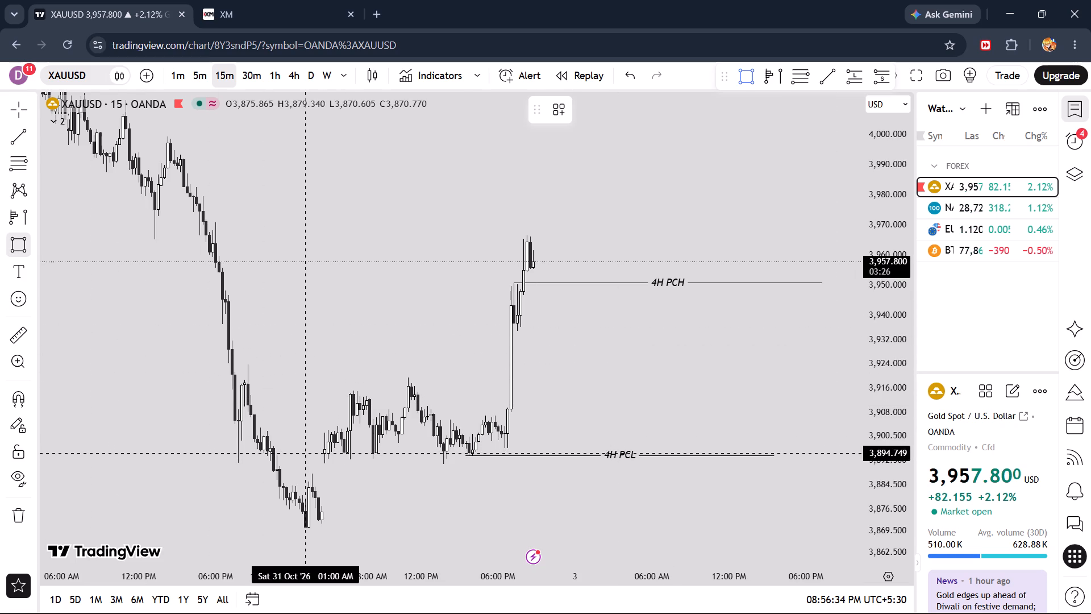
left_click(307, 453)
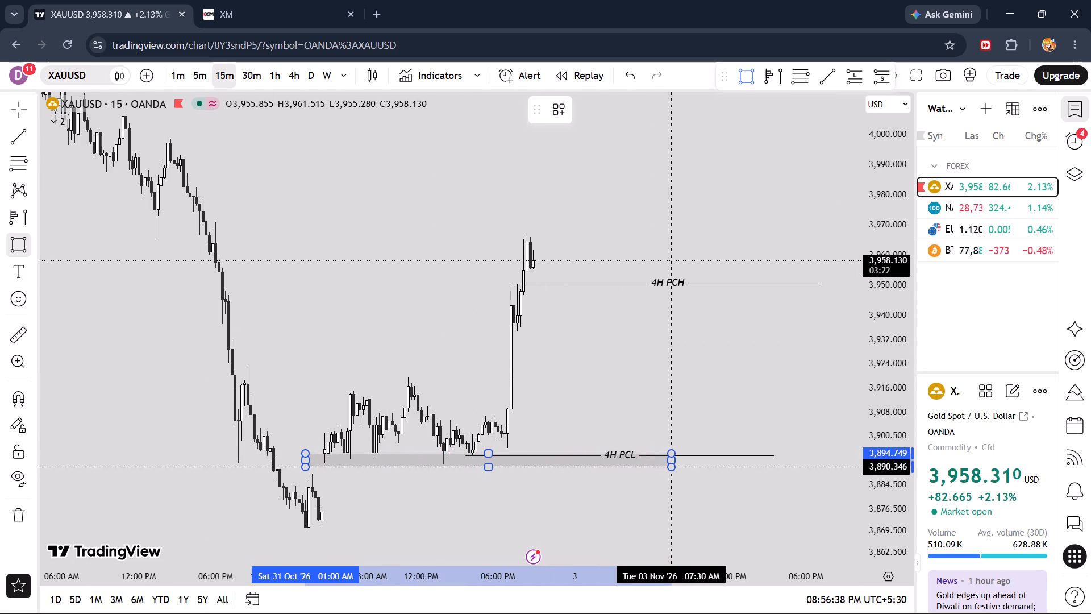
left_click(670, 466)
left_click(668, 392)
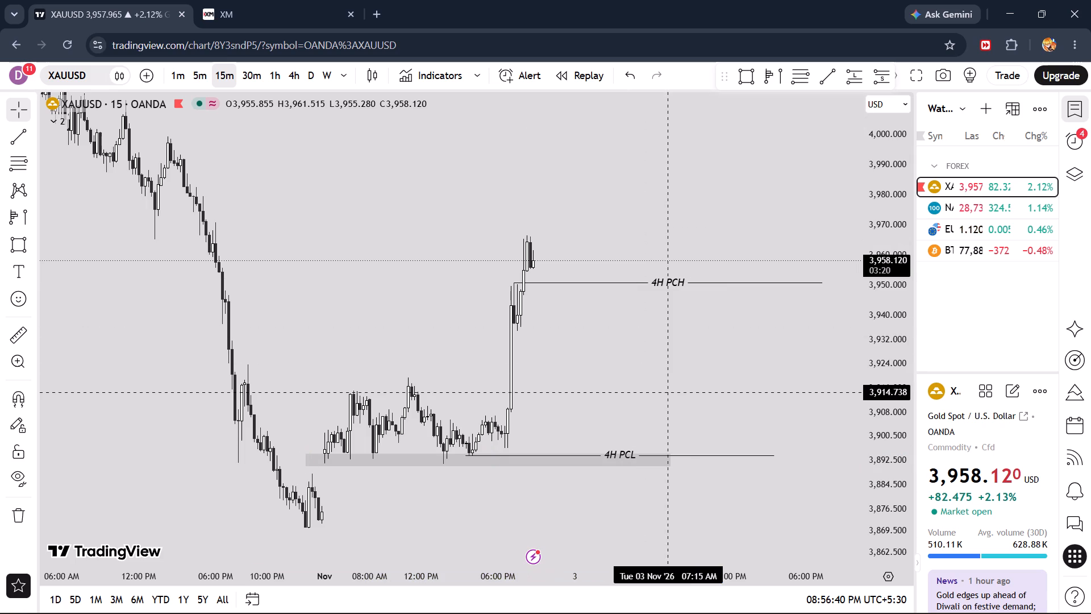
left_click_drag(673, 460, 832, 463)
left_click(754, 400)
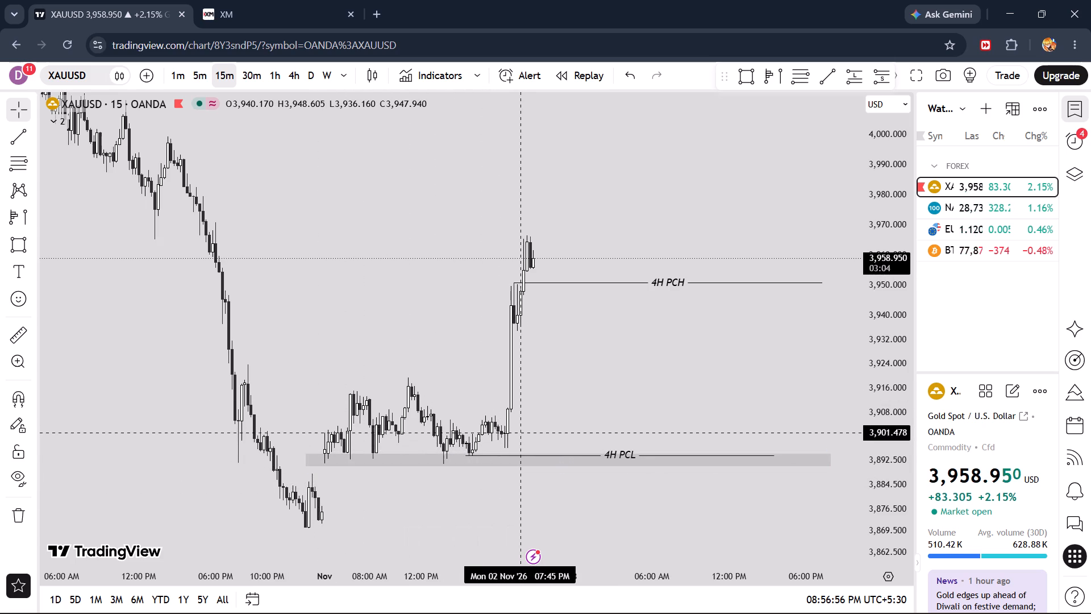
Shorten the 4H PCH and 4H PCL lines so both end at about 10:00 AM on 3 November.
left_click_drag(689, 356, 617, 334)
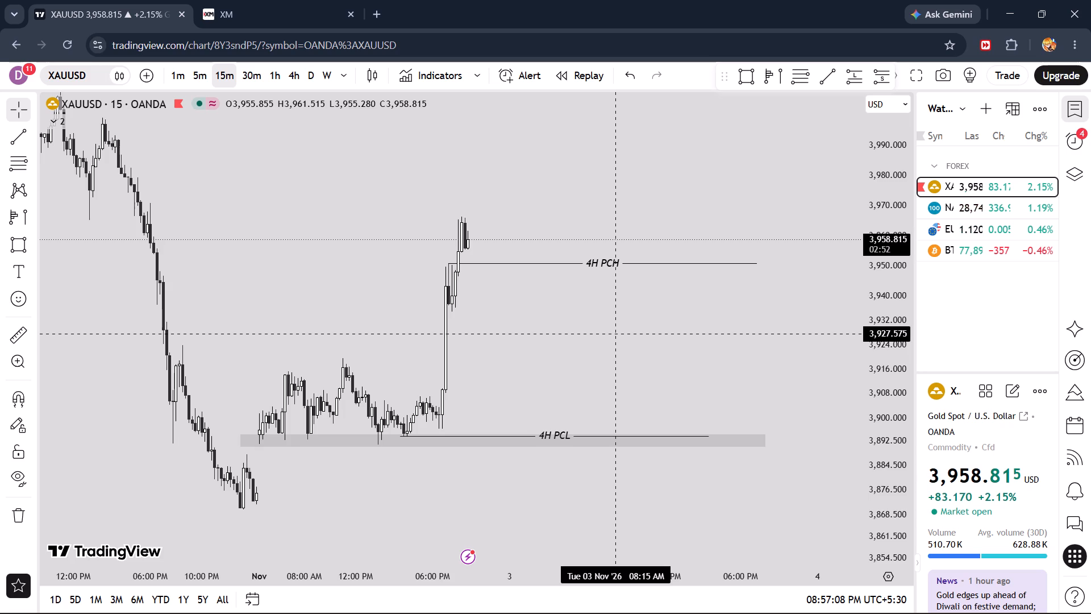
left_click_drag(502, 367, 671, 339)
scroll(671, 339, "up", 6)
left_click_drag(653, 314, 450, 351)
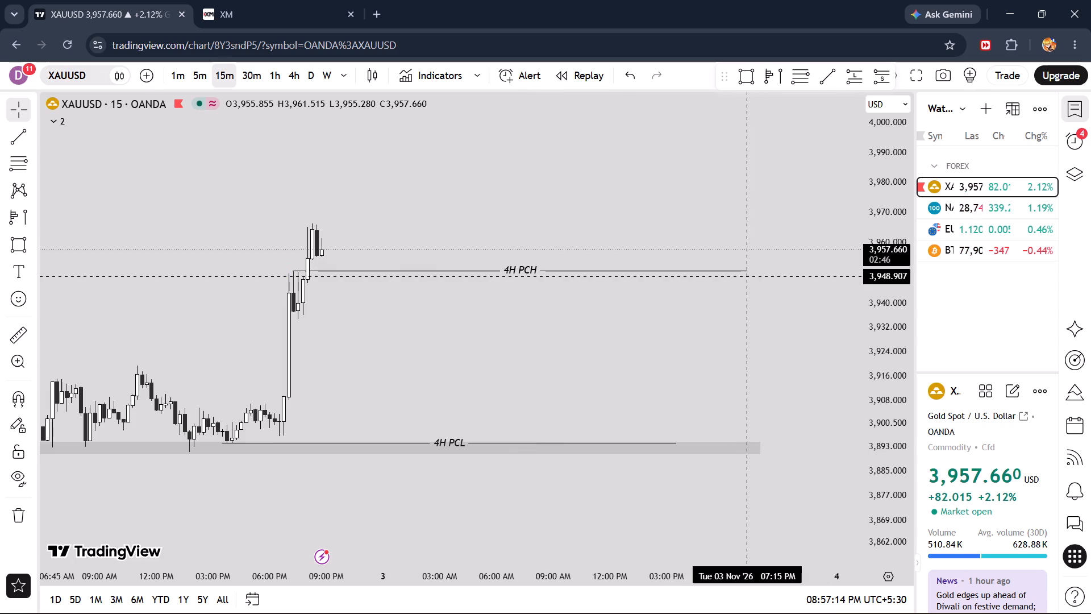
left_click_drag(749, 271, 617, 268)
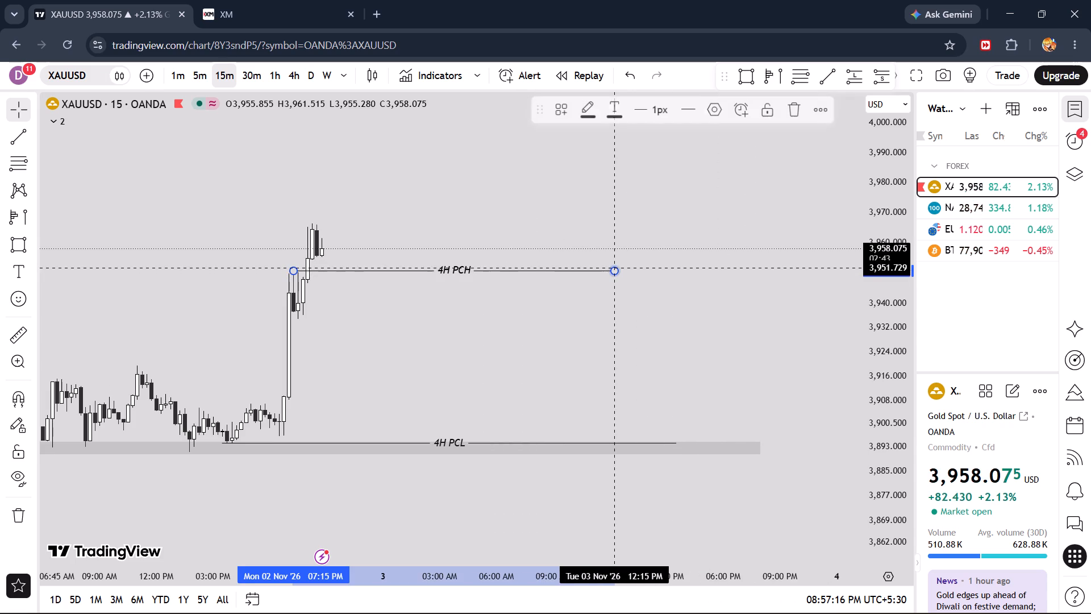
left_click(662, 331)
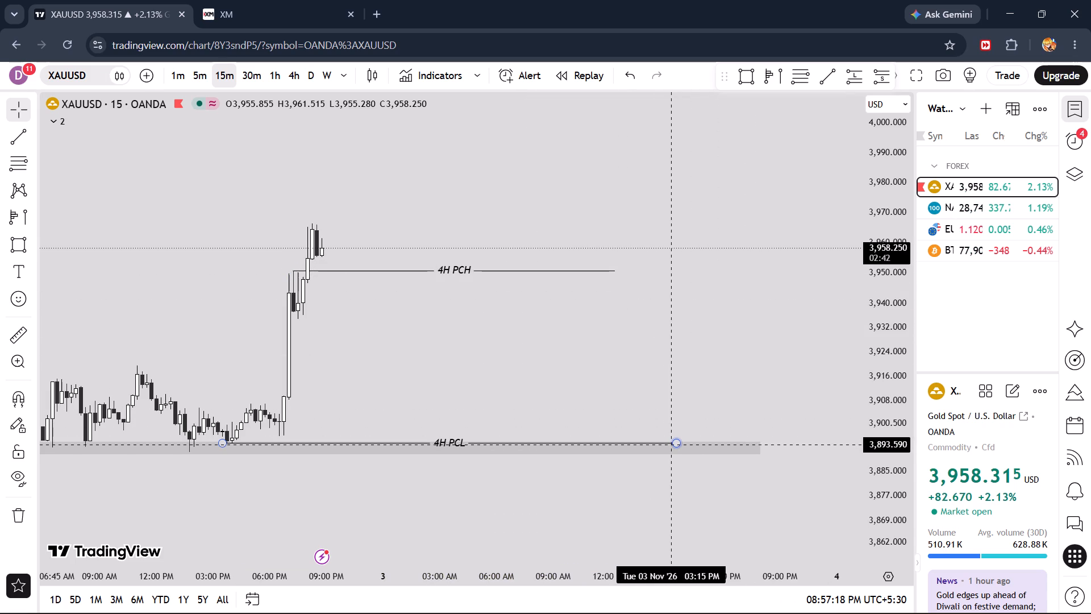
left_click_drag(676, 444, 570, 438)
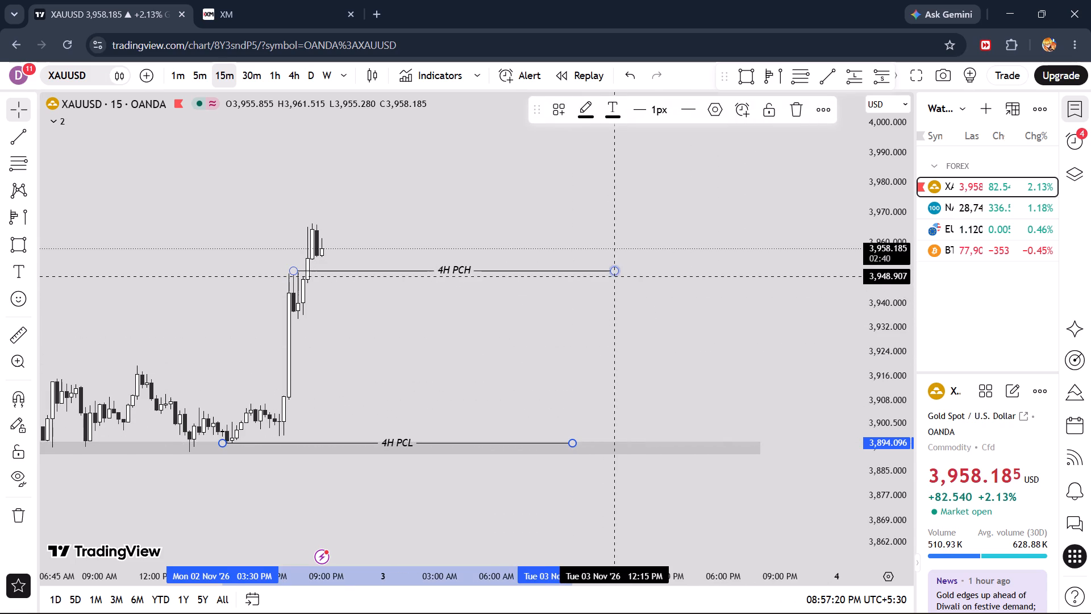
left_click_drag(615, 276, 571, 277)
Examine the 15-minute price action between the 4H PCH and 4H PCL levels up close.
left_click_drag(387, 325, 434, 325)
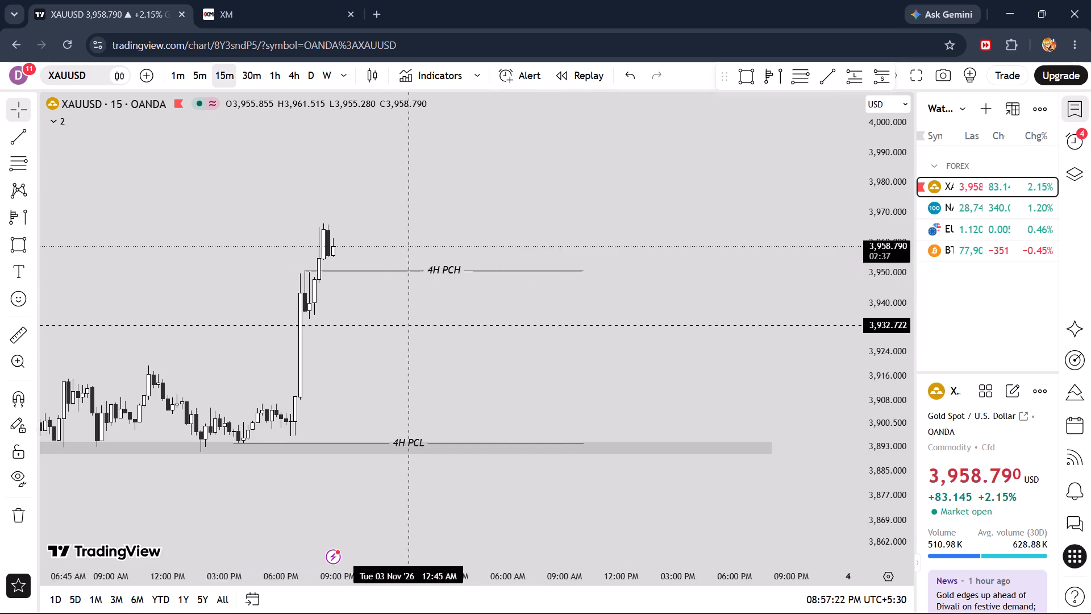
left_click_drag(434, 325, 598, 335)
scroll(601, 368, "up", 5)
left_click_drag(500, 356, 580, 360)
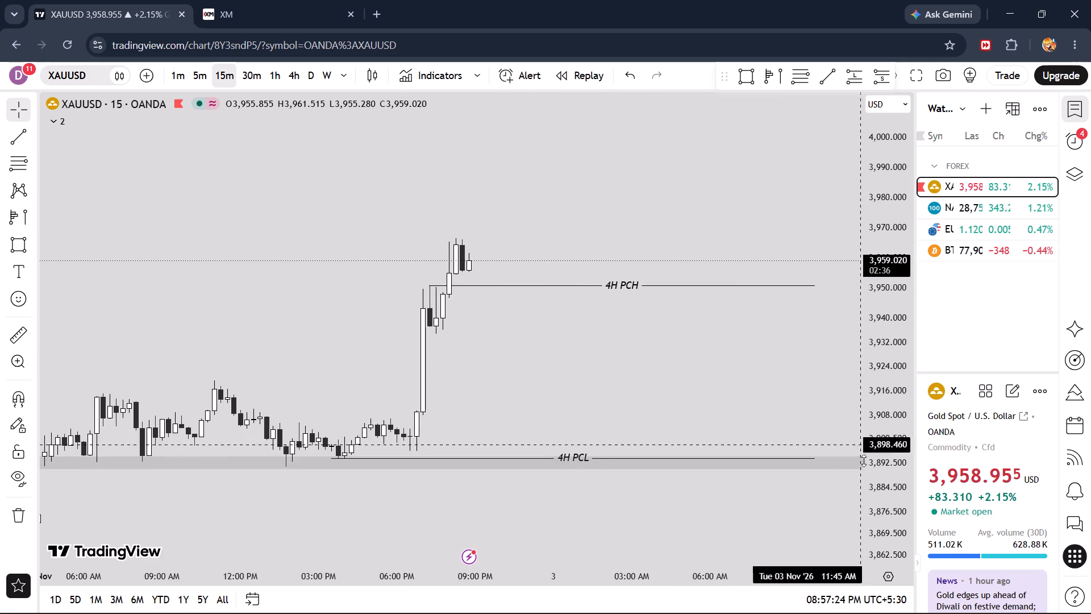
left_click_drag(877, 491, 881, 331)
left_click_drag(726, 454, 676, 345)
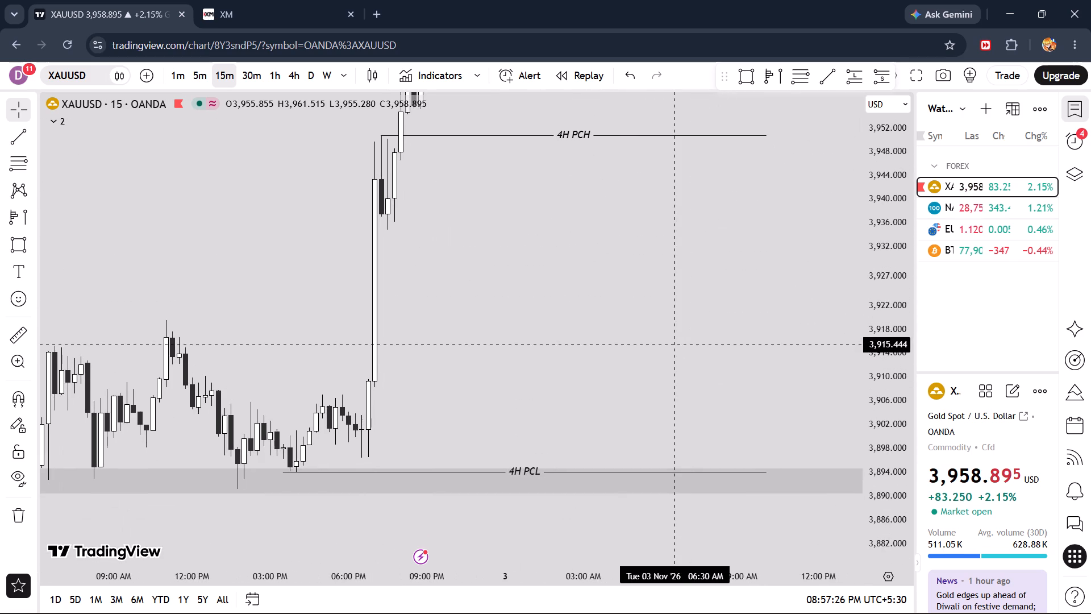
left_click_drag(676, 345, 622, 354)
left_click_drag(470, 343, 485, 355)
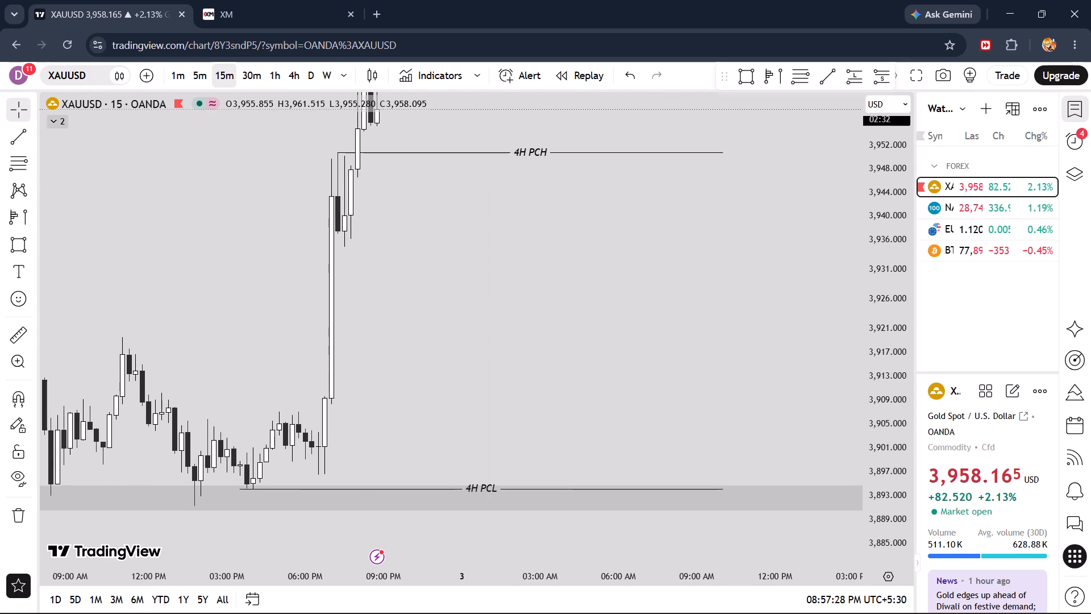
Show the Trading Sessions indicator, examine the session ranges around the marked levels, and hide it again.
left_click(61, 125)
left_click(124, 122)
scroll(274, 216, "down", 6)
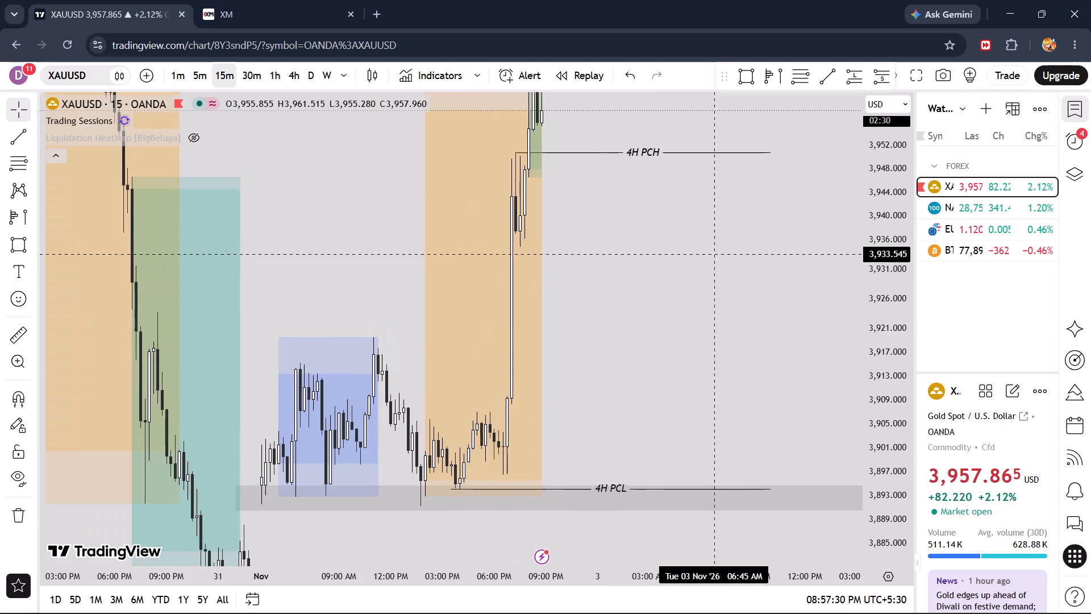
left_click_drag(900, 162, 900, 377)
scroll(597, 273, "down", 2)
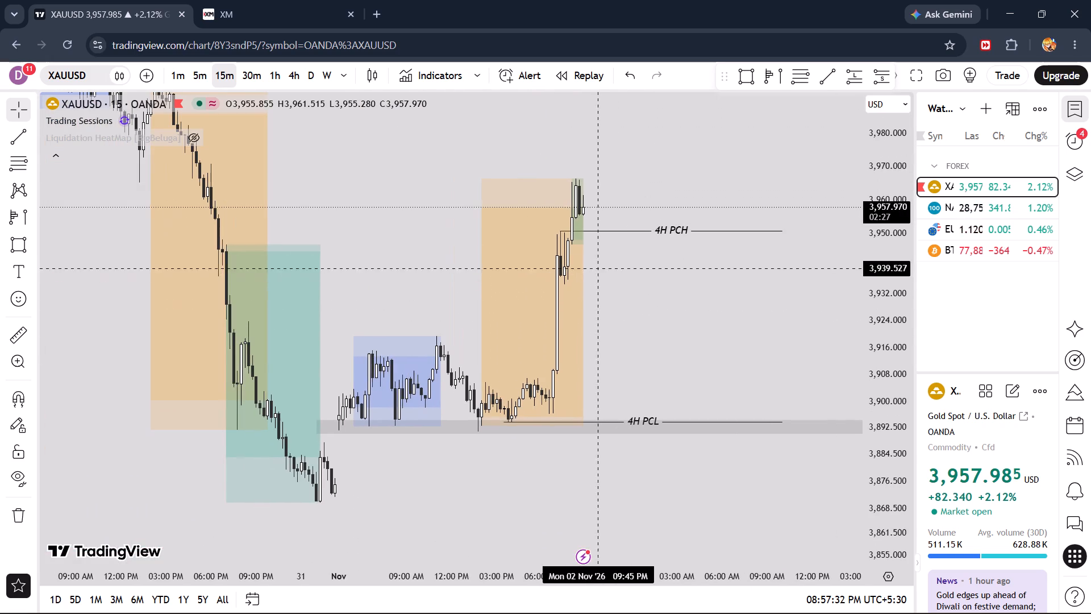
left_click_drag(382, 176, 397, 257)
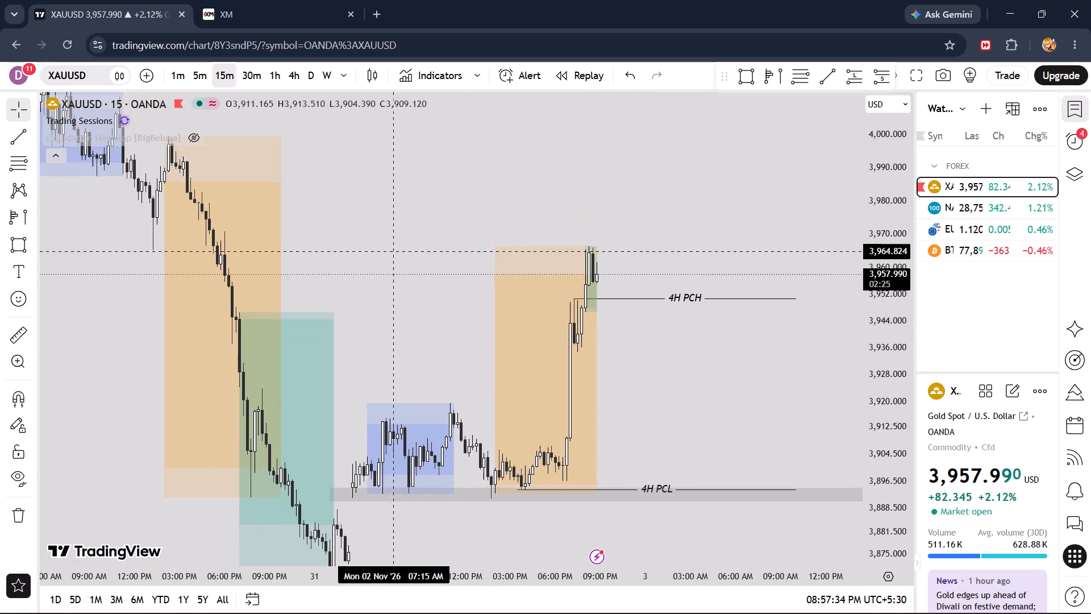
left_click_drag(397, 257, 403, 290)
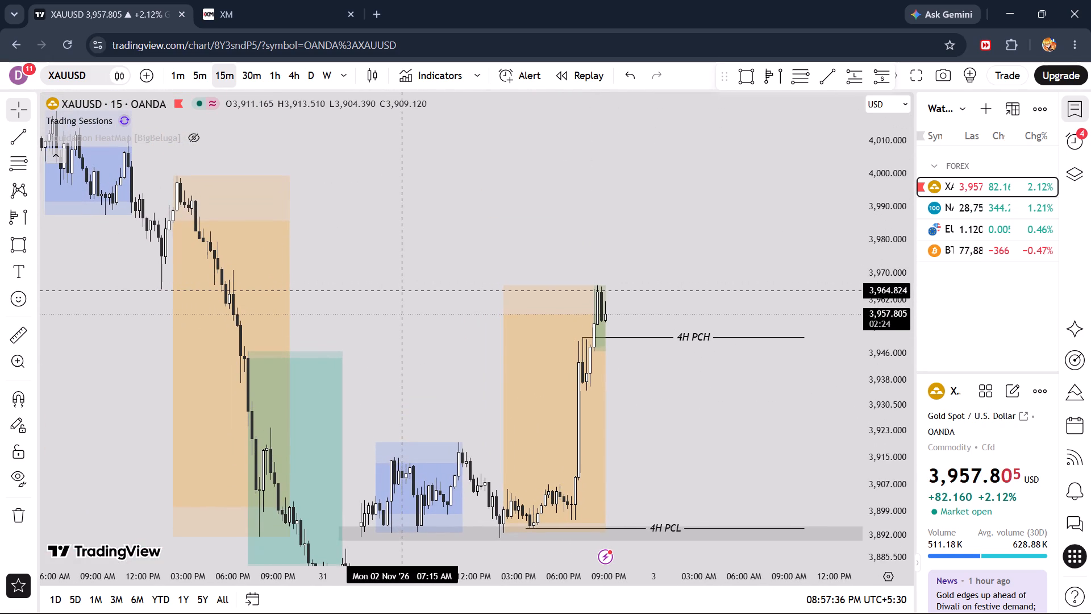
left_click_drag(403, 290, 401, 194)
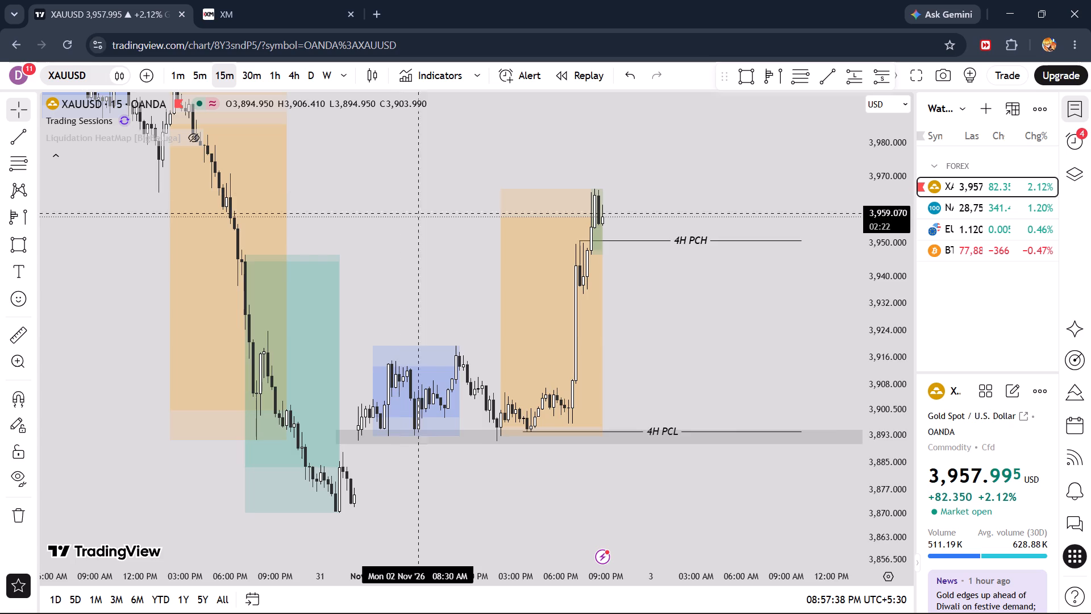
left_click(121, 119)
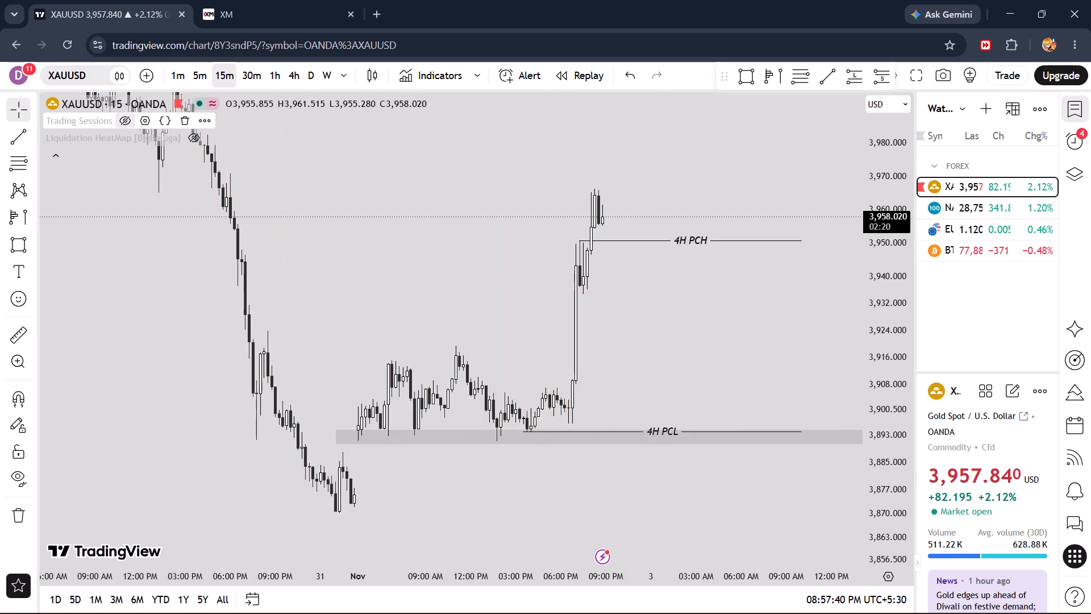
left_click(55, 157)
Compare the marked 4H levels and the zone on the 1-hour and 4-hour charts.
scroll(616, 234, "up", 4)
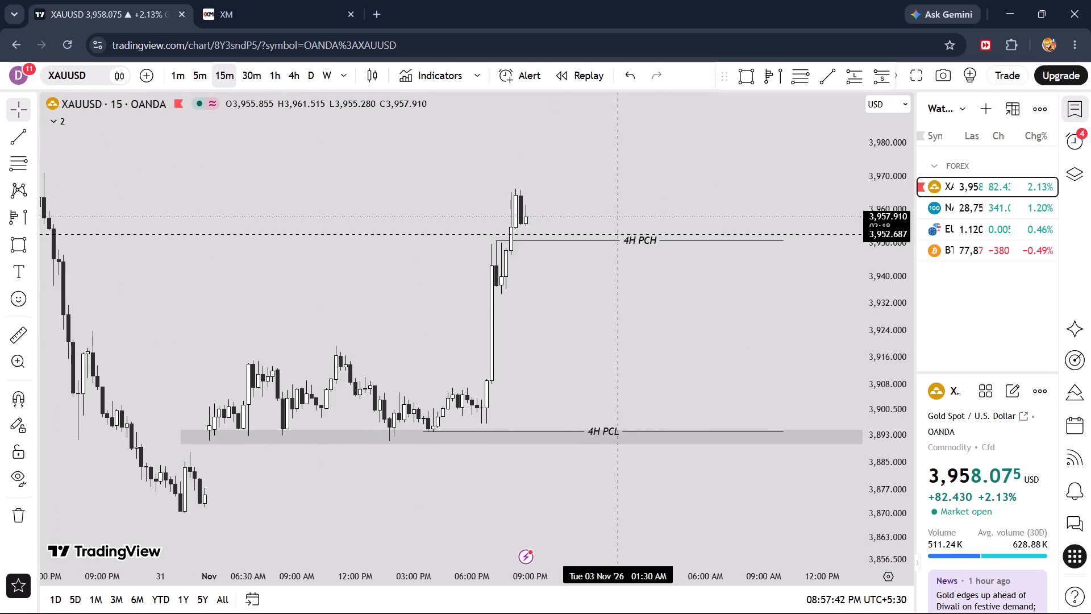
left_click_drag(591, 308, 532, 321)
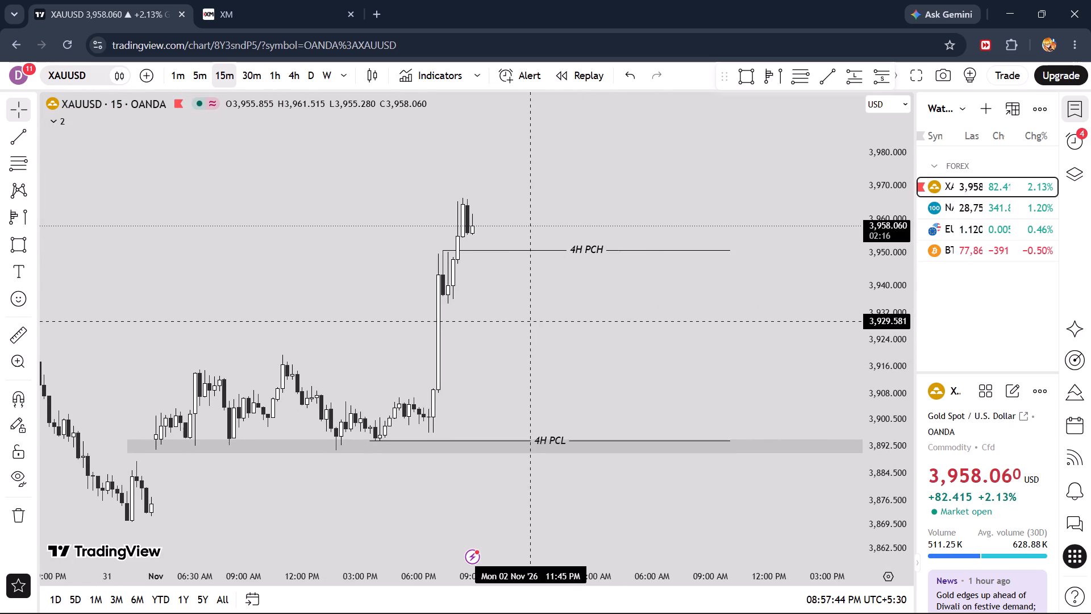
left_click(276, 72)
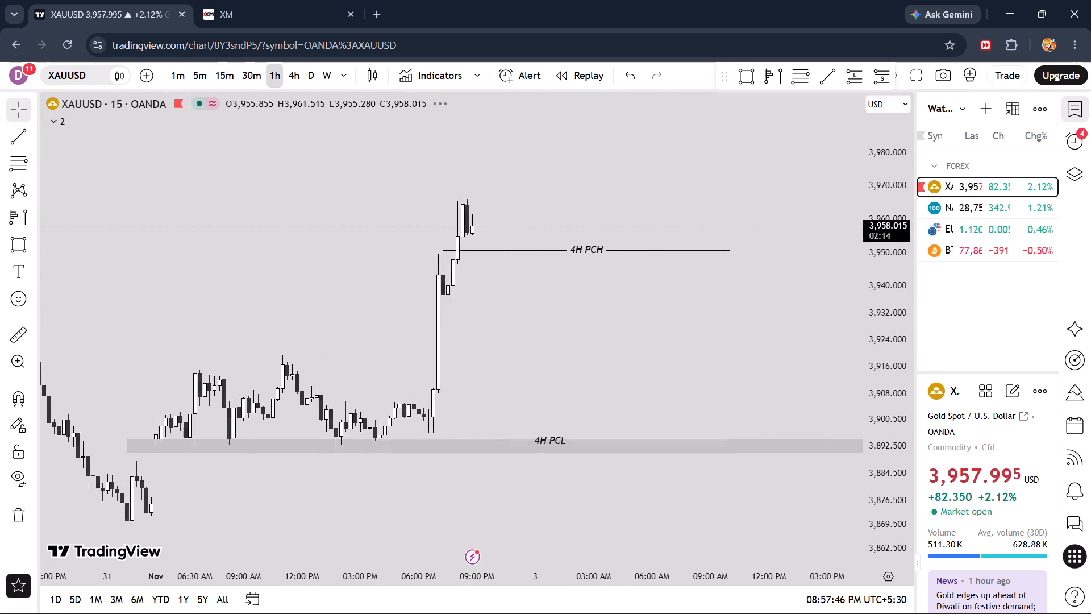
scroll(480, 275, "up", 2)
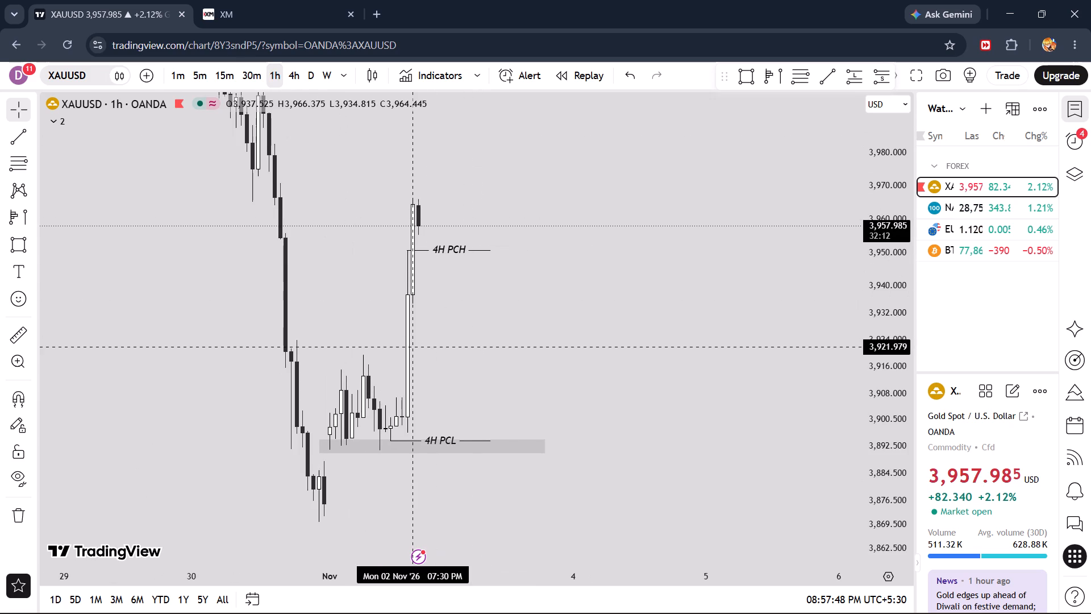
scroll(420, 347, "up", 4)
left_click_drag(349, 375, 545, 362)
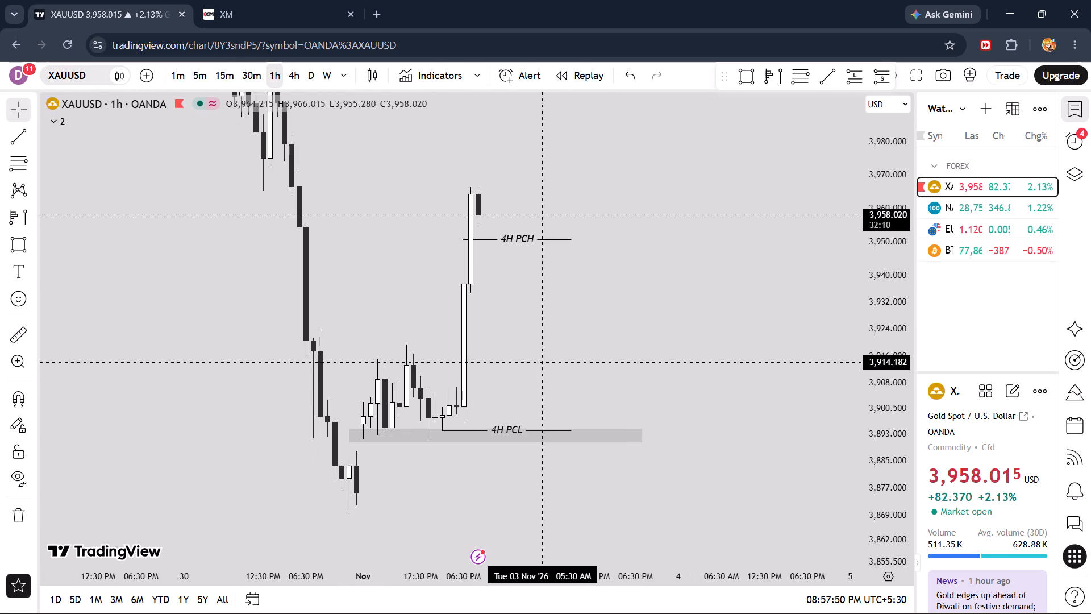
left_click(244, 76)
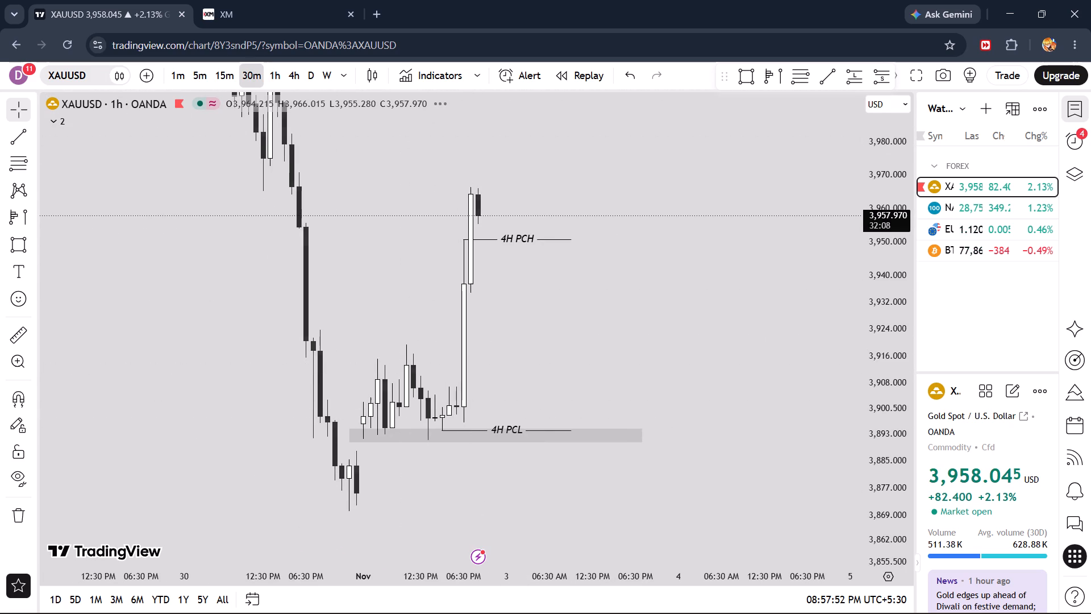
left_click(293, 72)
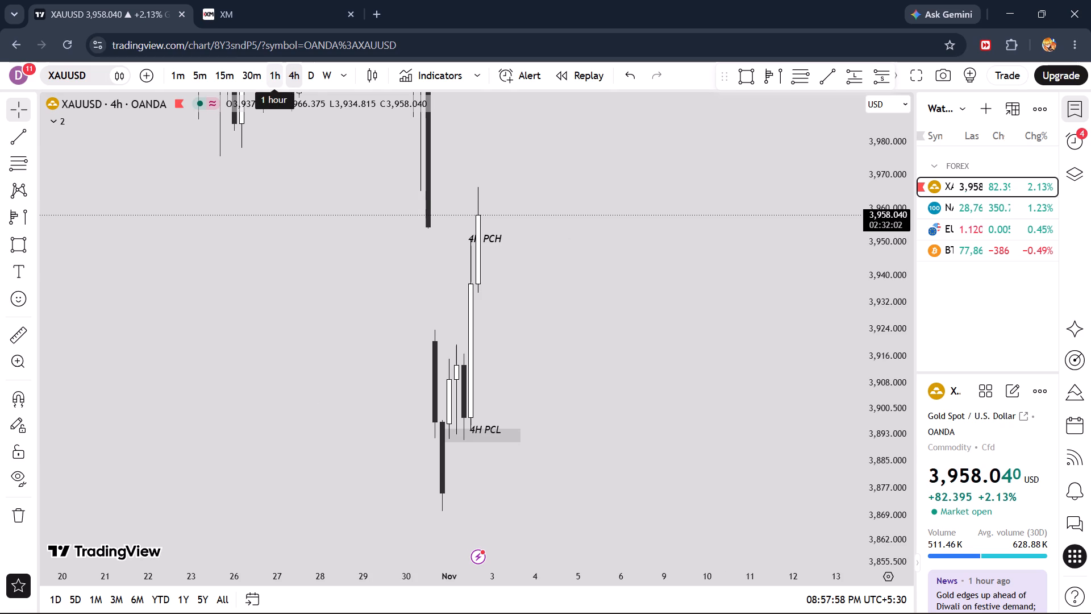
scroll(455, 312, "up", 4)
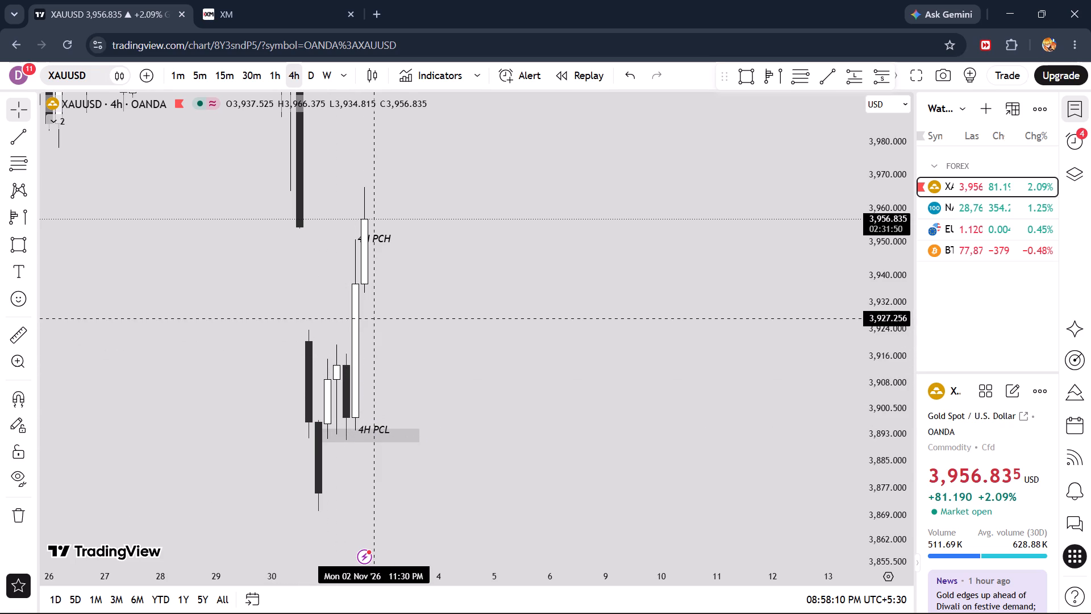
Return to the 1-hour chart and examine the late-October price structure leading into the marked levels.
left_click(273, 72)
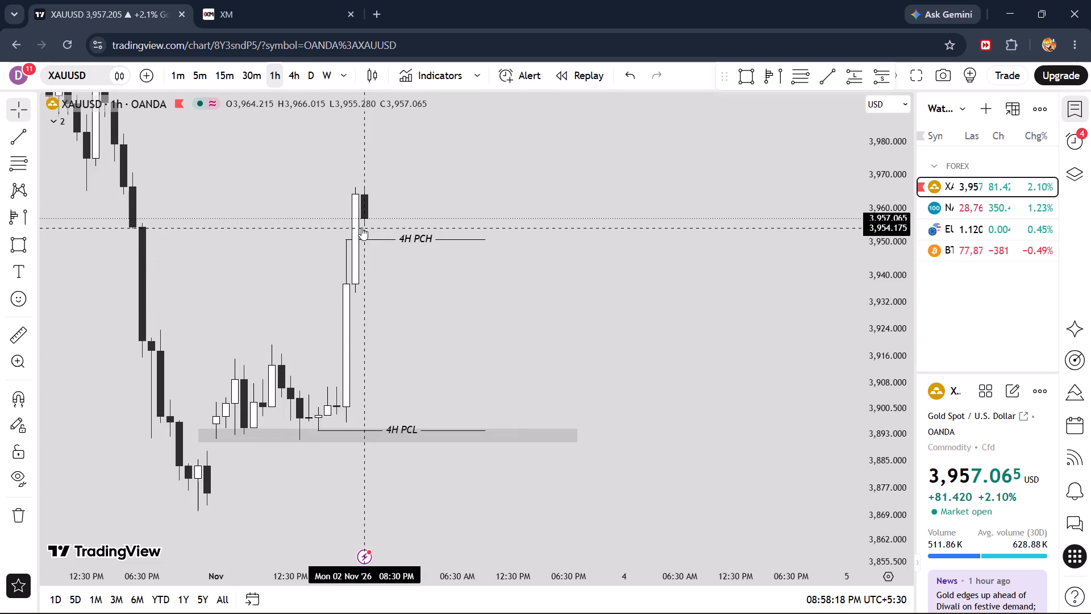
left_click_drag(262, 184, 327, 294)
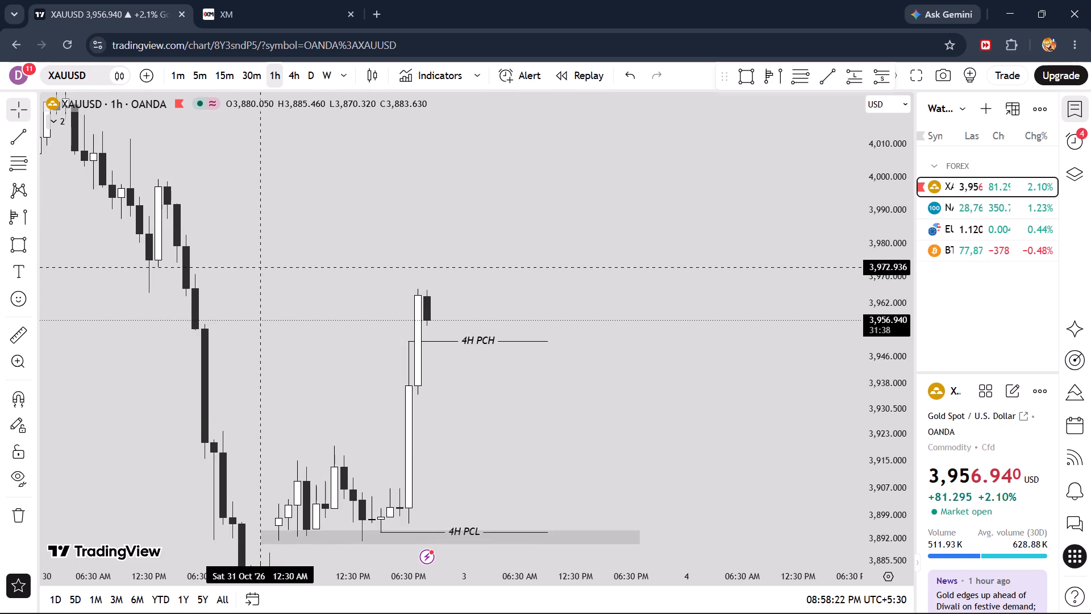
scroll(259, 273, "down", 14)
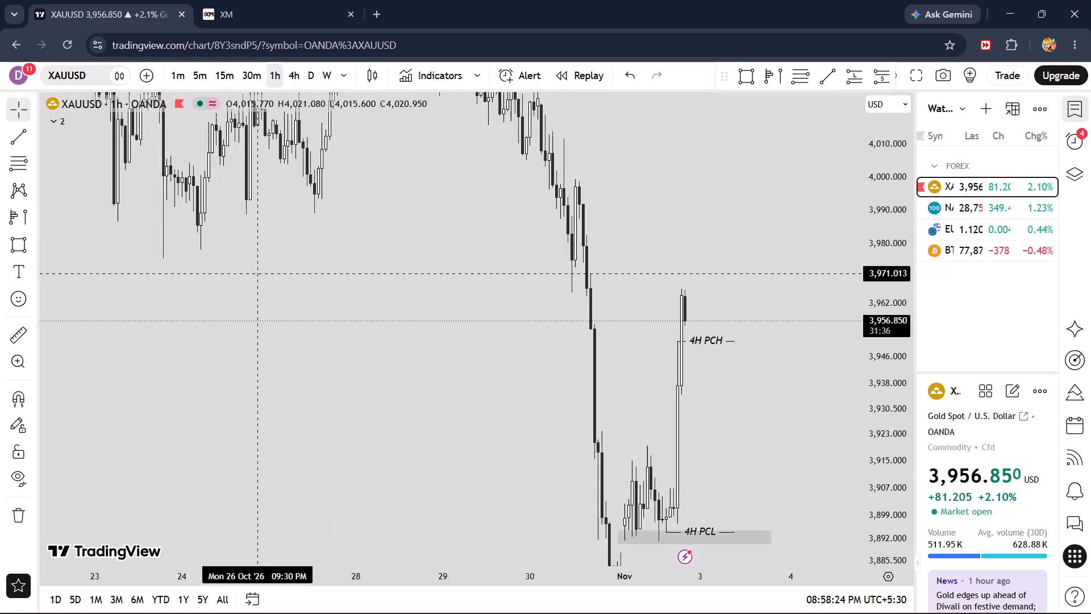
scroll(259, 273, "down", 10)
scroll(259, 273, "up", 15)
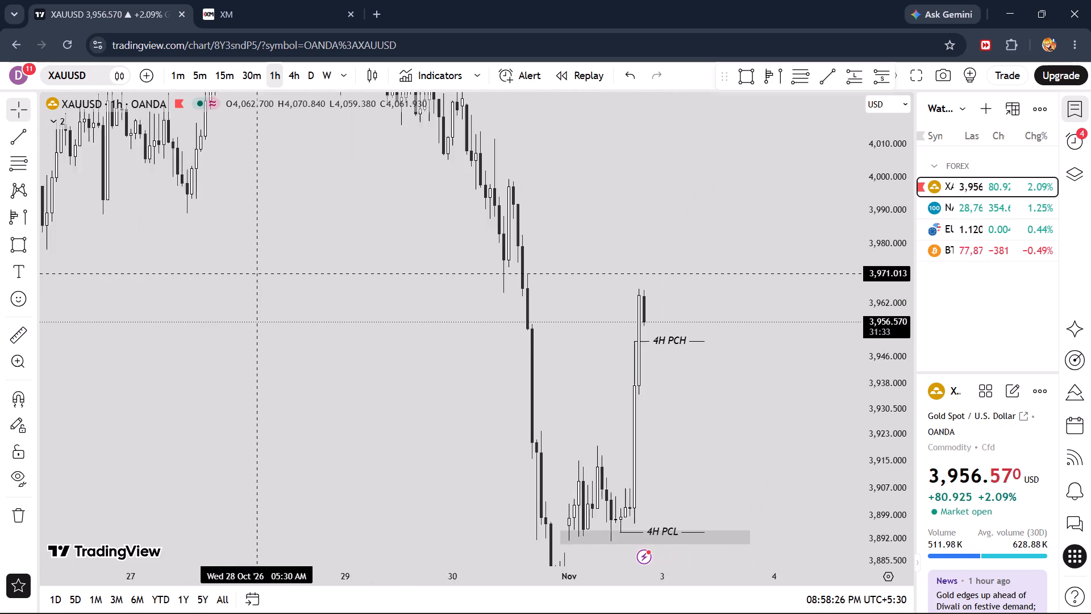
scroll(259, 273, "up", 4)
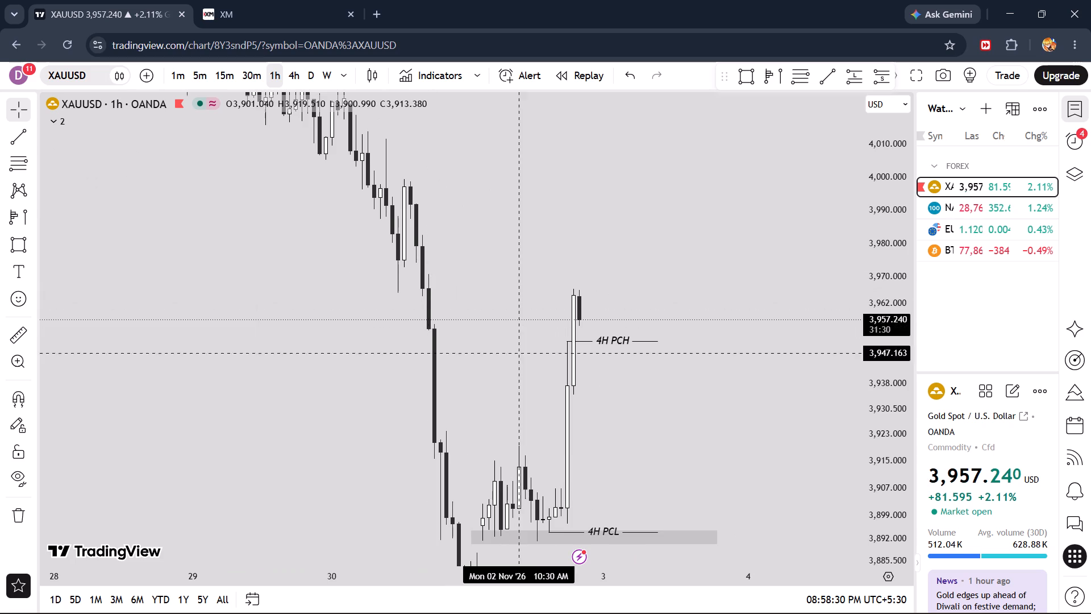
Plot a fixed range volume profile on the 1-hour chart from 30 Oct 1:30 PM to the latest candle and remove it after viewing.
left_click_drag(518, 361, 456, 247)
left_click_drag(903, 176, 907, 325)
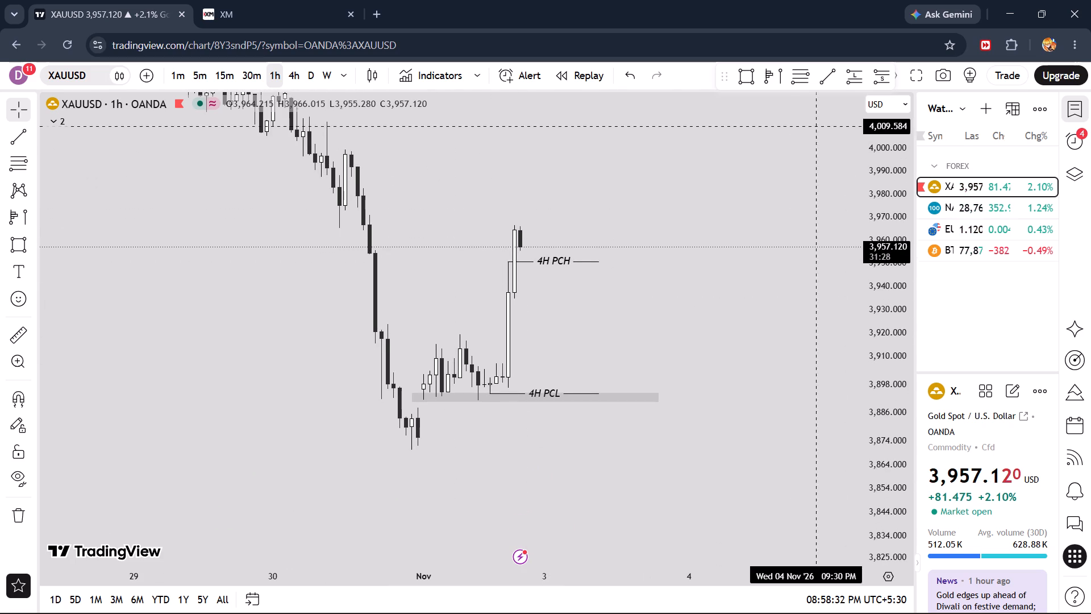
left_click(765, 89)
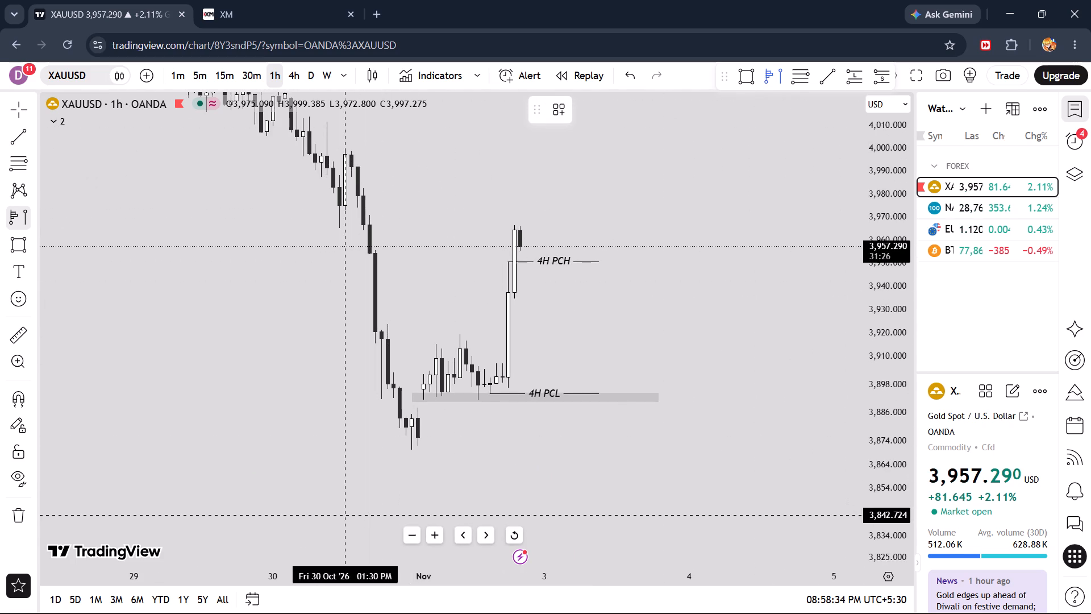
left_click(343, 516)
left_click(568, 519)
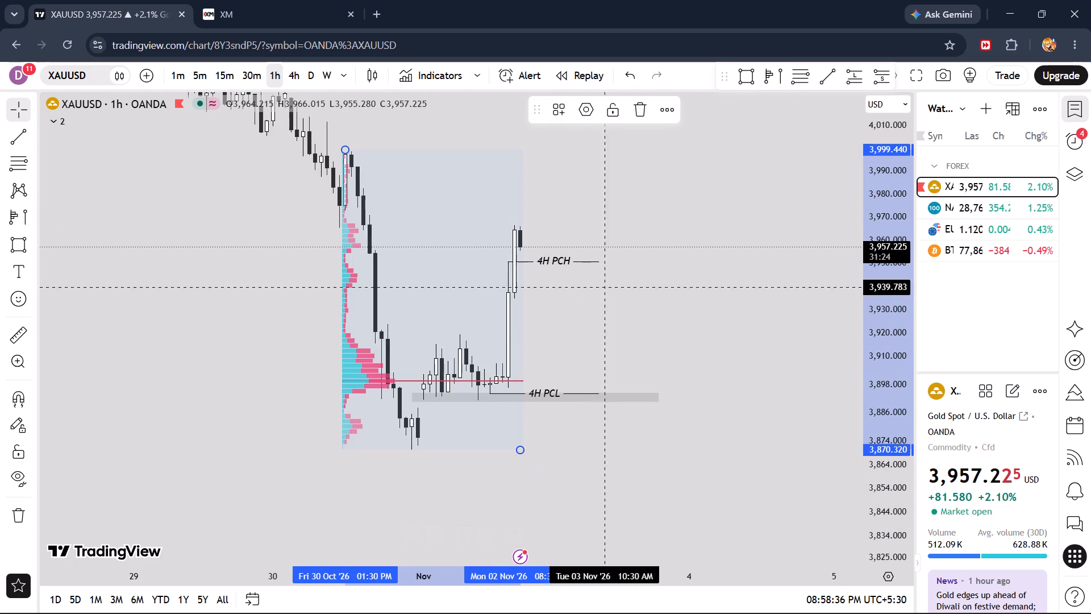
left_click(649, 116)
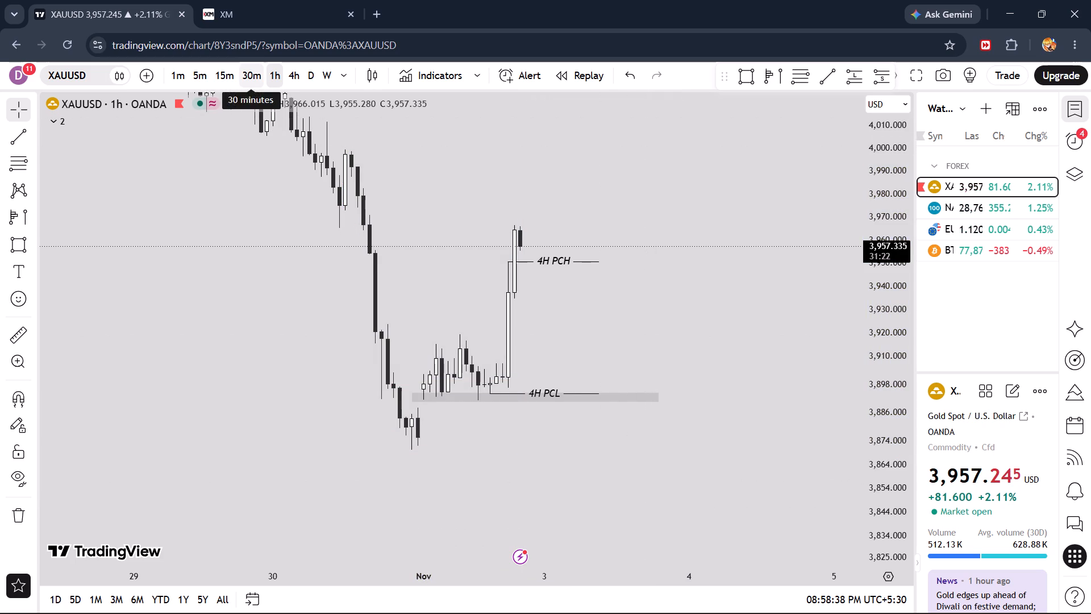
Examine the price action around the 4H PCH and 4H PCL levels on the 30-minute and 15-minute charts.
left_click(246, 69)
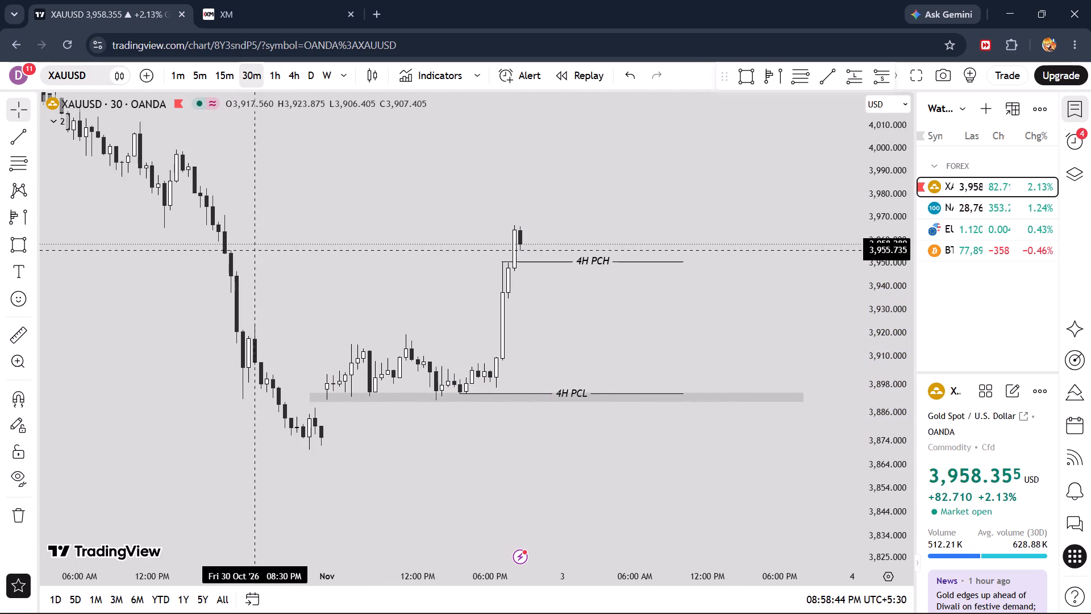
left_click_drag(269, 233, 323, 300)
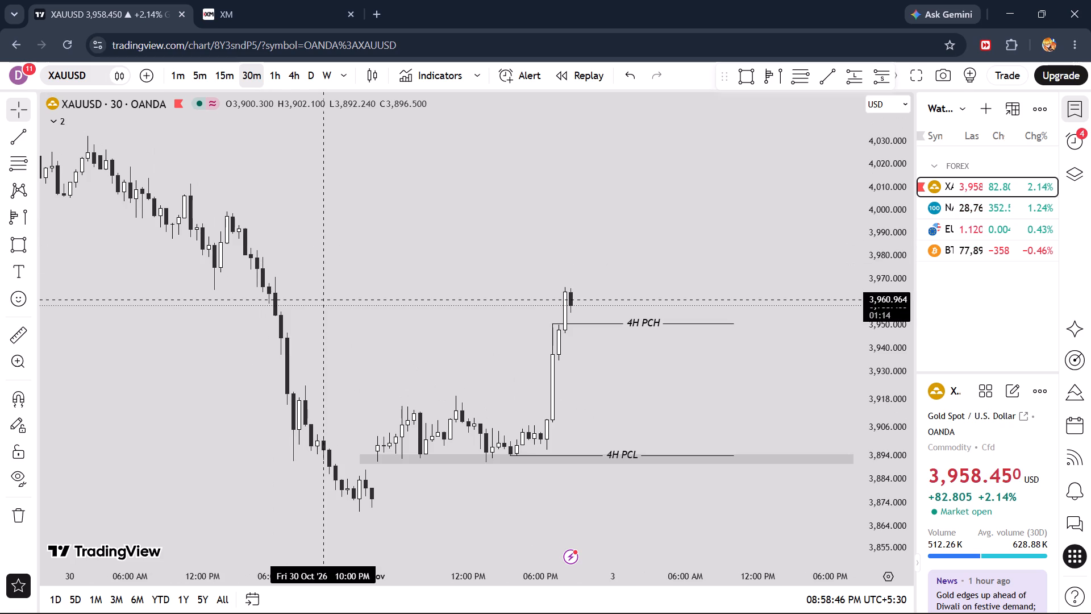
left_click(226, 71)
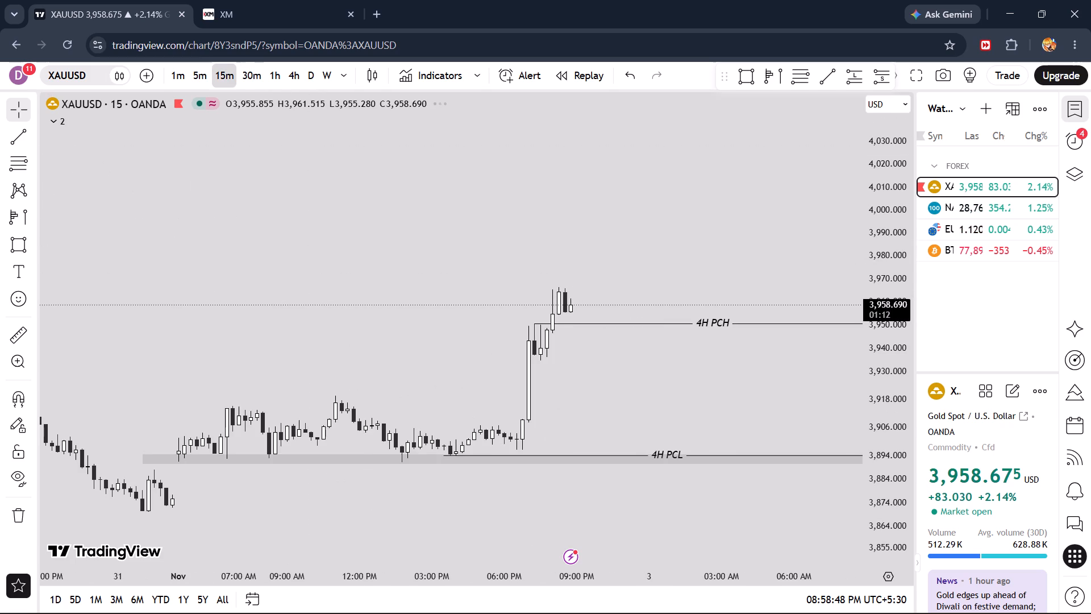
scroll(628, 367, "down", 1)
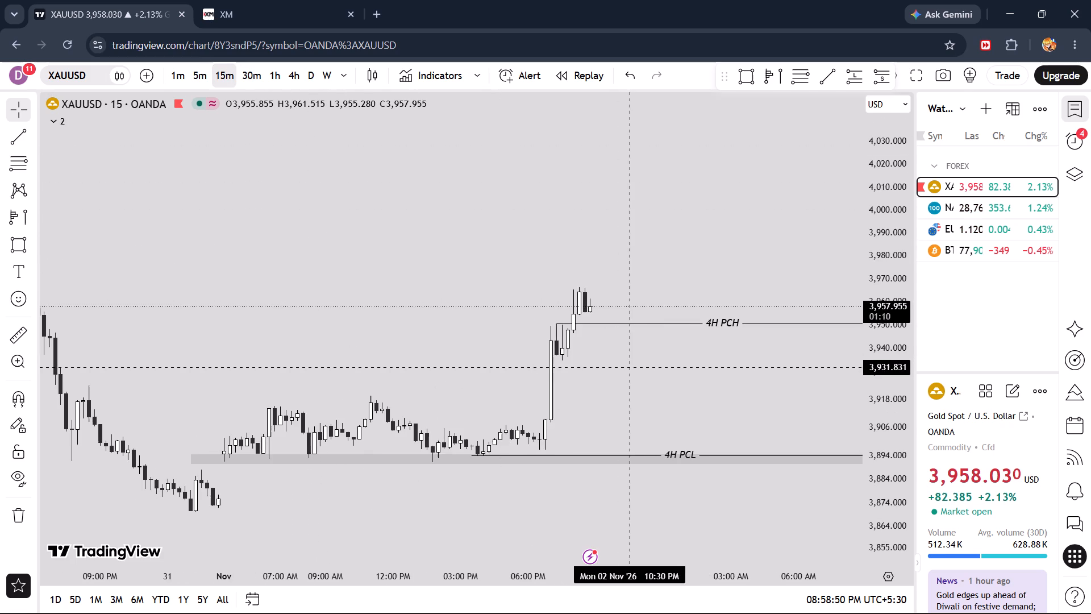
left_click_drag(706, 363, 591, 365)
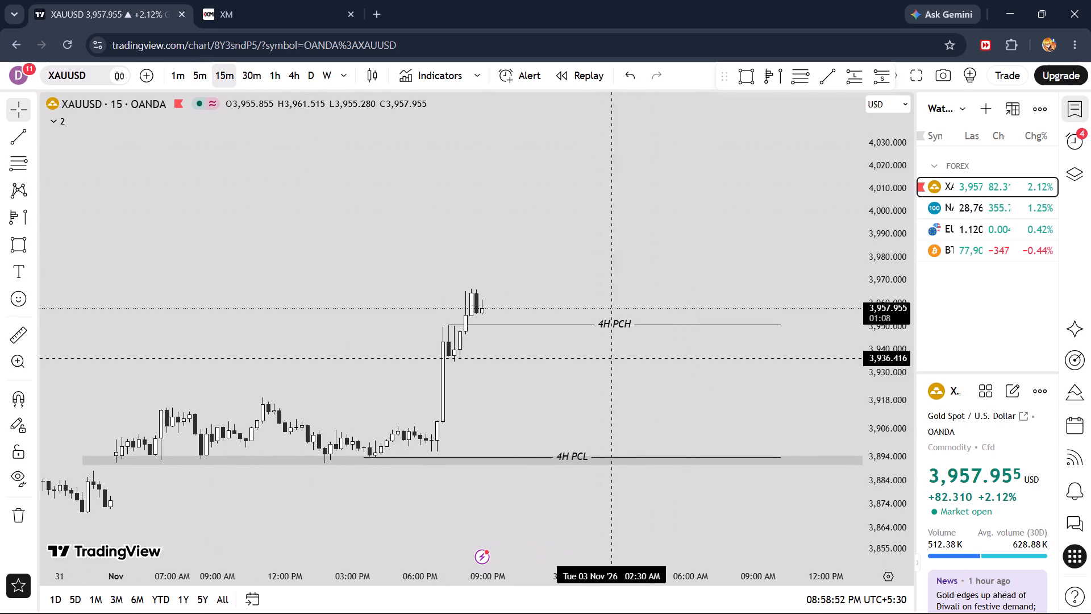
left_click_drag(895, 409, 881, 255)
left_click_drag(743, 422, 631, 338)
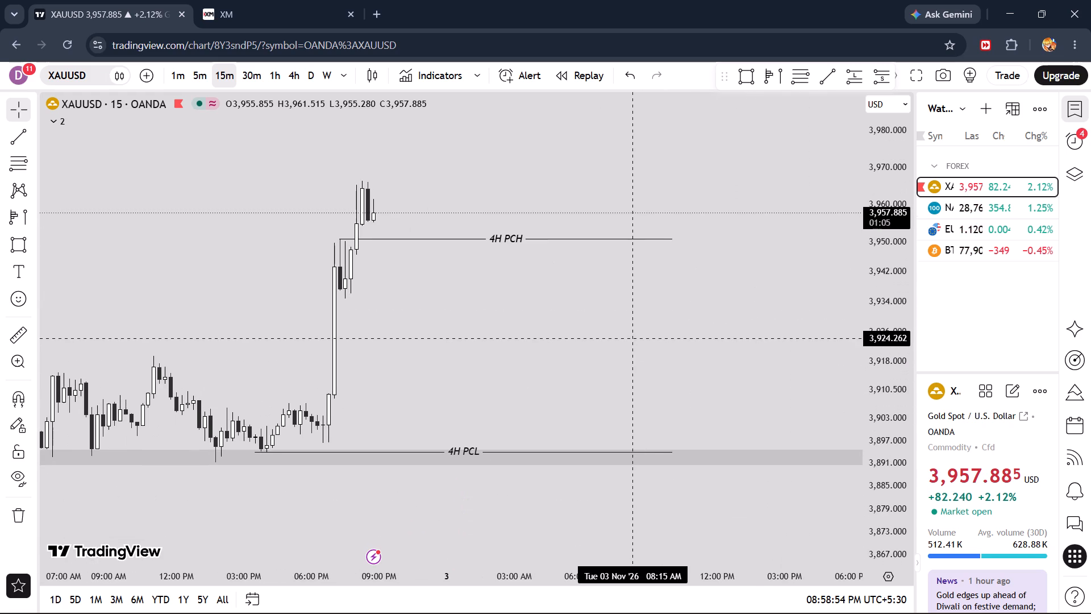
Examine the 5-minute rally and pullback around the 4H PCH line, briefly comparing it with the 4-hour chart.
left_click(199, 65)
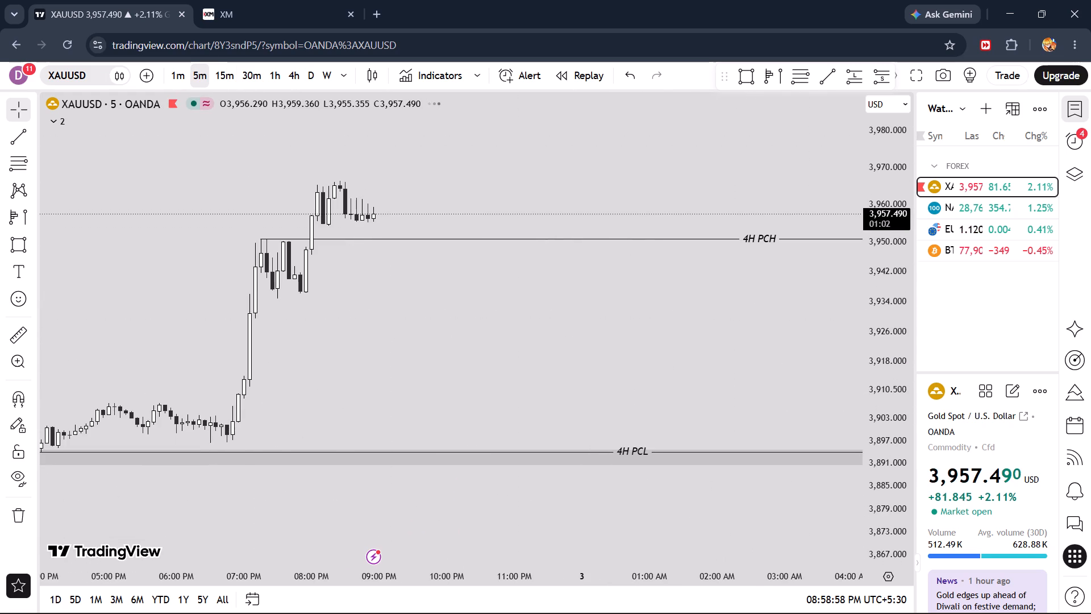
left_click_drag(355, 275, 523, 275)
left_click_drag(894, 400, 890, 230)
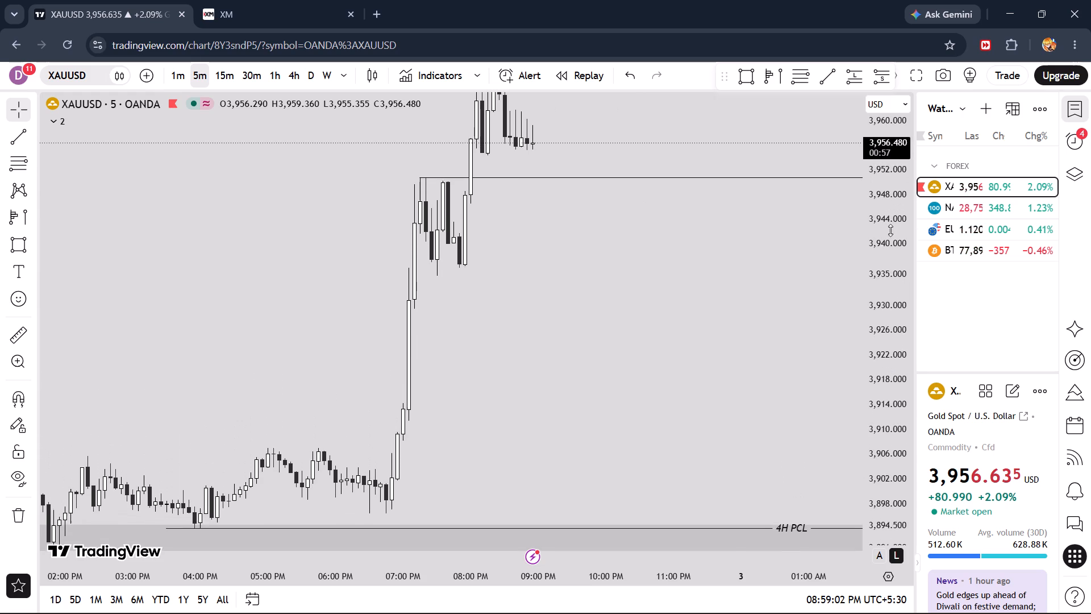
left_click_drag(890, 230, 894, 230)
left_click_drag(565, 211, 598, 294)
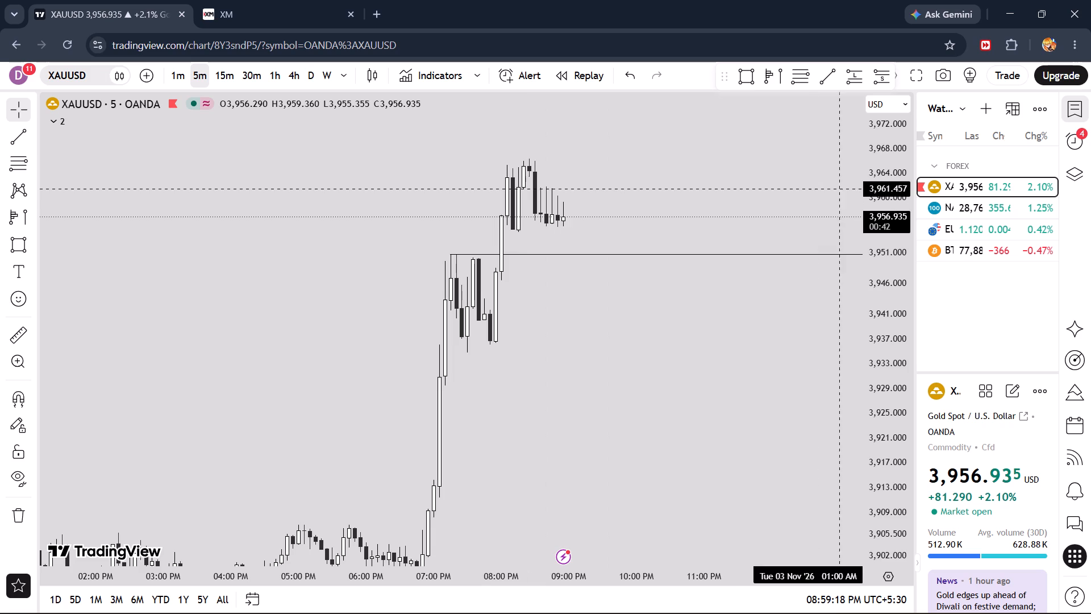
left_click_drag(891, 190, 896, 250)
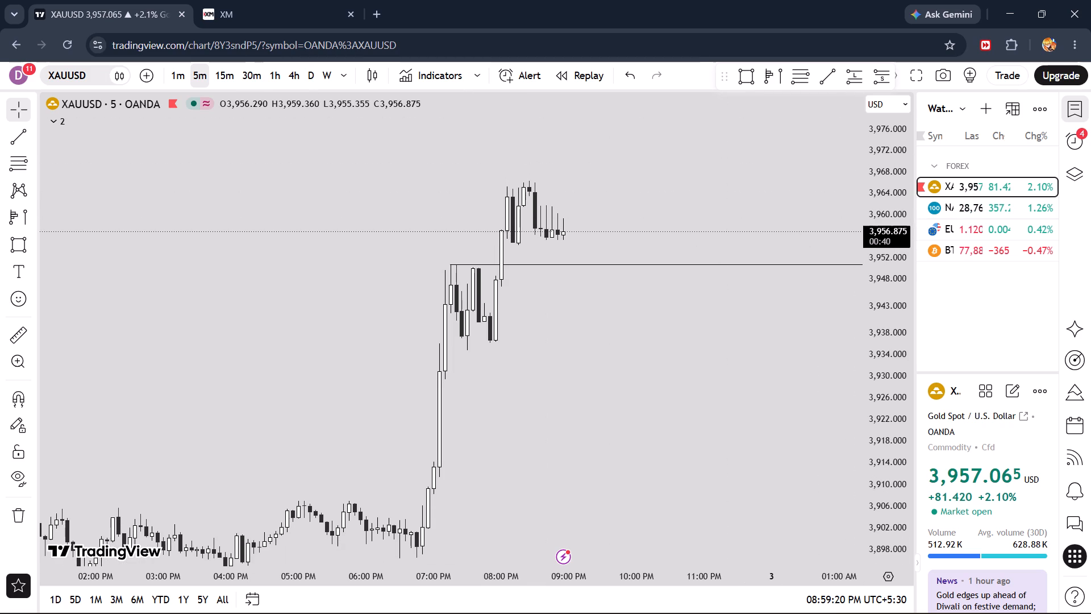
left_click(300, 75)
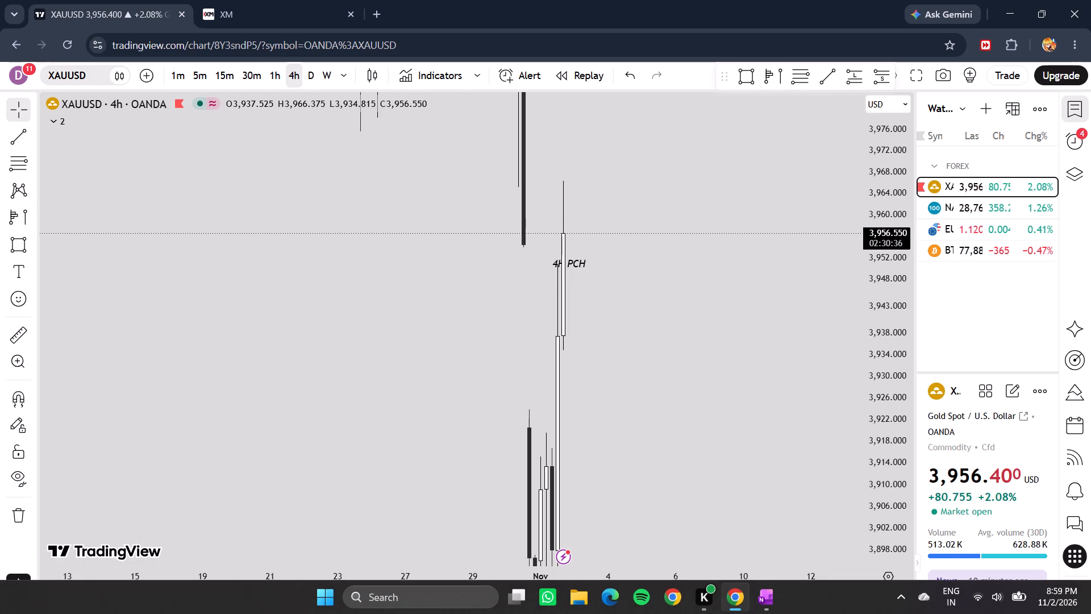
left_click(199, 81)
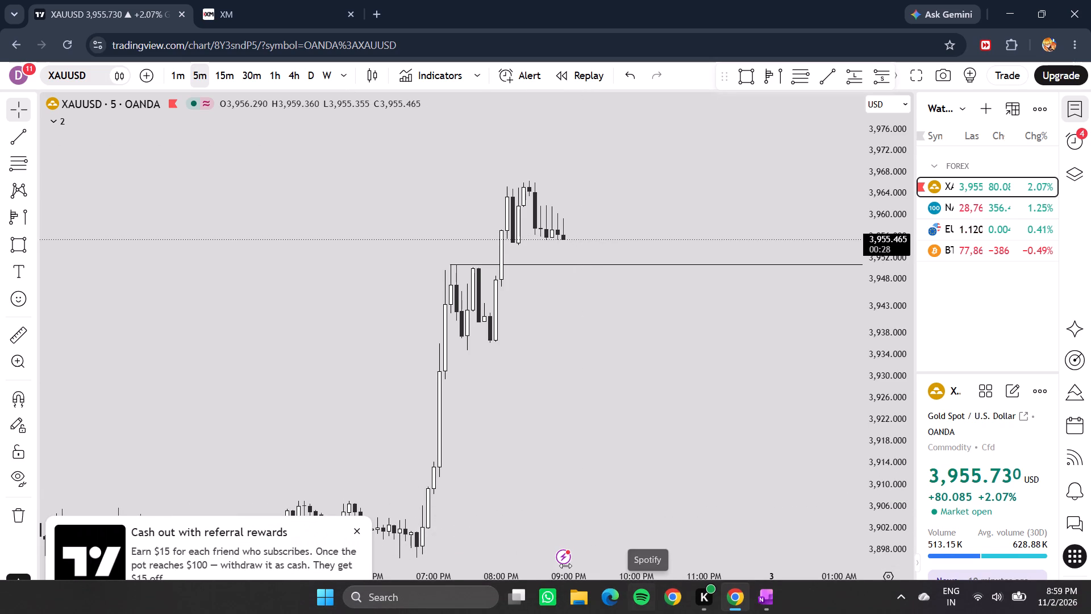
left_click(352, 532)
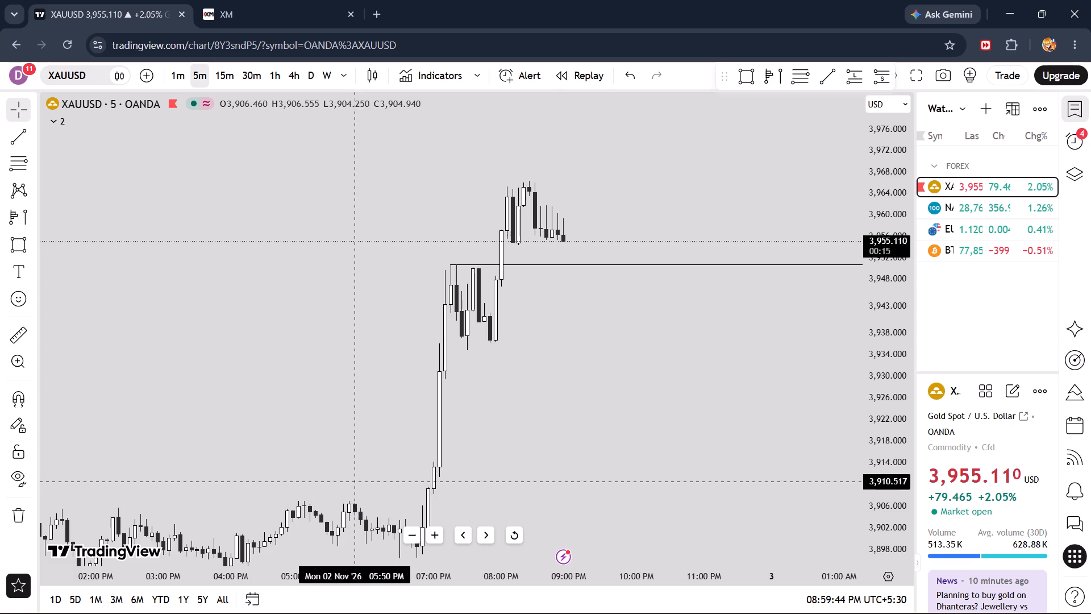
scroll(668, 359, "up", 3)
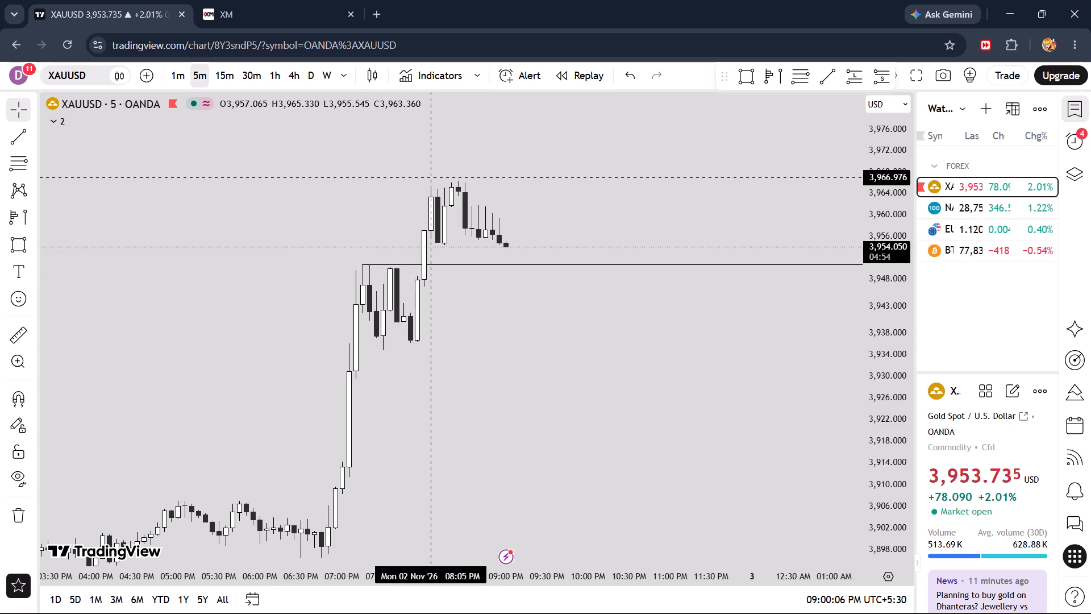
Switch to the XM GOLD.i# chart and remove all 13 existing drawings from it.
left_click(253, 1)
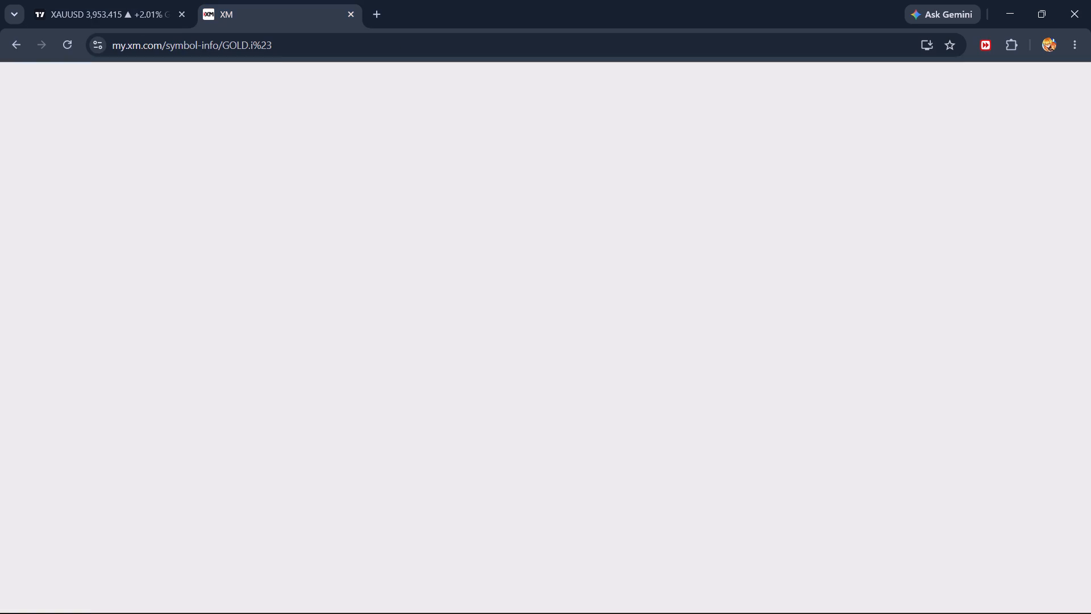
right_click(458, 219)
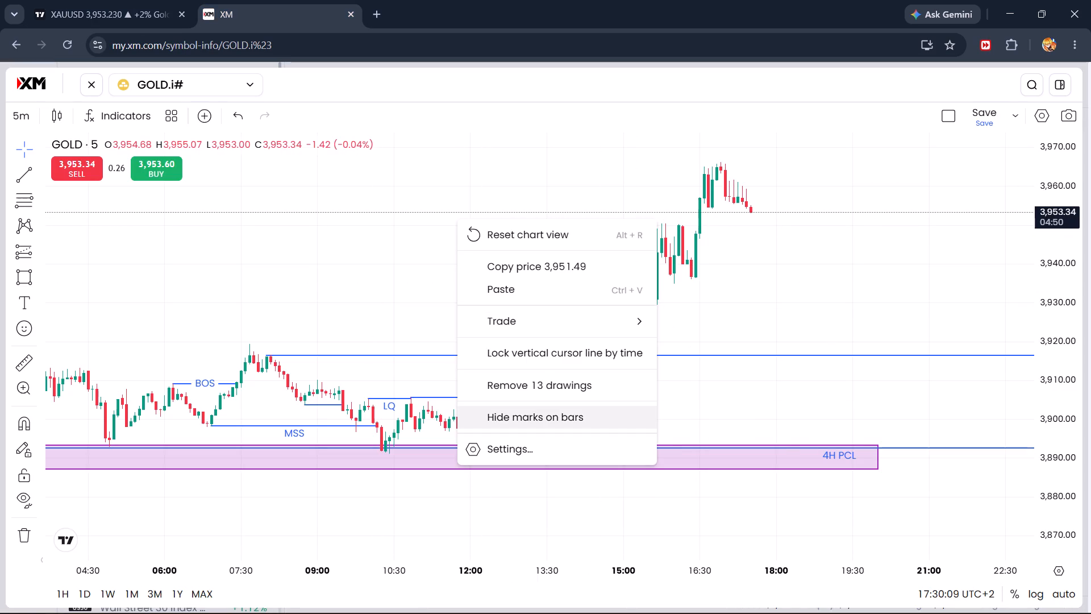
left_click(543, 385)
Draw a horizontal trend line at about 3,950.22 from the 15:50 candle high to the 16:30 candle on the 5-minute GOLD chart.
left_click_drag(784, 276, 602, 407)
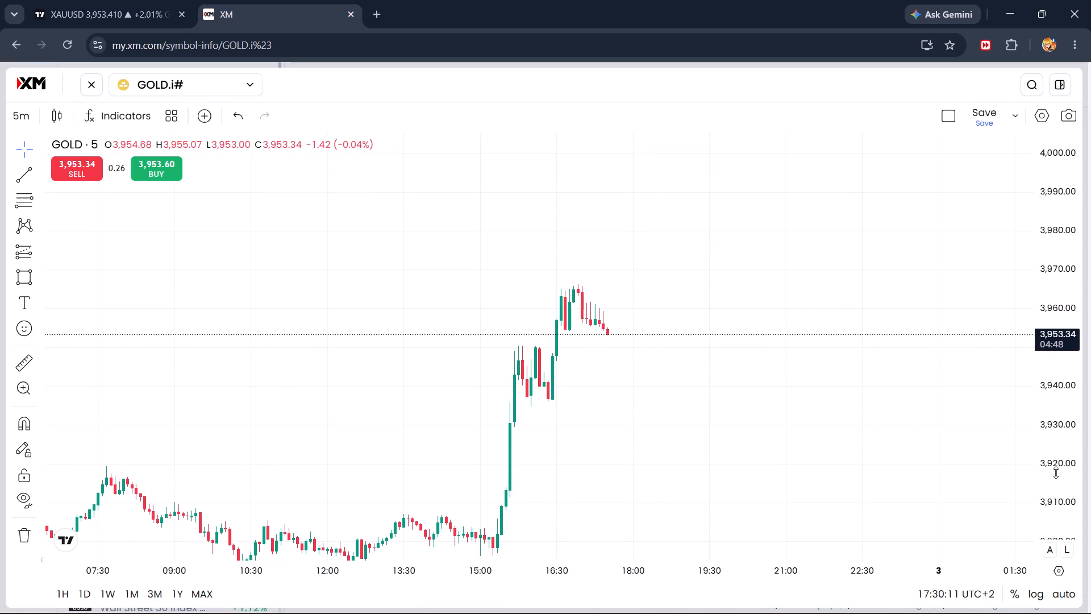
left_click_drag(1056, 472, 1040, 354)
scroll(645, 392, "up", 6)
left_click_drag(491, 377, 557, 374)
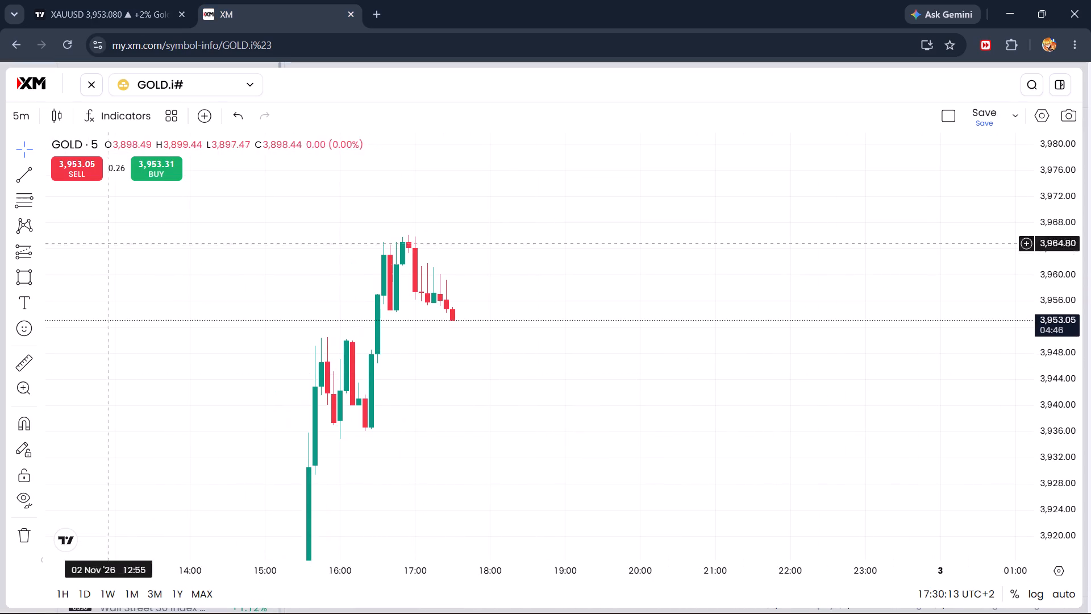
left_click(17, 171)
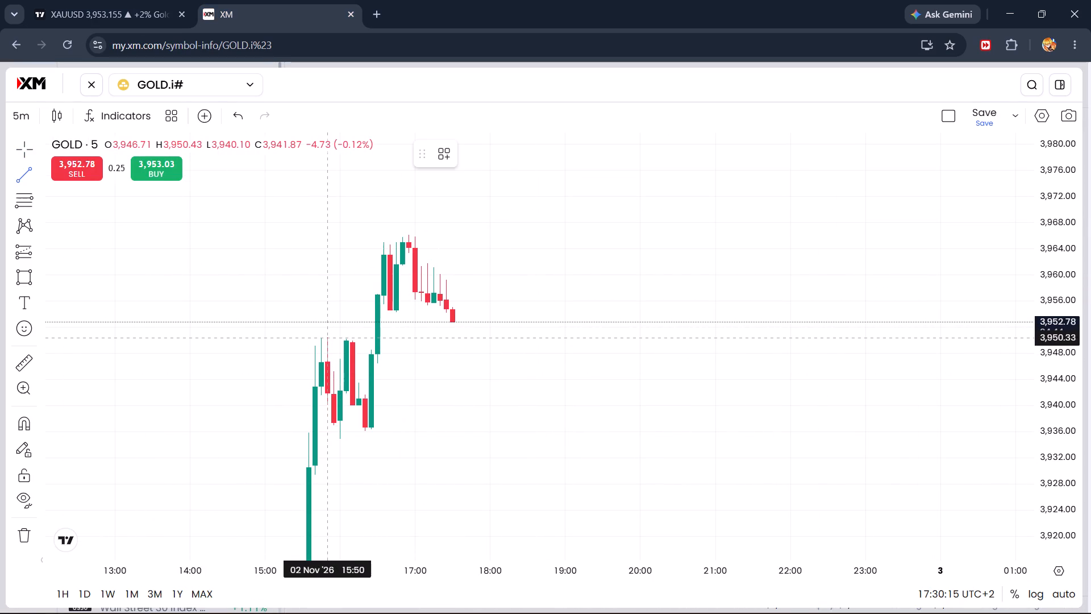
left_click(328, 339)
left_click(376, 335, "shift")
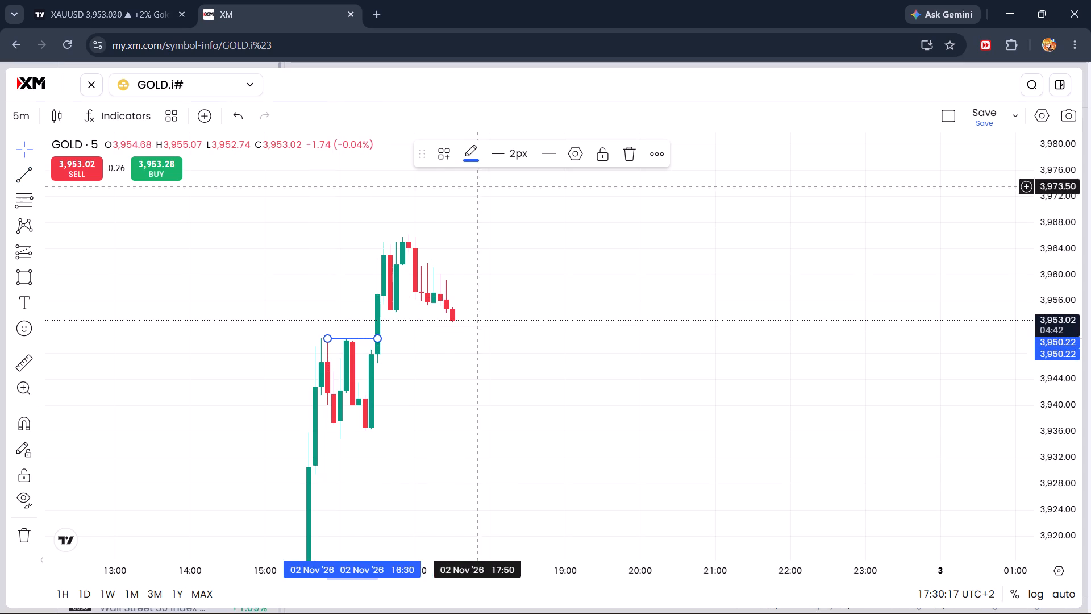
left_click(577, 256)
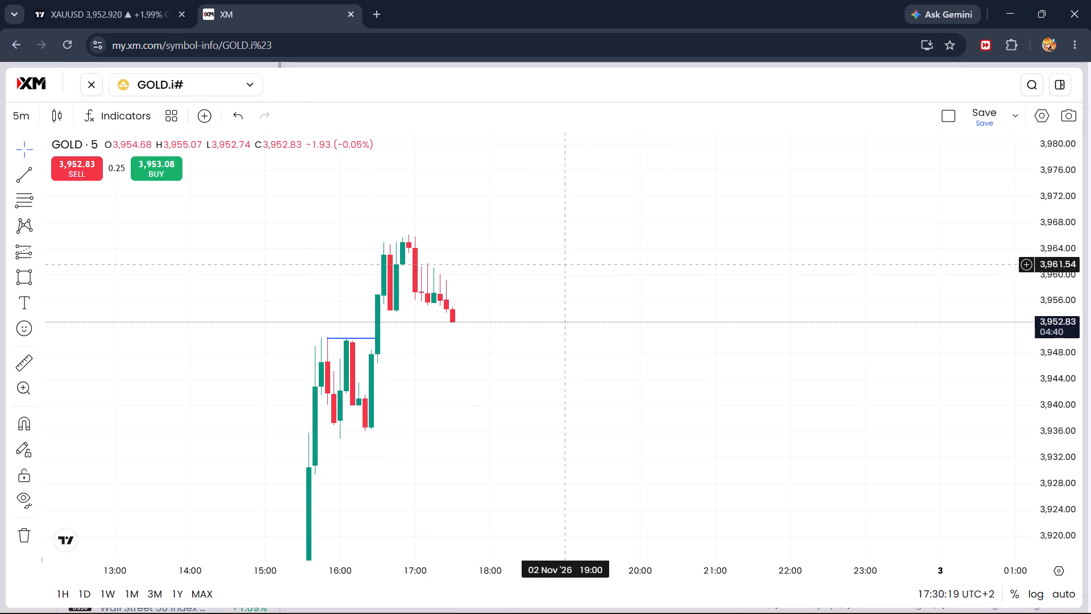
Draw a horizontal trend line at about 3,965.03 from the 16:35 candle high to the 17:25 candle.
left_click_drag(501, 291, 588, 260)
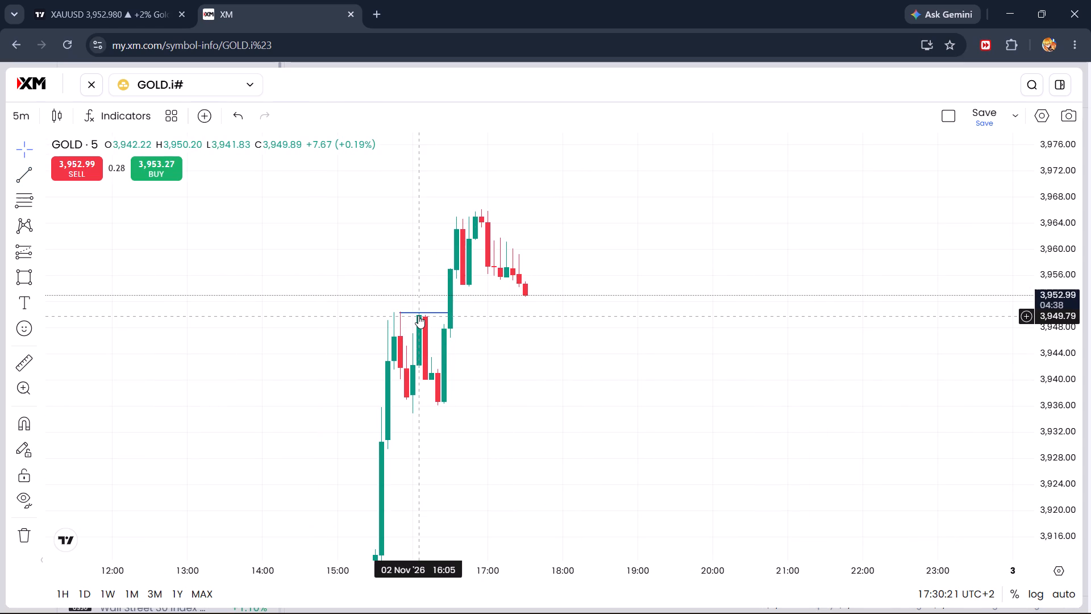
left_click_drag(590, 379, 567, 370)
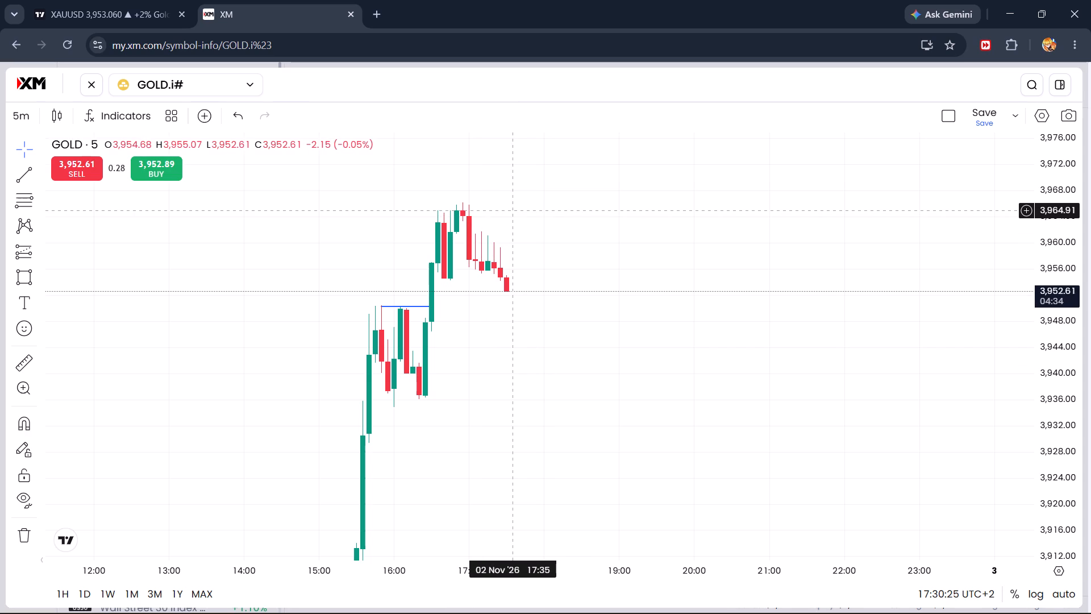
left_click(29, 169)
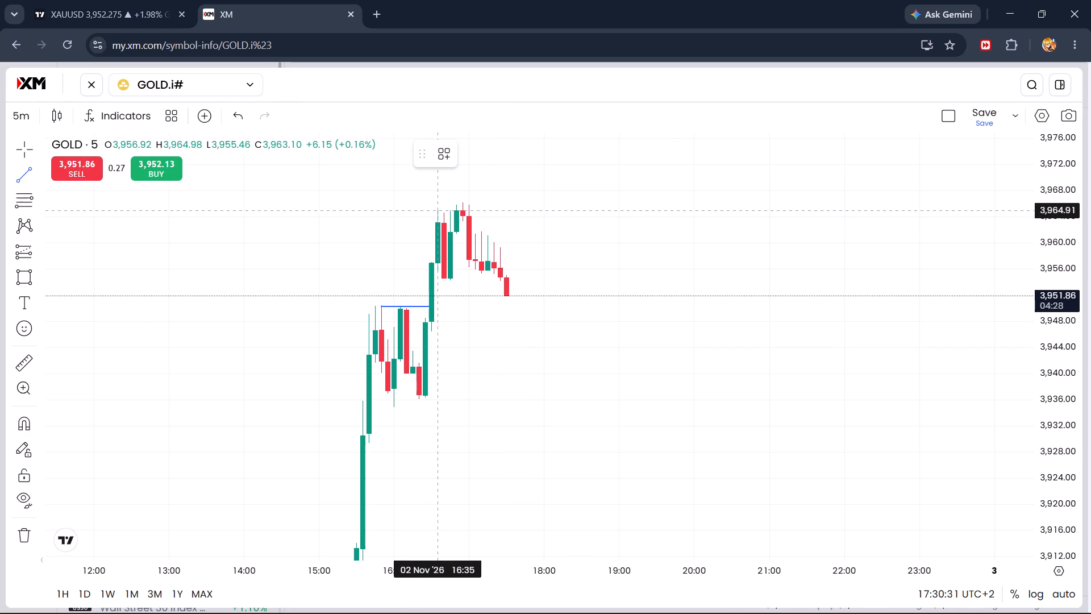
scroll(462, 212, "up", 5)
right_click(403, 215)
left_click_drag(348, 212, 627, 313)
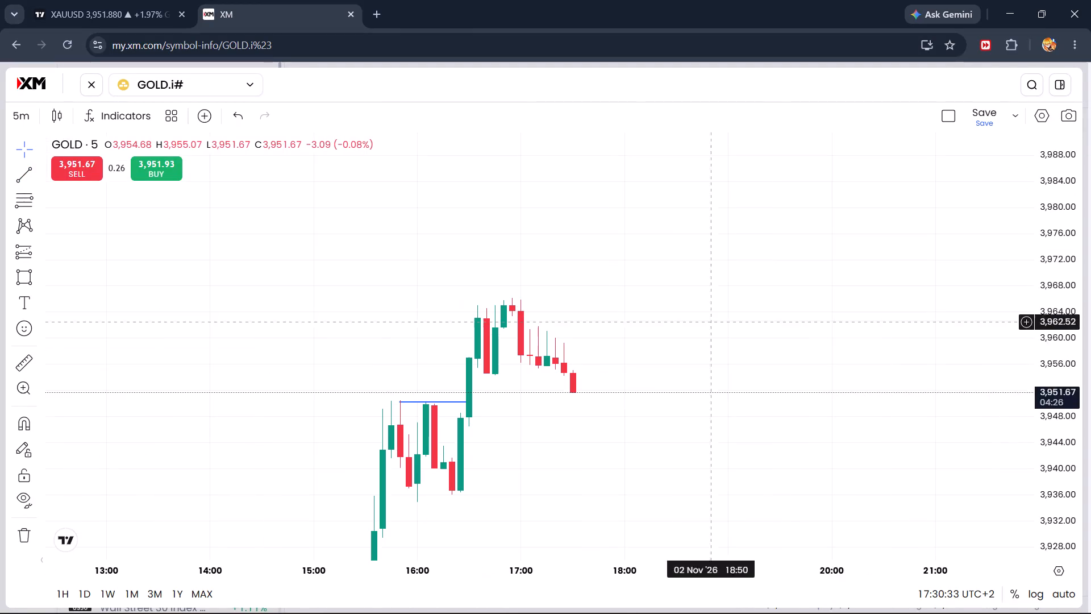
left_click_drag(1059, 528, 1076, 277)
scroll(692, 370, "up", 6)
left_click_drag(495, 222, 673, 335)
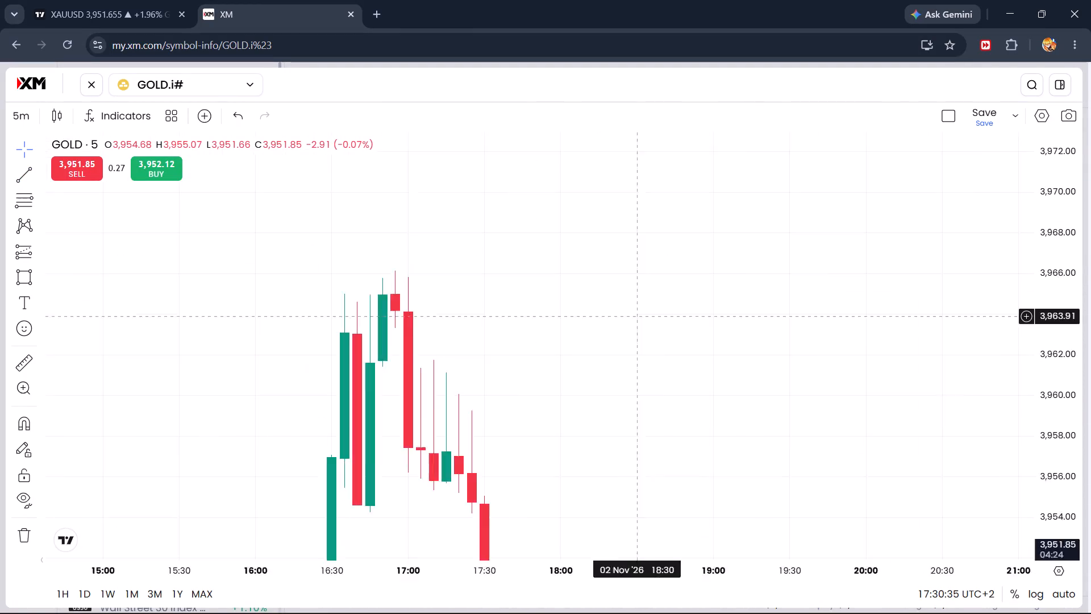
left_click_drag(673, 335, 676, 336)
left_click(15, 183)
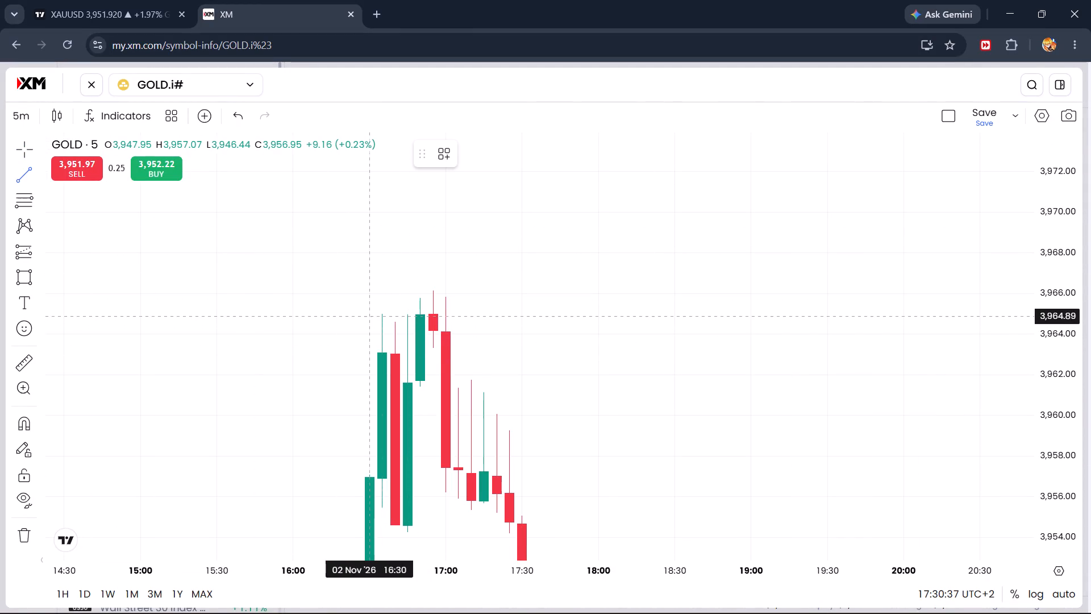
left_click(380, 313)
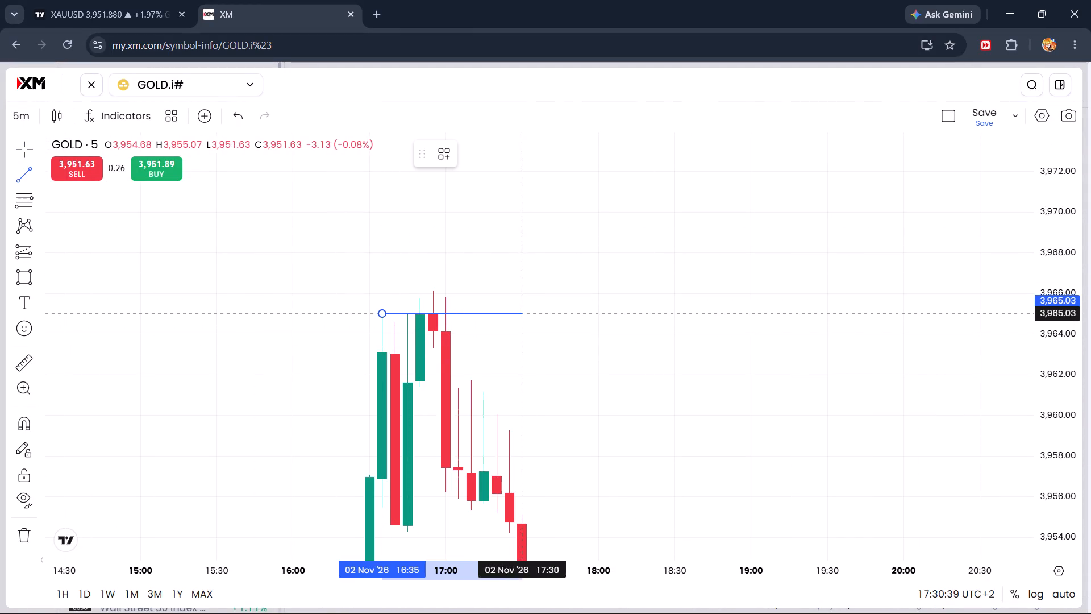
left_click(514, 314, "shift")
left_click(603, 339)
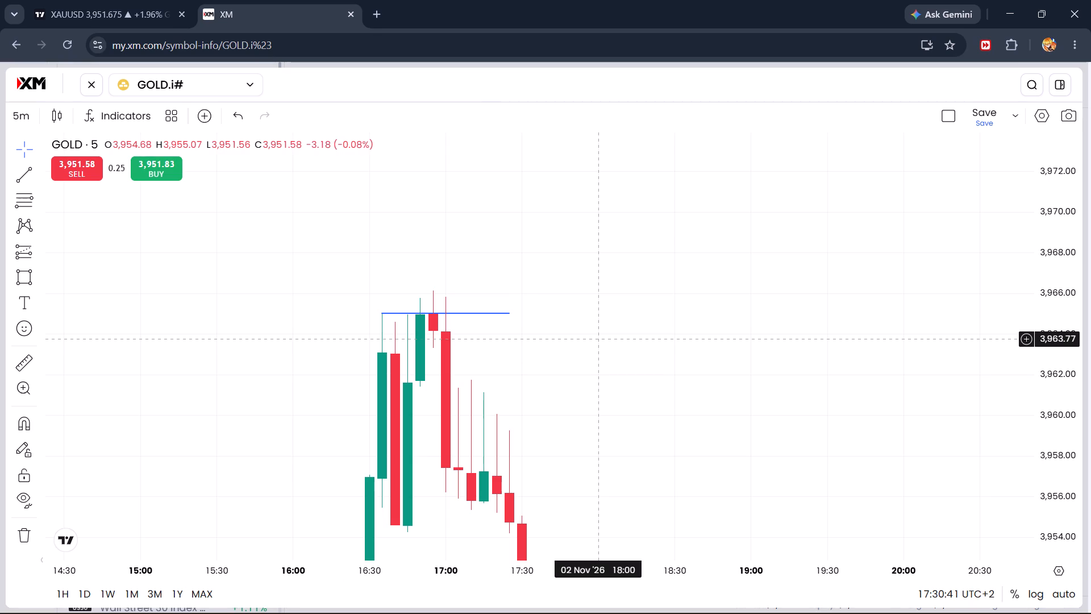
Draw a horizontal trend line at about 3,954.24 from the 16:45 candle low to the 17:30 candle on the XM GOLD chart.
left_click_drag(566, 404, 644, 259)
left_click_drag(1061, 172, 1065, 279)
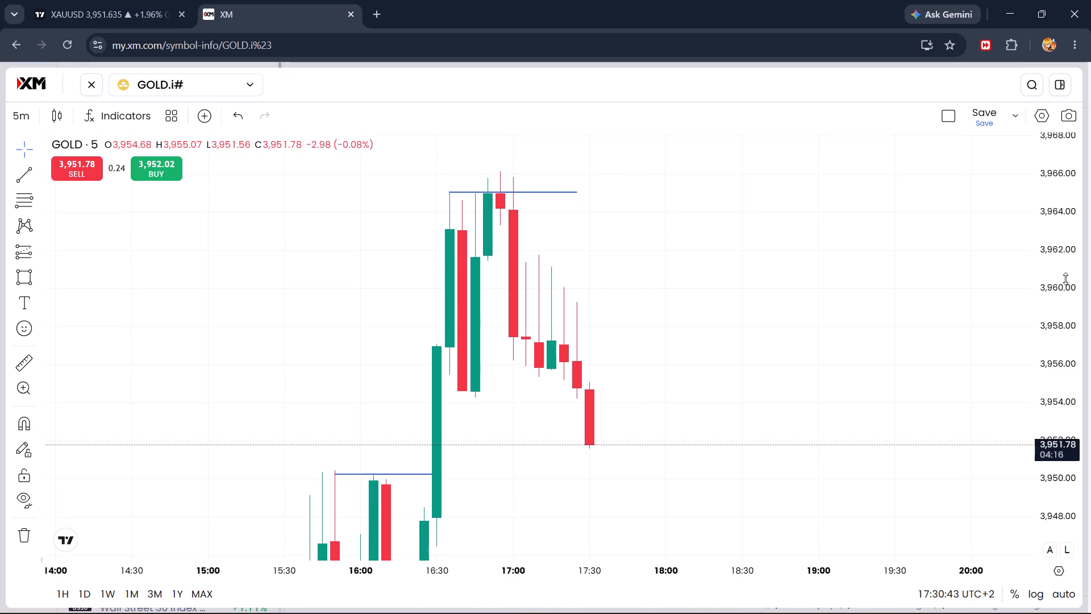
left_click_drag(1065, 279, 1063, 363)
scroll(752, 317, "down", 4)
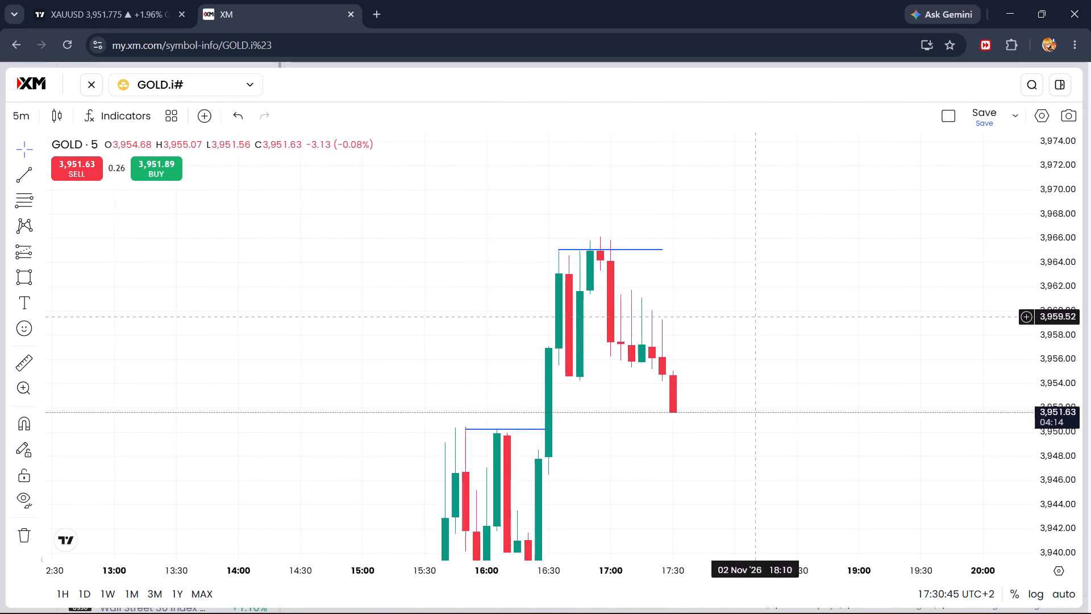
left_click_drag(818, 378, 807, 351)
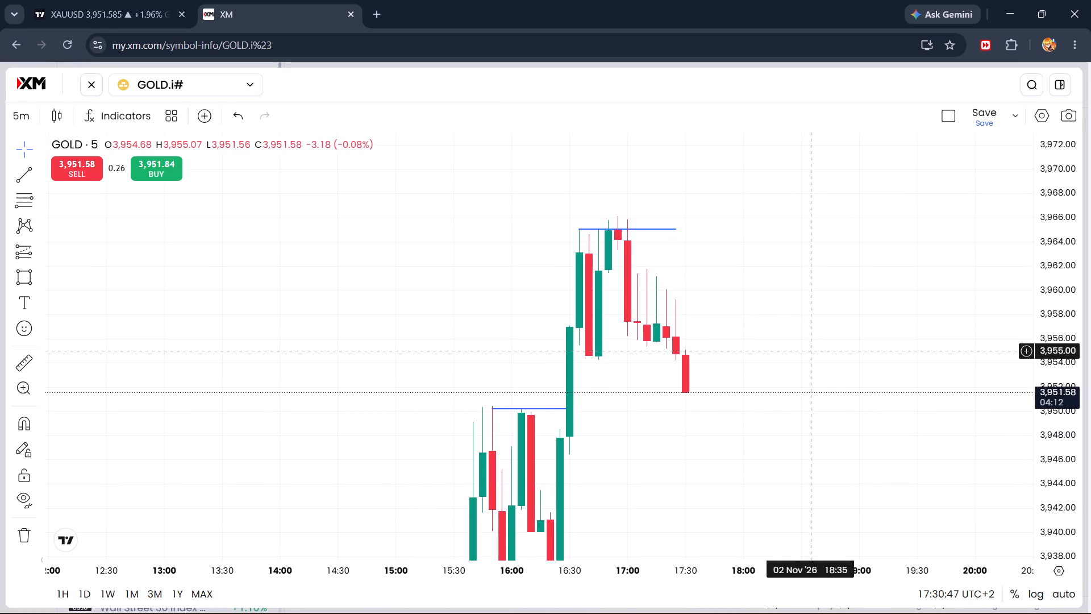
left_click_drag(807, 351, 784, 285)
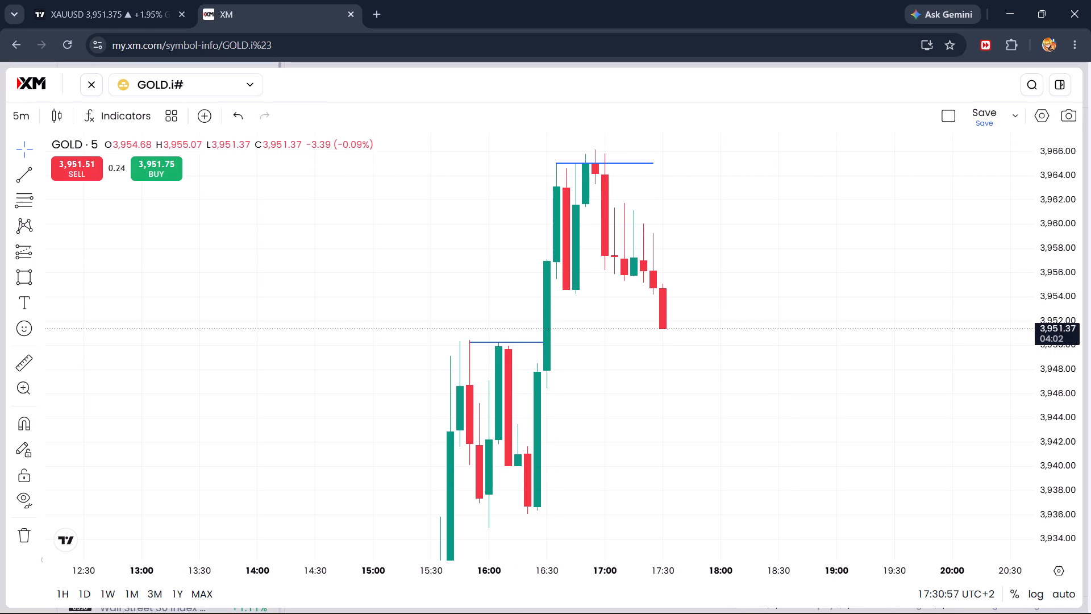
left_click_drag(812, 308, 731, 297)
left_click(17, 166)
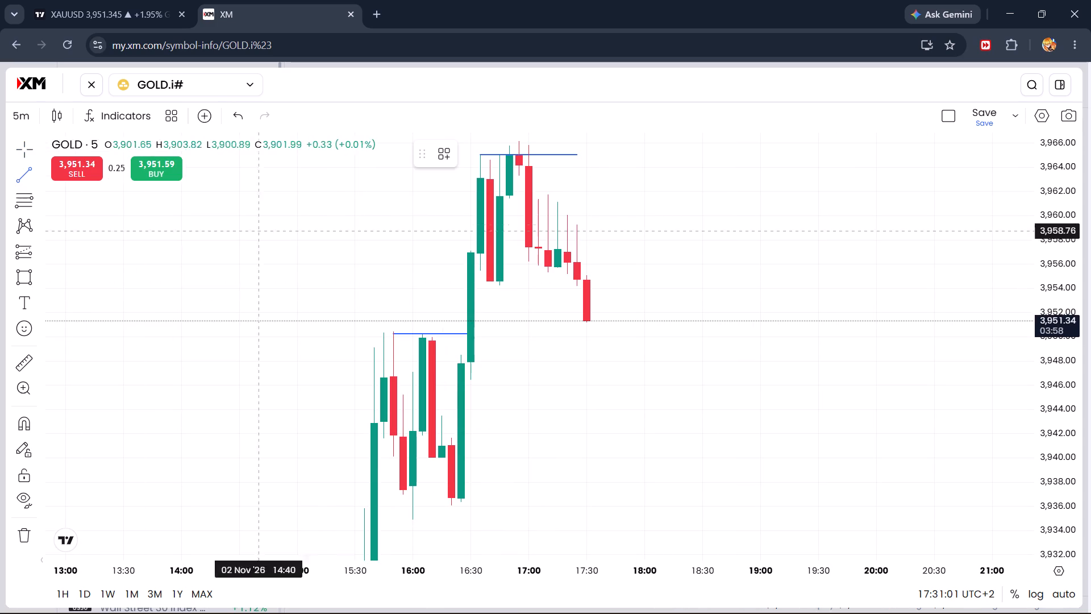
left_click(497, 285)
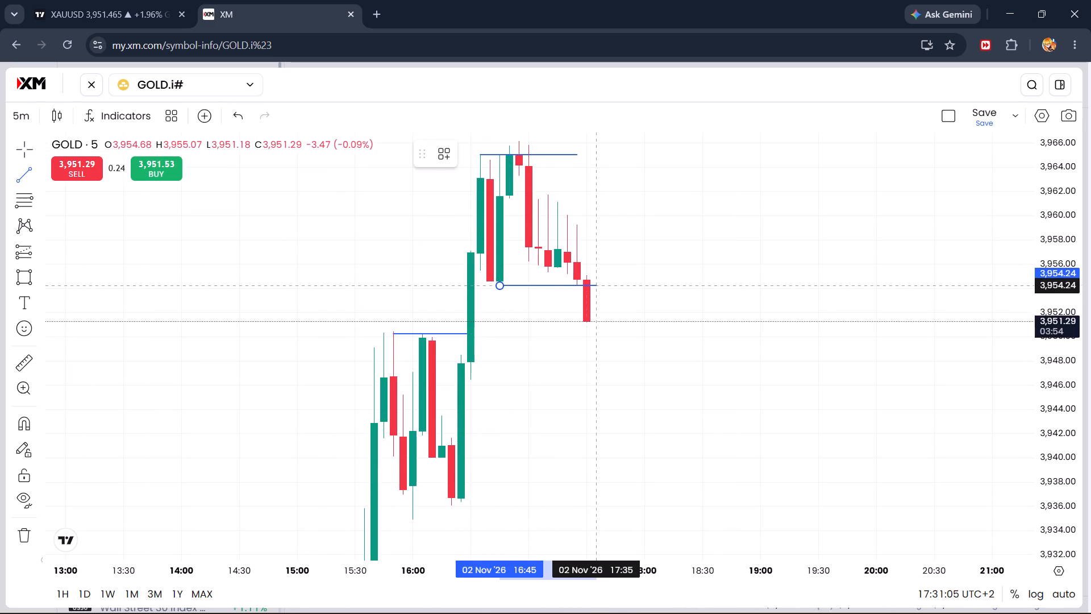
left_click(590, 291, "shift")
On the TradingView XAUUSD chart, draw a trend line at about 3,954.24 from the 8:10 PM candle to the 9:00 PM candle with the MSS template.
left_click(119, 6)
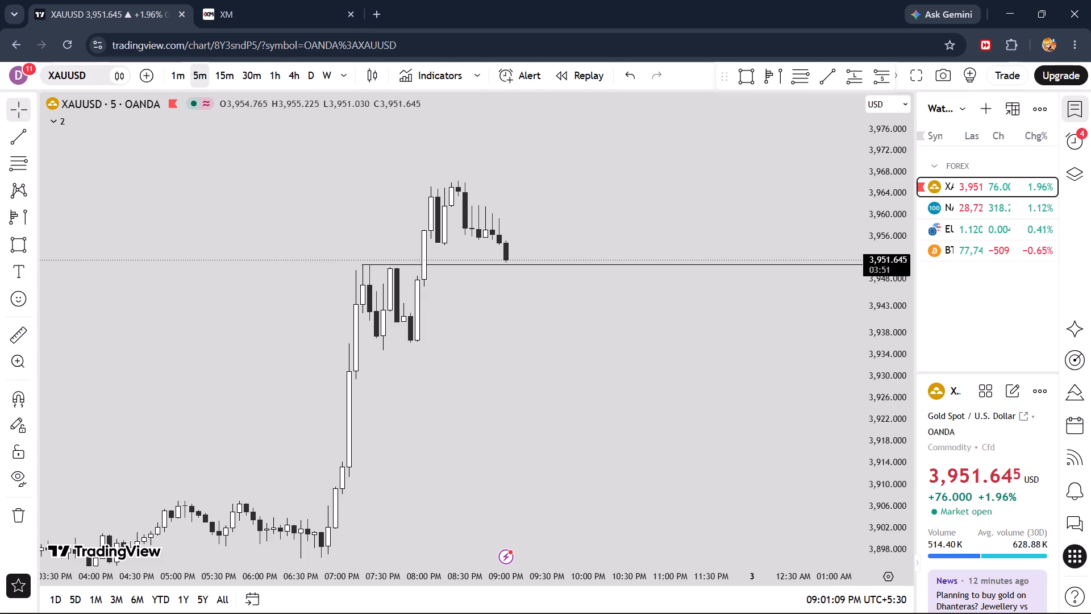
left_click(514, 336)
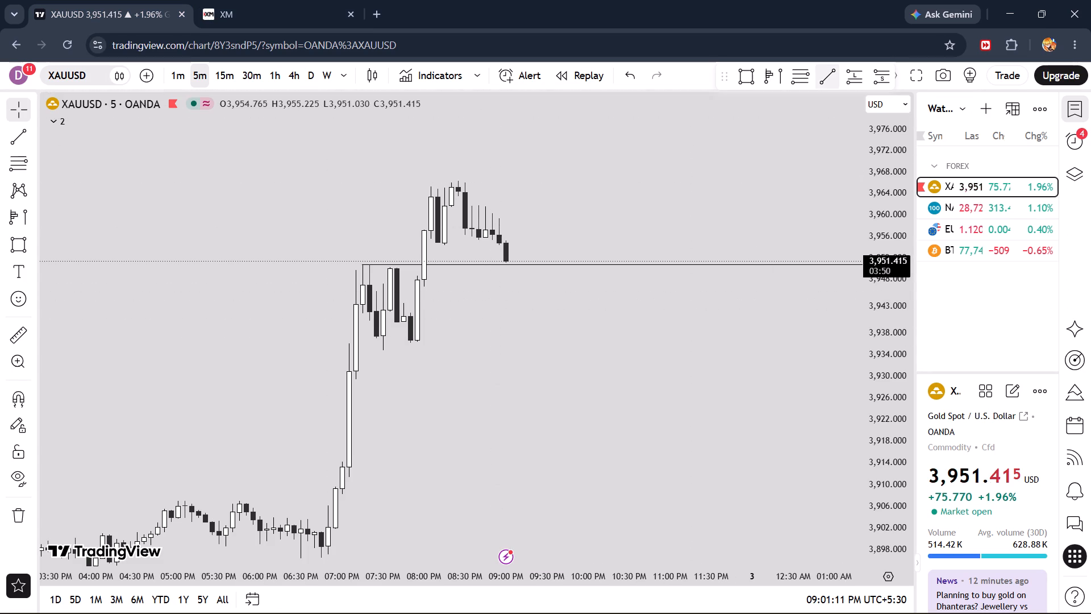
left_click(833, 81)
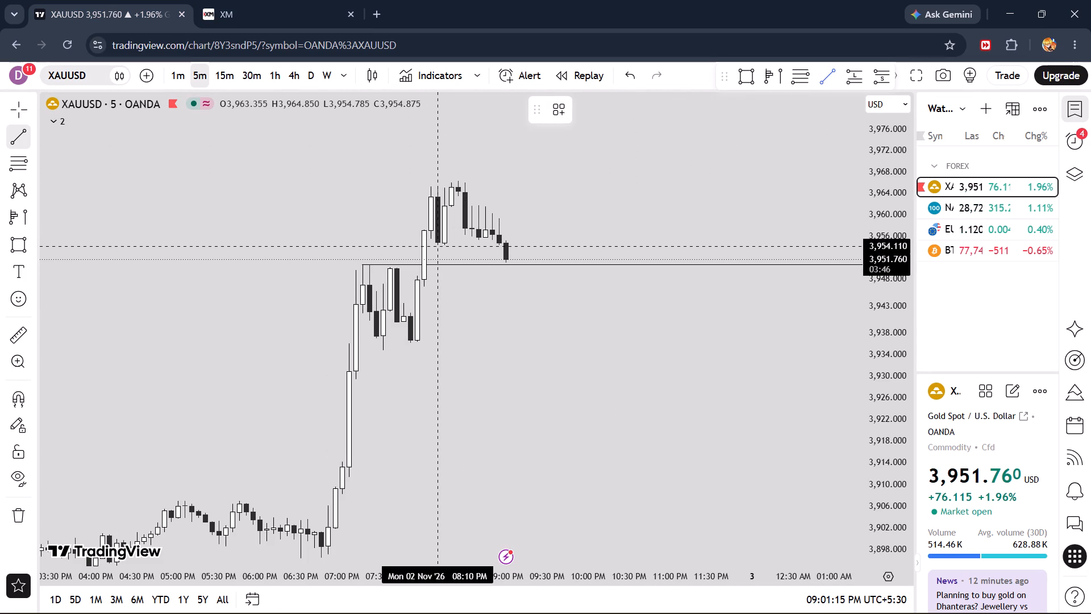
left_click(438, 246)
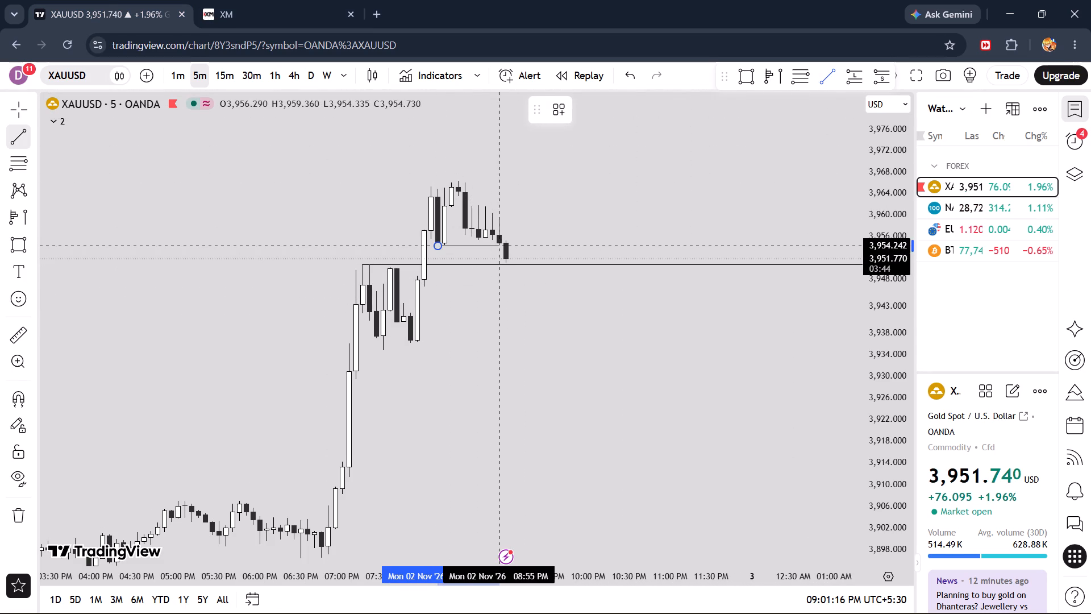
left_click(505, 250, "shift")
left_click(549, 113)
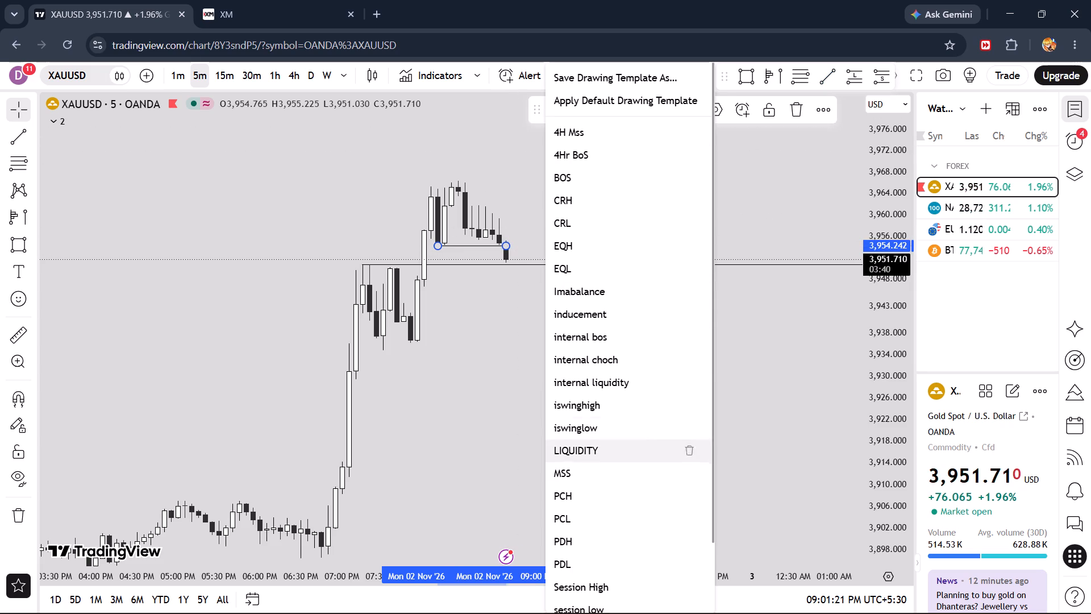
left_click(614, 475)
left_click(599, 340)
Move the MSS line's start to the 8:15 PM candle and raise the line to about 3,954.5.
scroll(614, 338, "down", 5)
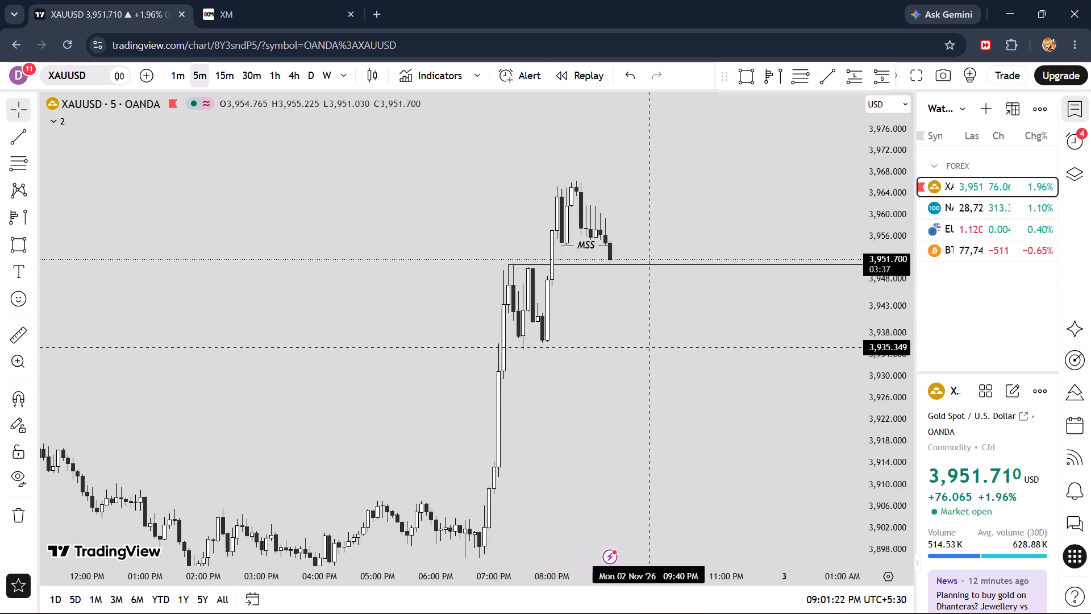
left_click_drag(652, 347, 582, 386)
left_click_drag(888, 421, 888, 268)
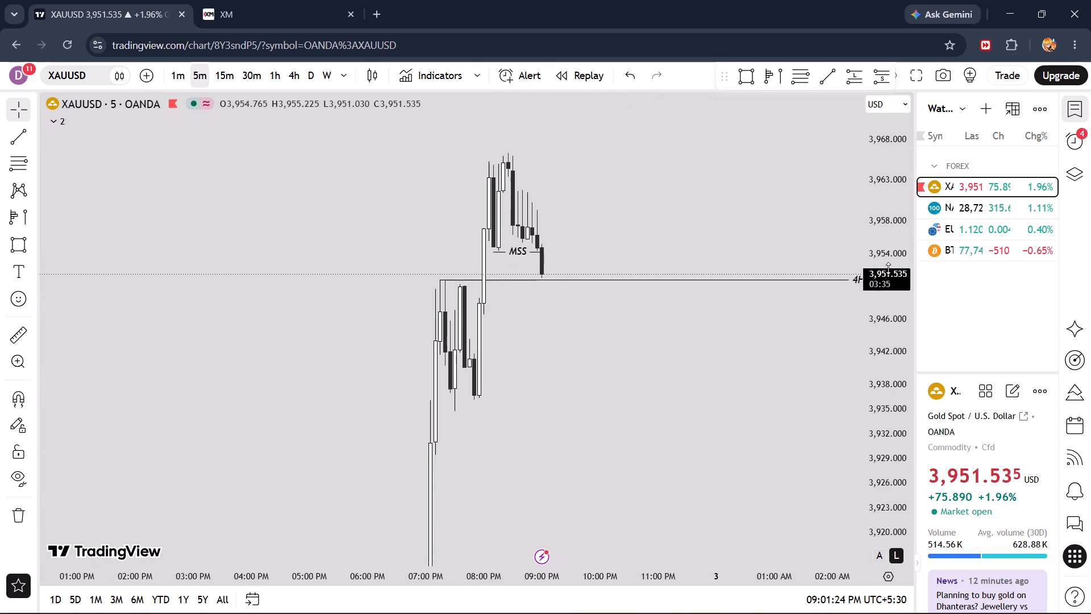
left_click_drag(888, 268, 885, 257)
scroll(569, 309, "up", 4)
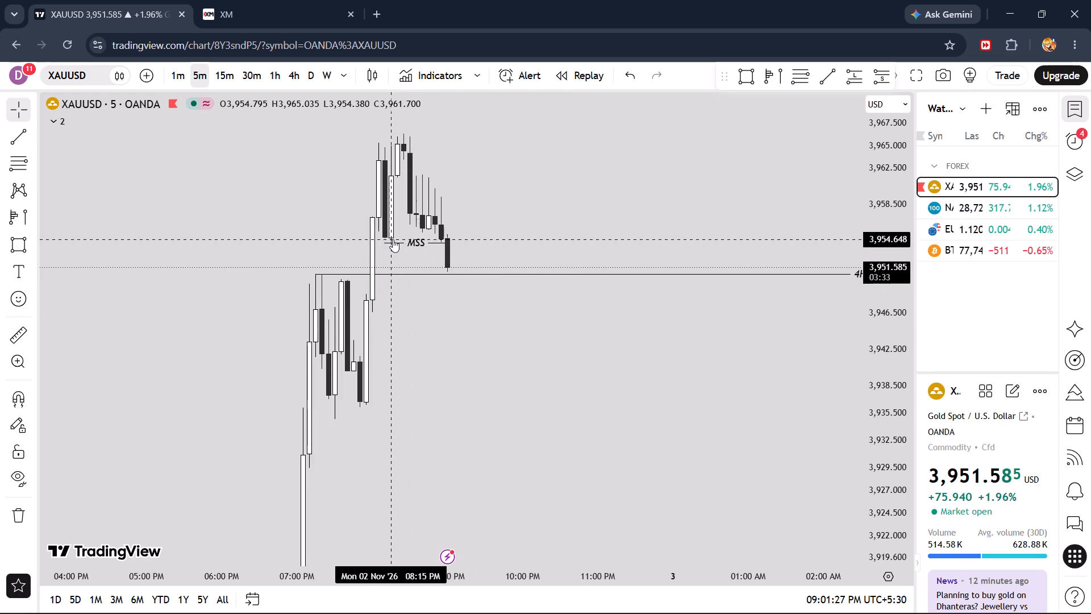
left_click(385, 242)
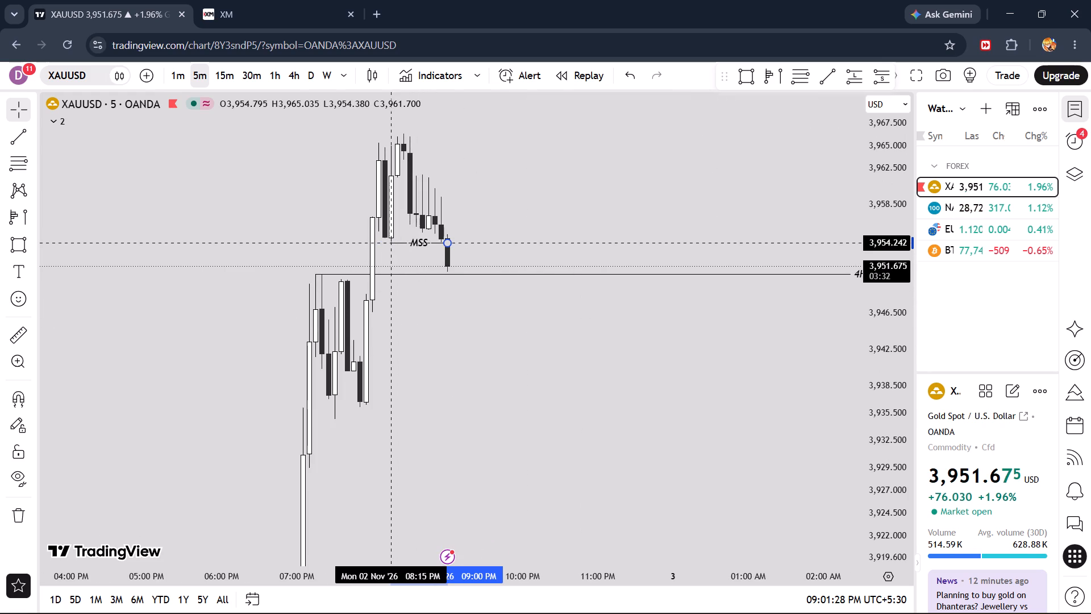
left_click(582, 209)
left_click(417, 244)
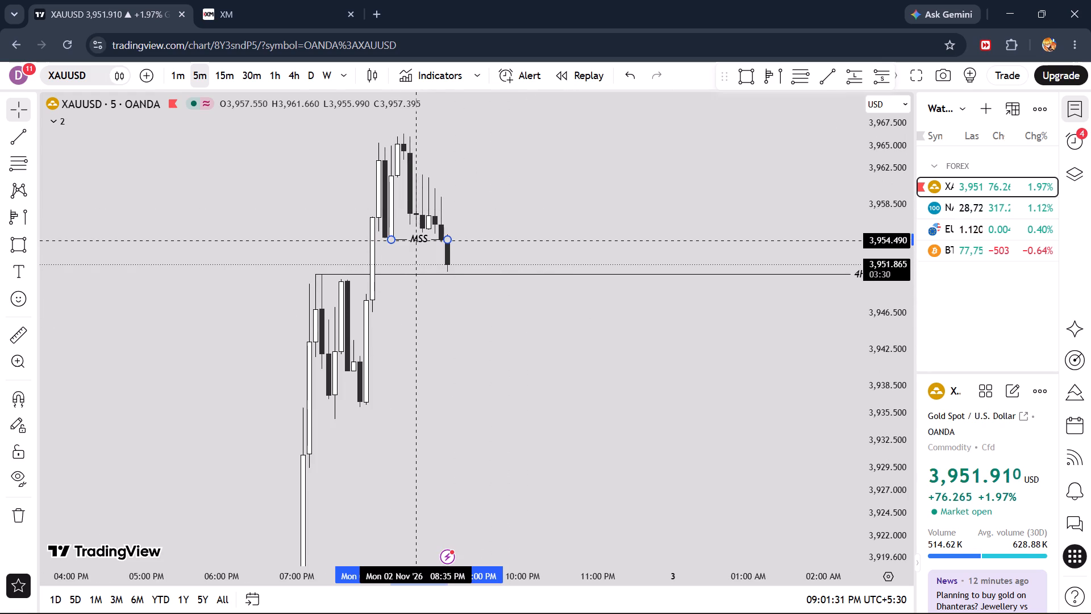
left_click(522, 228)
Shift the 4H PCL line forward in time so it starts at 3:50 PM, at about 3,894.10.
left_click_drag(522, 228, 552, 235)
left_click_drag(878, 156, 897, 397)
scroll(694, 397, "down", 4)
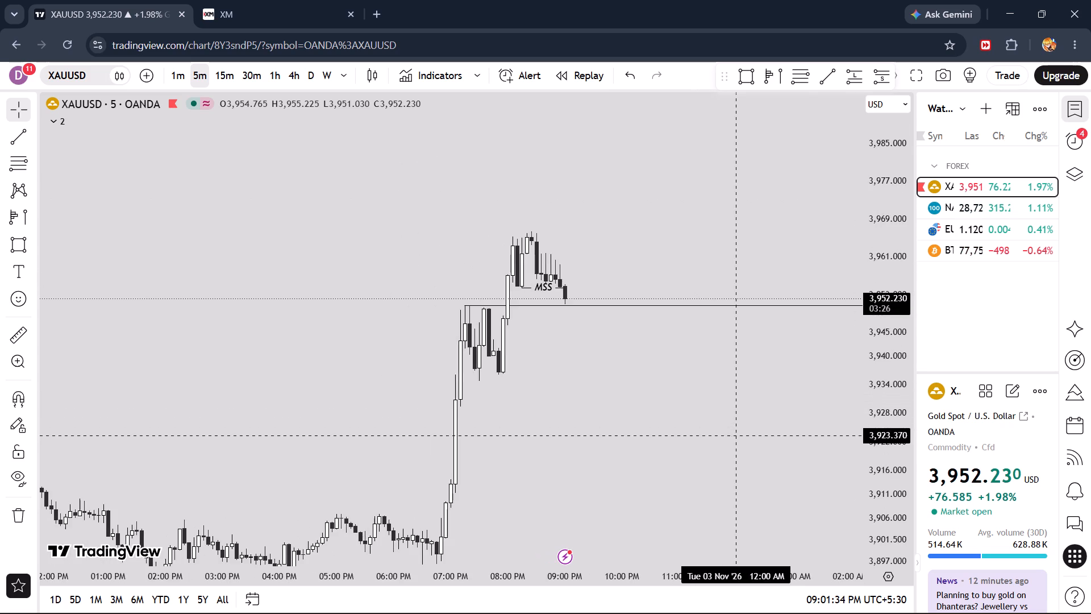
left_click_drag(734, 436, 558, 262)
scroll(558, 262, "down", 6)
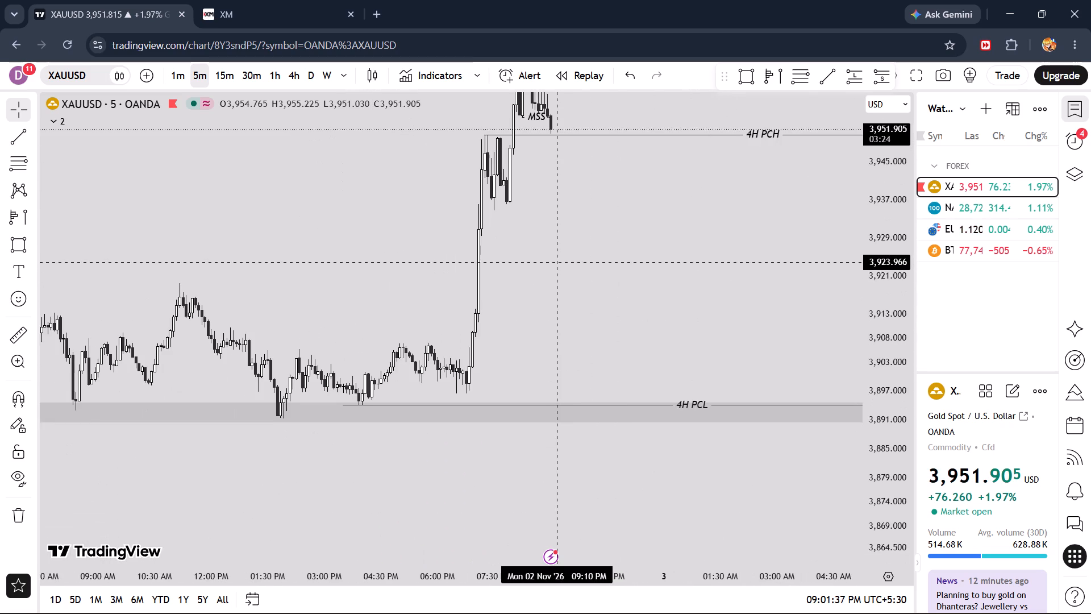
left_click_drag(695, 406, 708, 406)
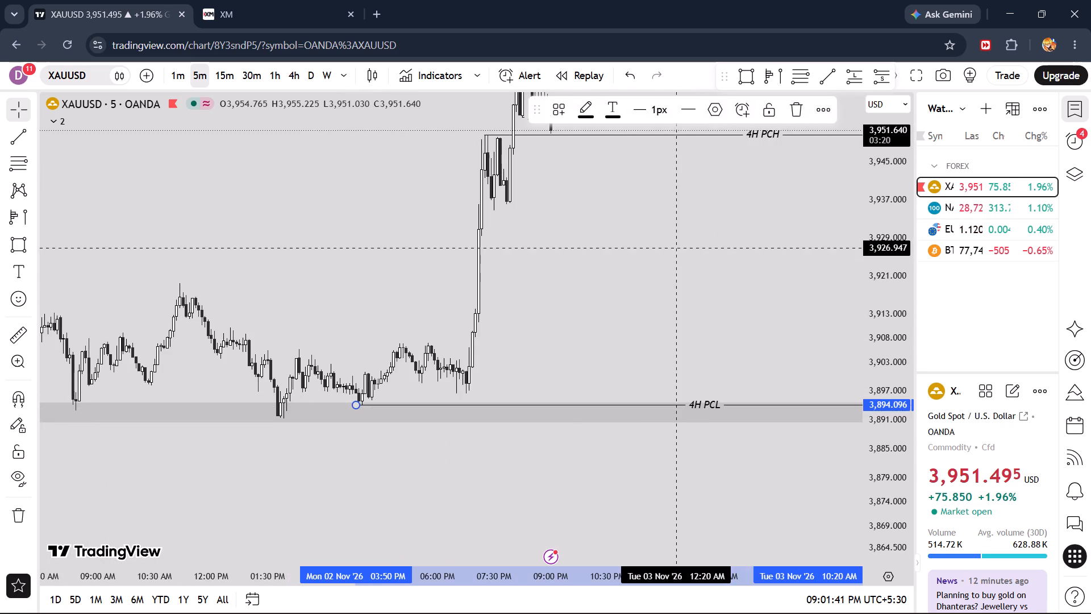
Examine price around the MSS, 4H PCH and 4H PCL levels on the 4-hour, 1-hour, 30-minute, 15-minute and 5-minute charts.
left_click_drag(677, 247, 674, 338)
left_click(295, 69)
scroll(457, 229, "up", 2)
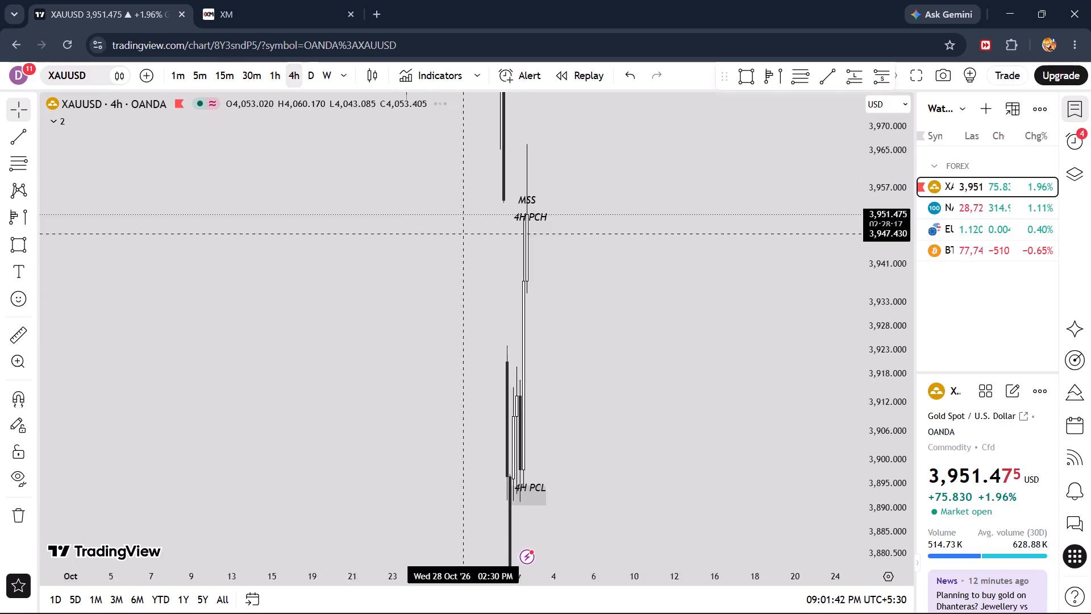
scroll(470, 238, "up", 6)
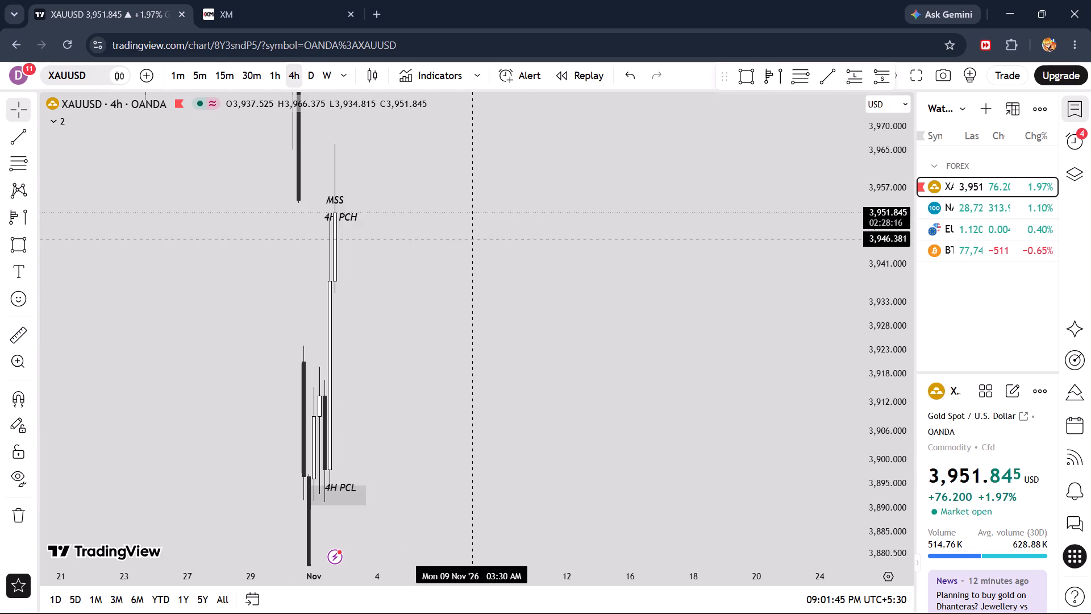
left_click_drag(904, 193, 905, 396)
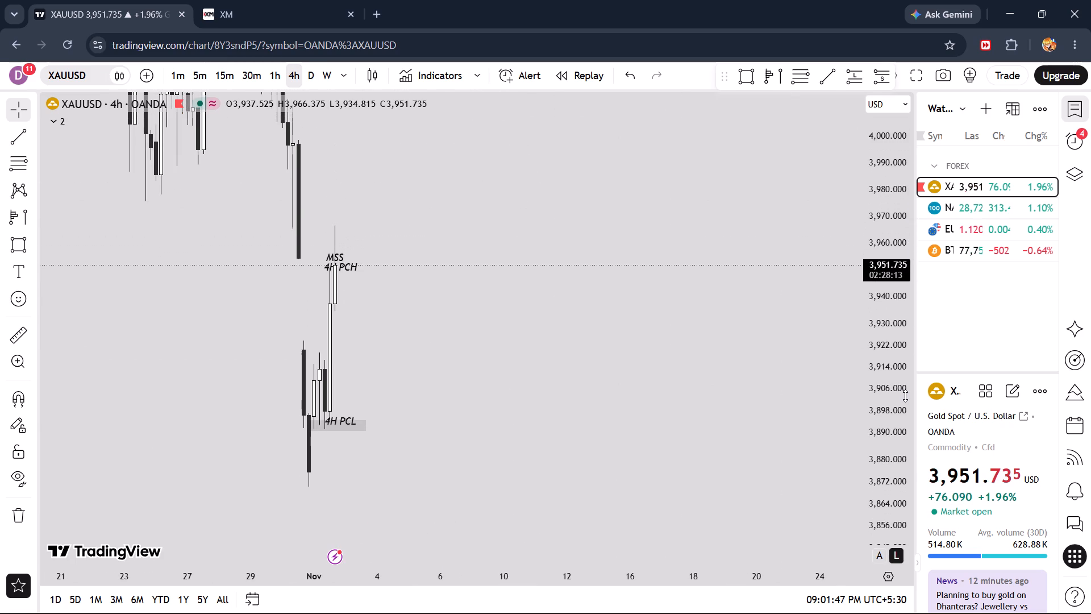
left_click_drag(515, 302, 676, 301)
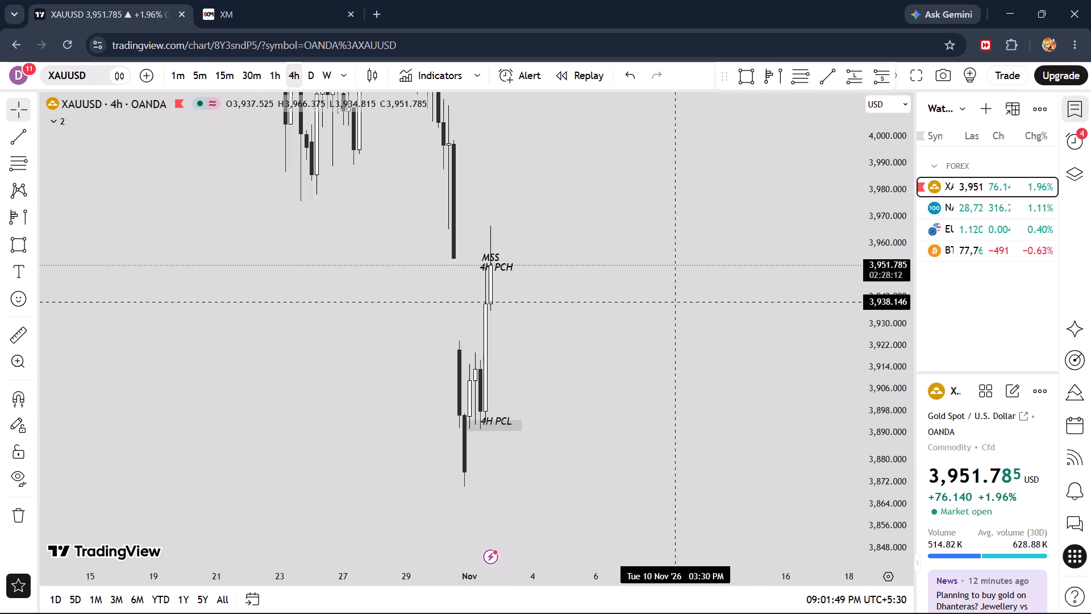
scroll(589, 314, "up", 3)
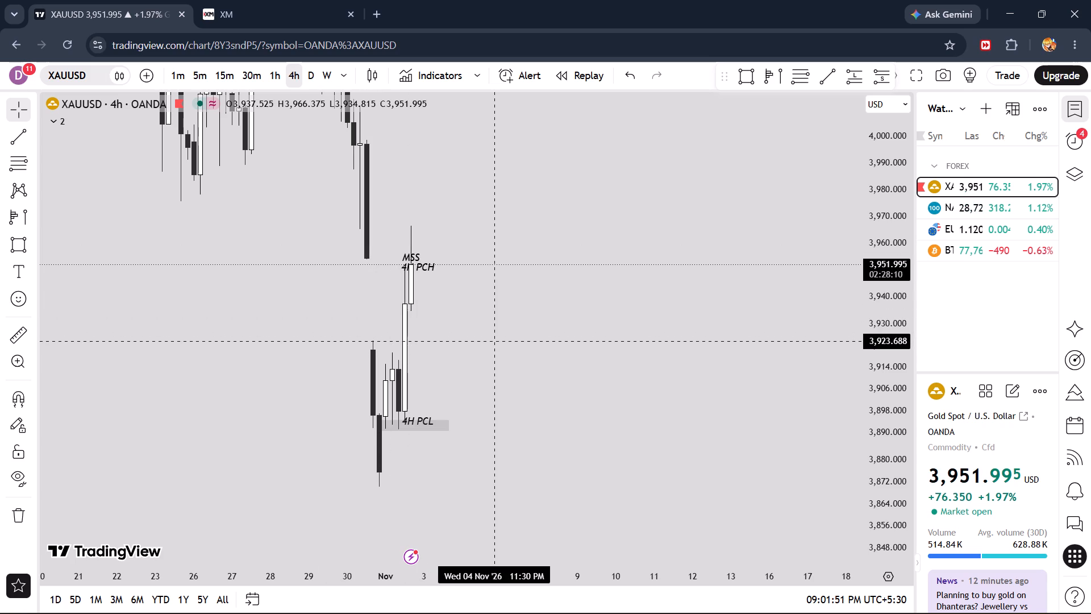
left_click(272, 76)
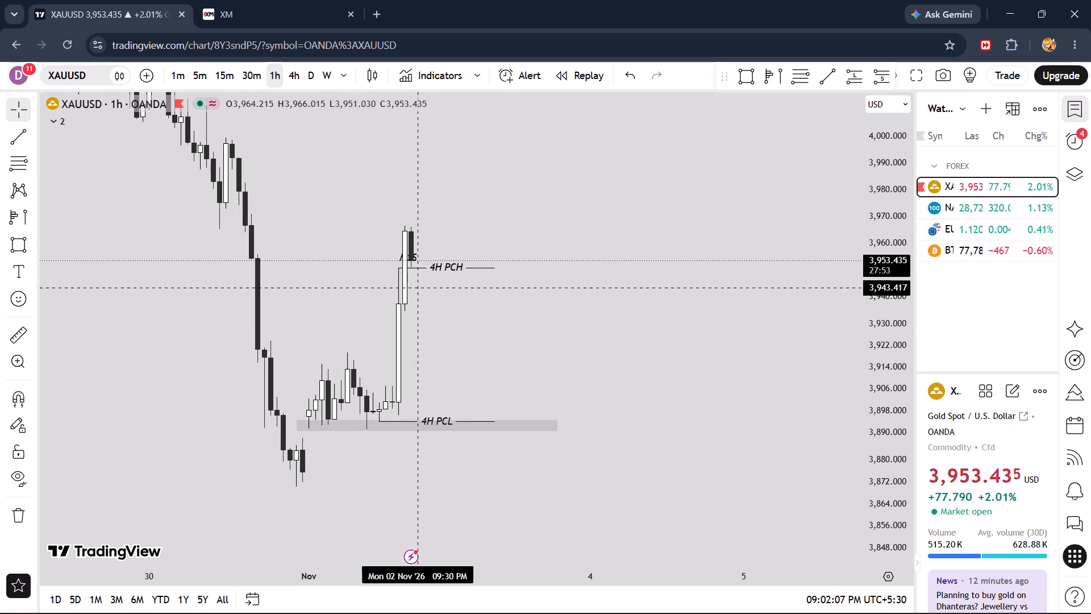
left_click(263, 73)
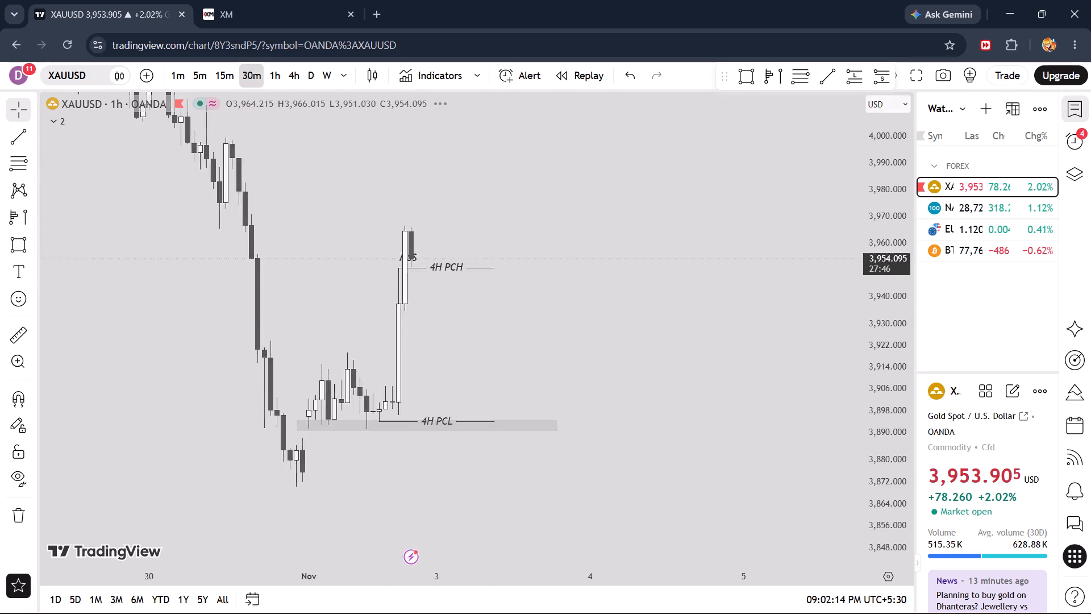
left_click(228, 71)
scroll(294, 159, "down", 7)
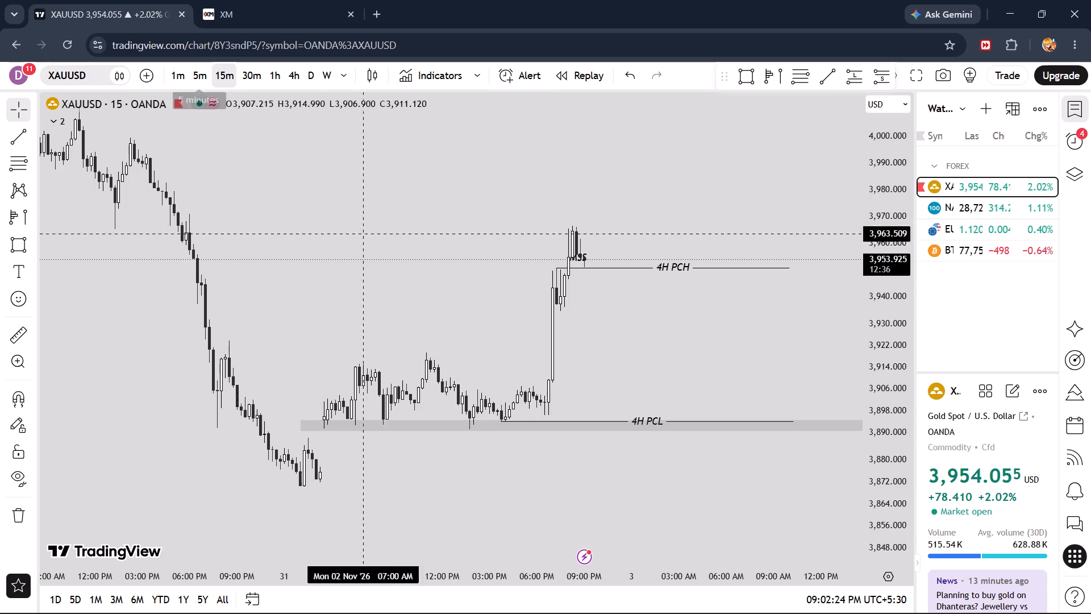
scroll(447, 272, "up", 7)
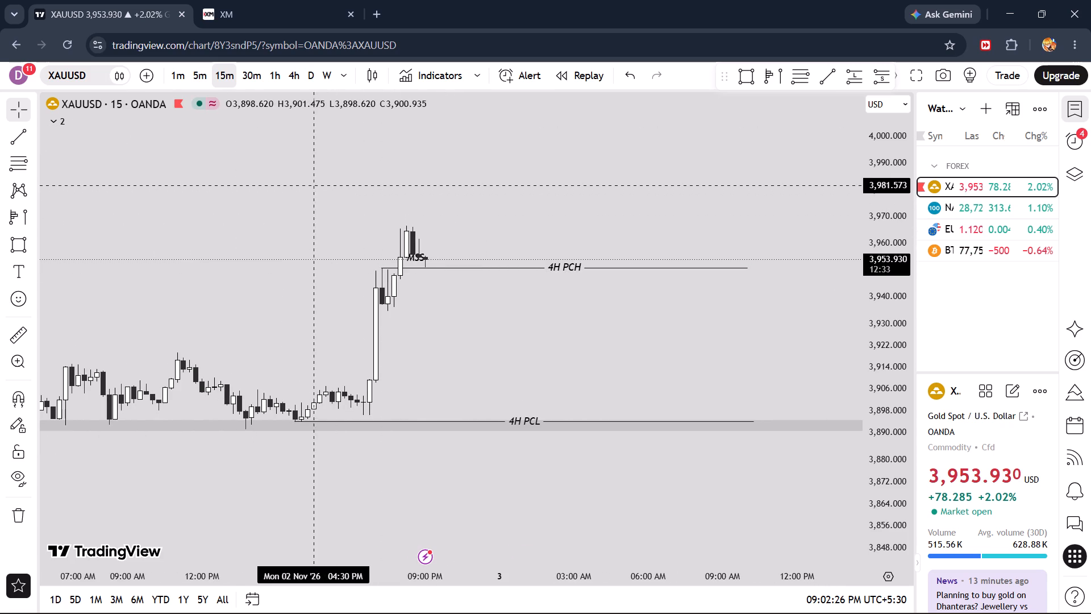
left_click(203, 76)
scroll(393, 202, "down", 8)
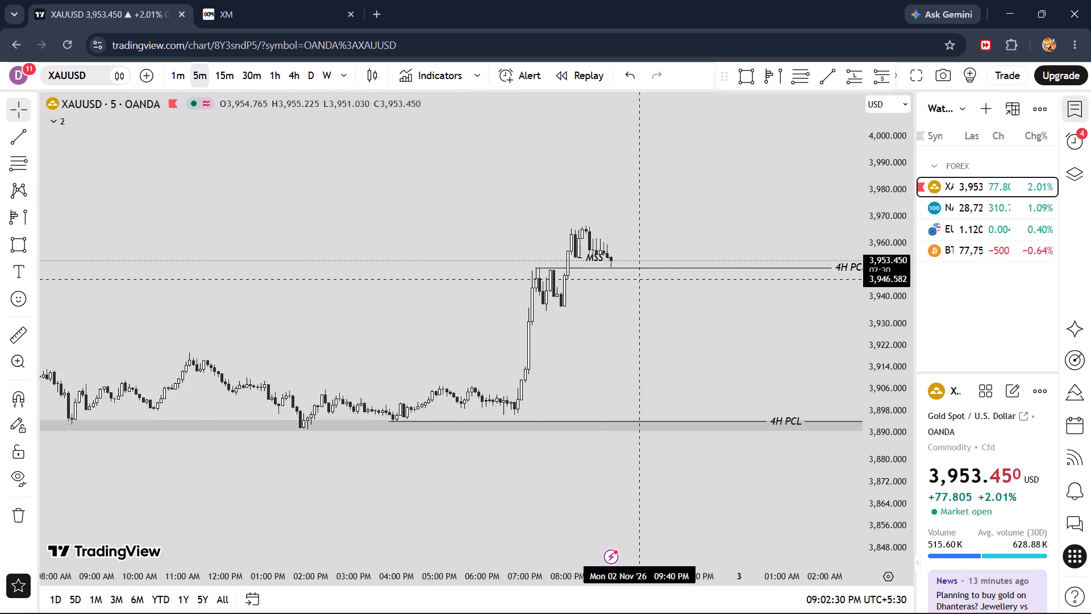
scroll(664, 283, "down", 2)
left_click_drag(734, 301, 635, 320)
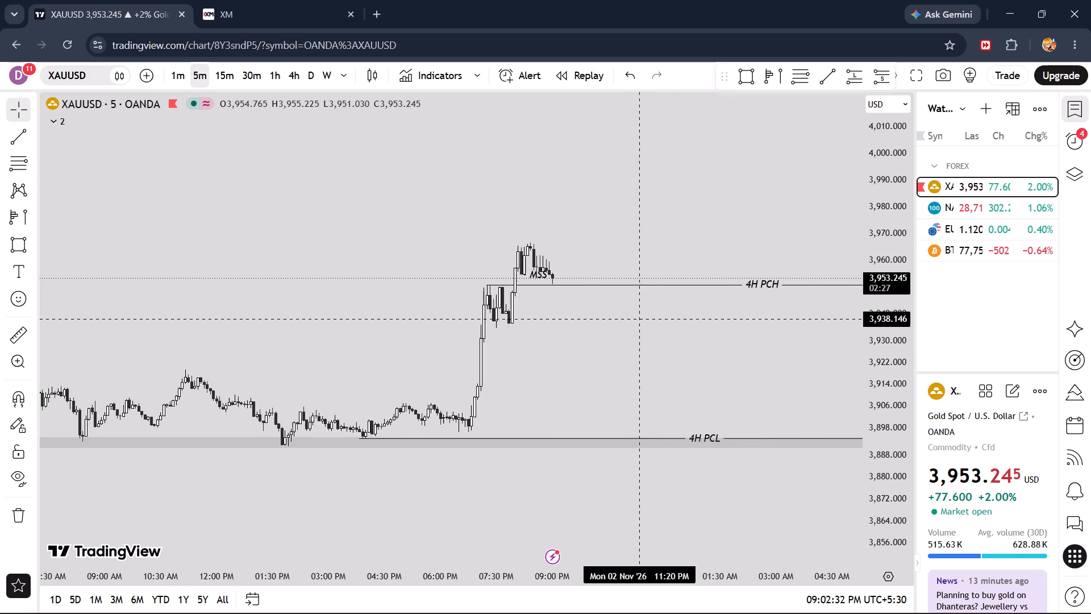
left_click_drag(635, 320, 635, 320)
left_click_drag(896, 414, 873, 130)
scroll(642, 265, "up", 5)
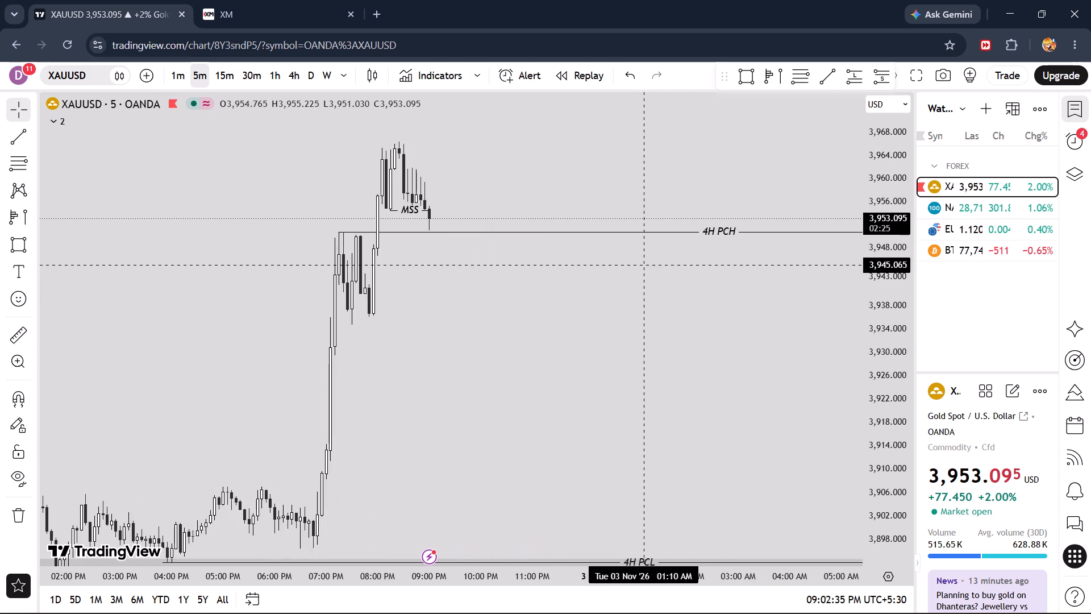
On the 15-minute chart, draw a rectangle from 7:45 PM to 10:30 PM between about 3,954.33 and 3,948.88 with the Ifvg template.
left_click(218, 72)
scroll(477, 299, "up", 5)
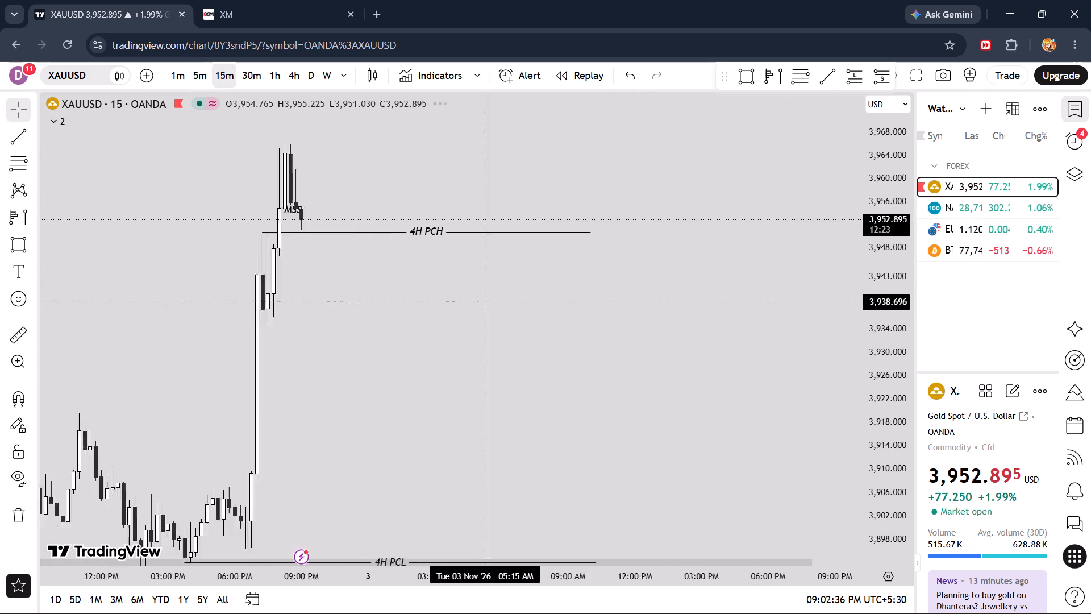
left_click_drag(349, 291, 685, 347)
left_click_drag(892, 393, 886, 208)
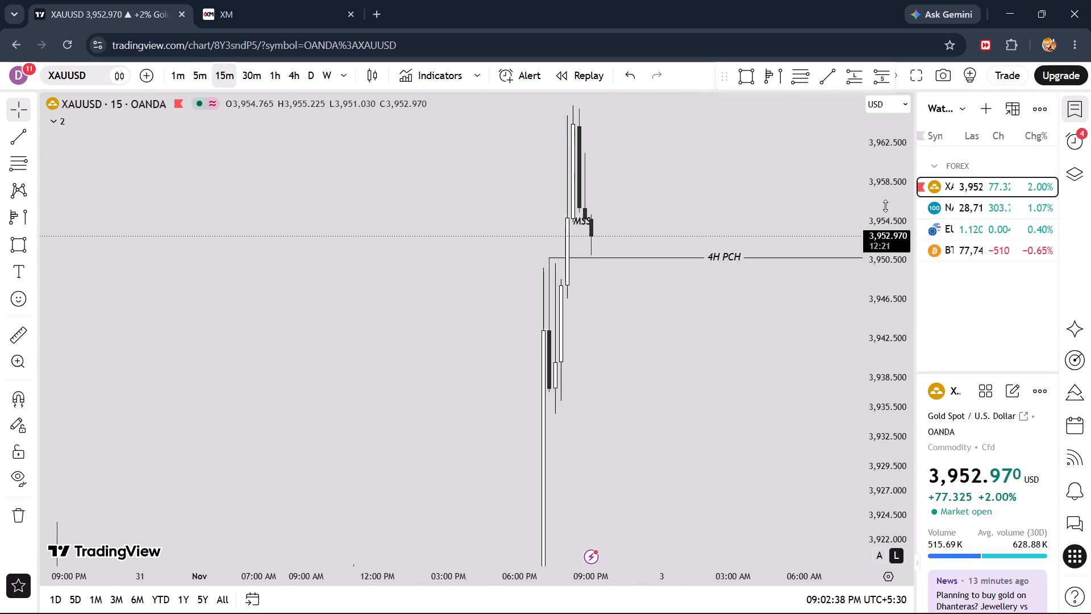
scroll(697, 294, "up", 8)
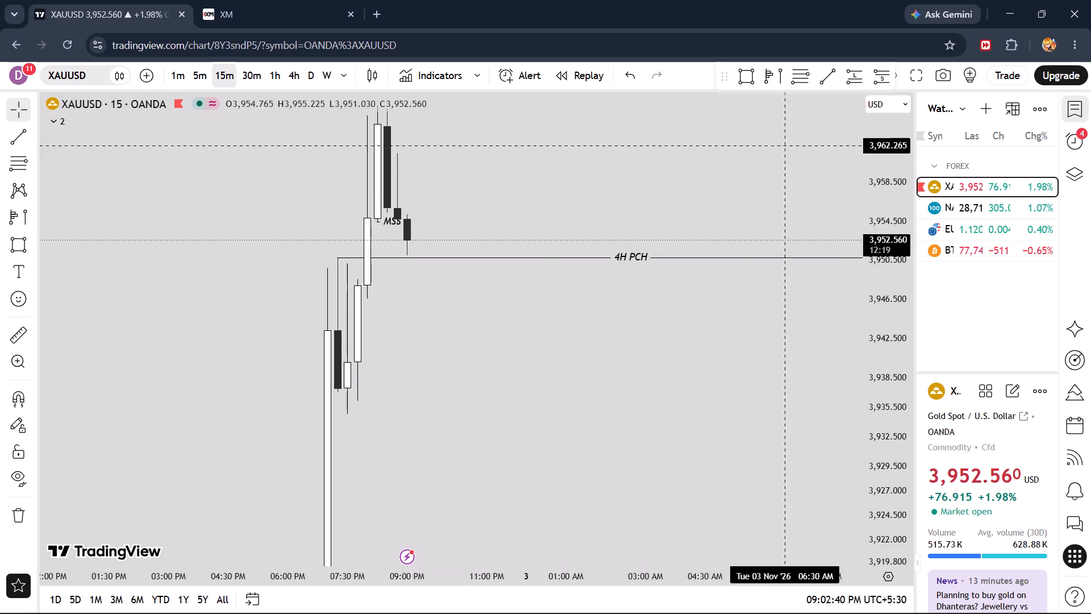
left_click(740, 72)
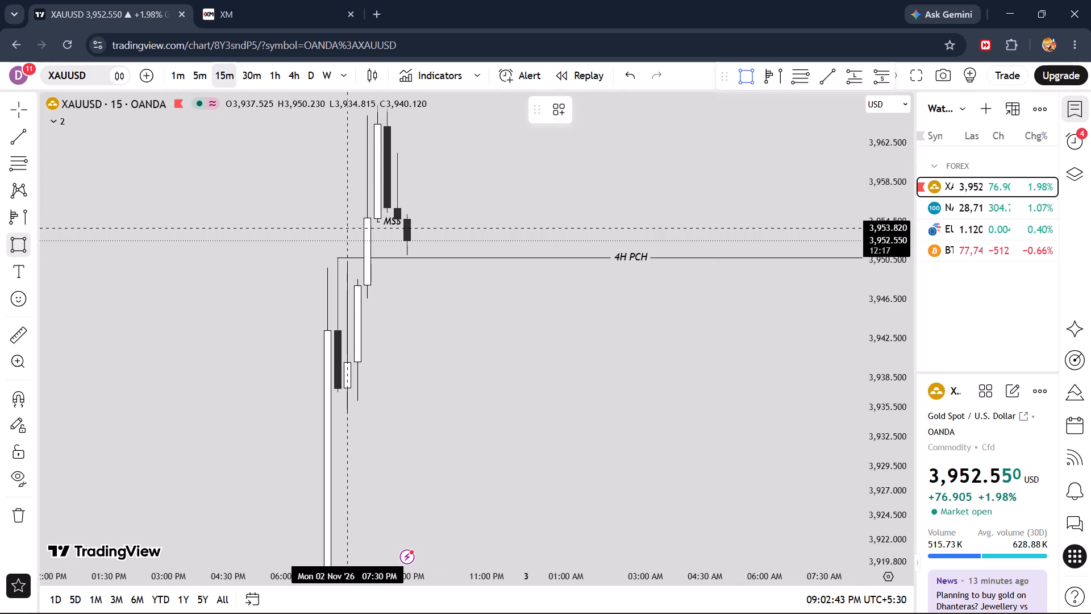
left_click(357, 223)
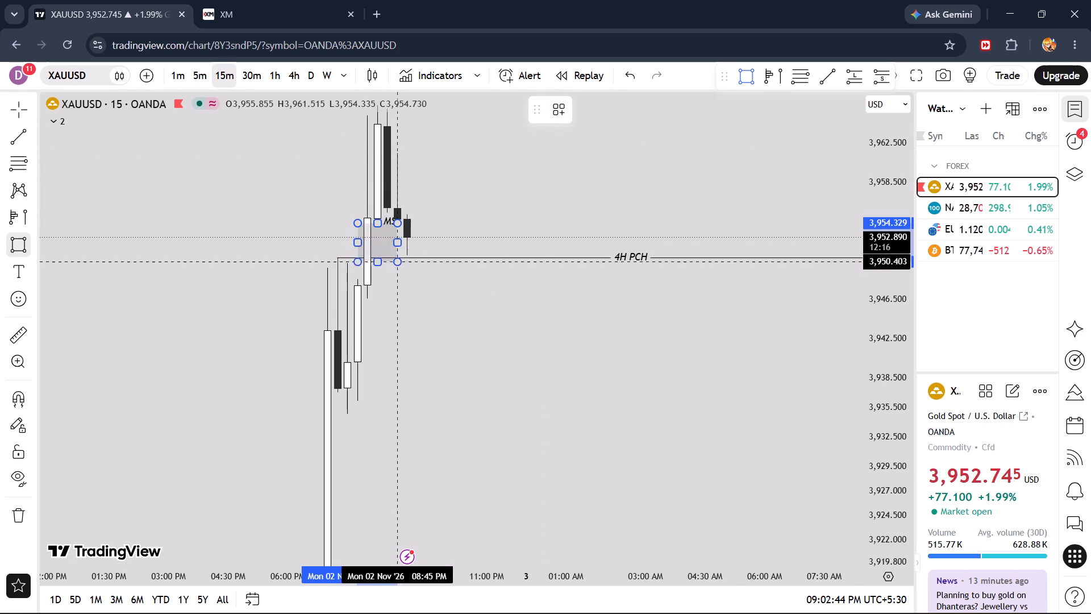
left_click(401, 276)
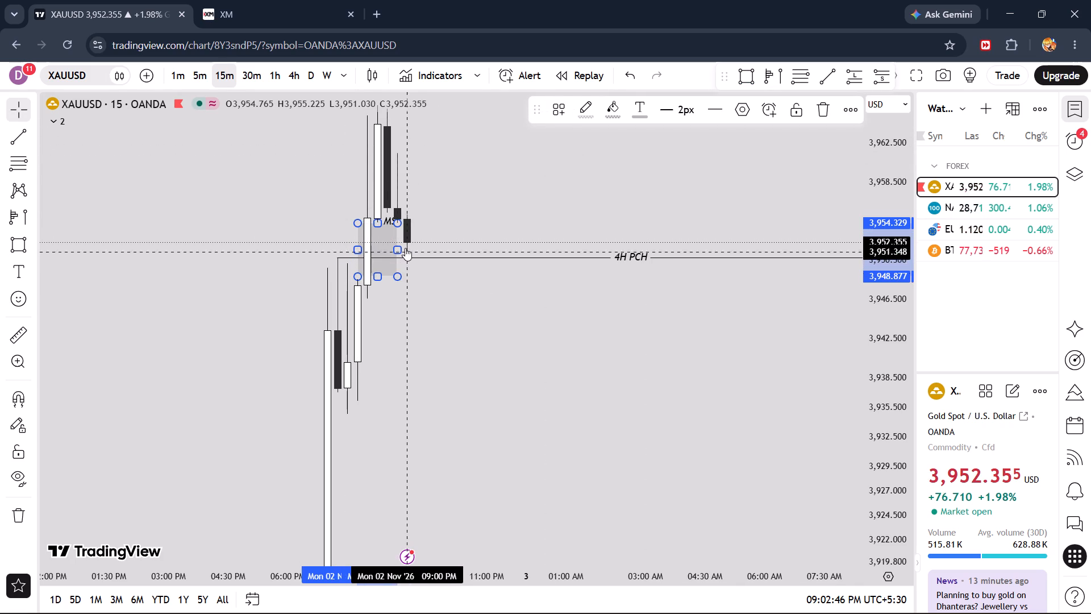
left_click_drag(396, 244, 468, 244)
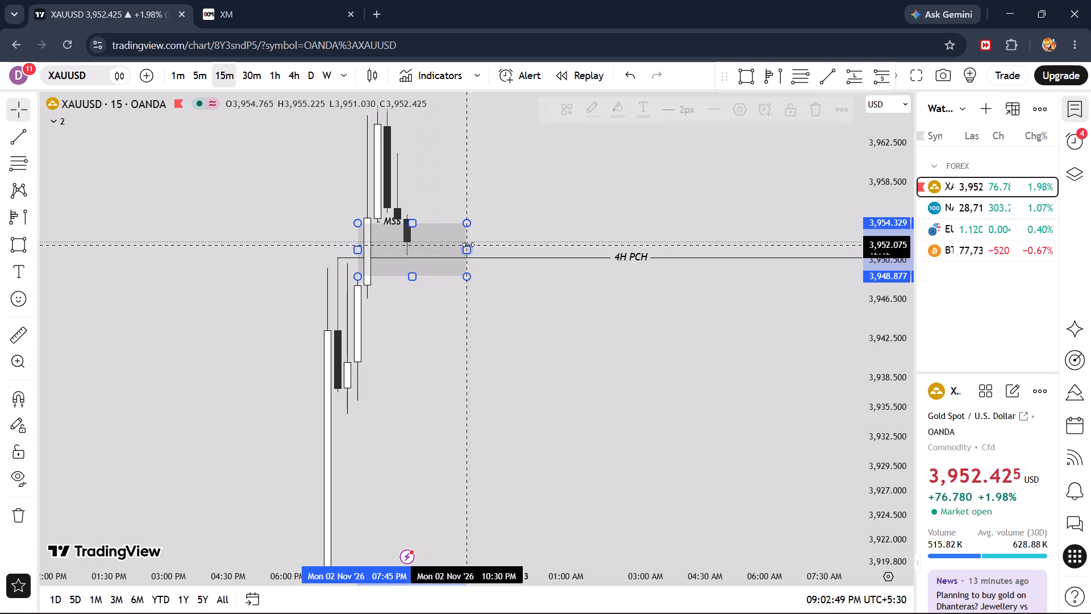
left_click(551, 110)
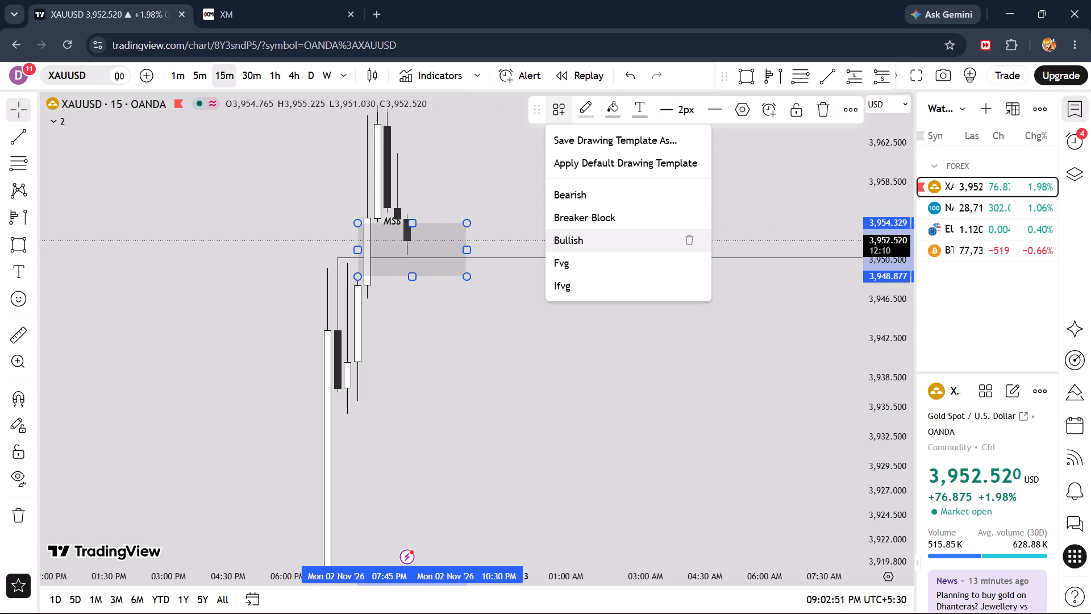
left_click(574, 279)
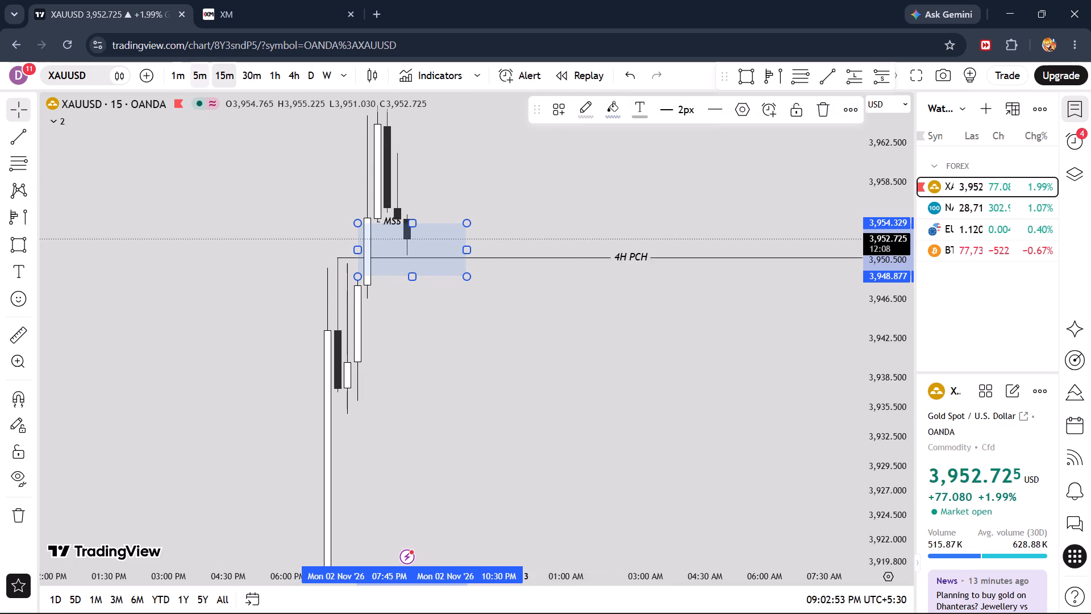
On the 5-minute chart, lower the bottom edge of the Ifvg rectangle to about 3,948.59.
left_click(202, 79)
scroll(304, 201, "down", 3)
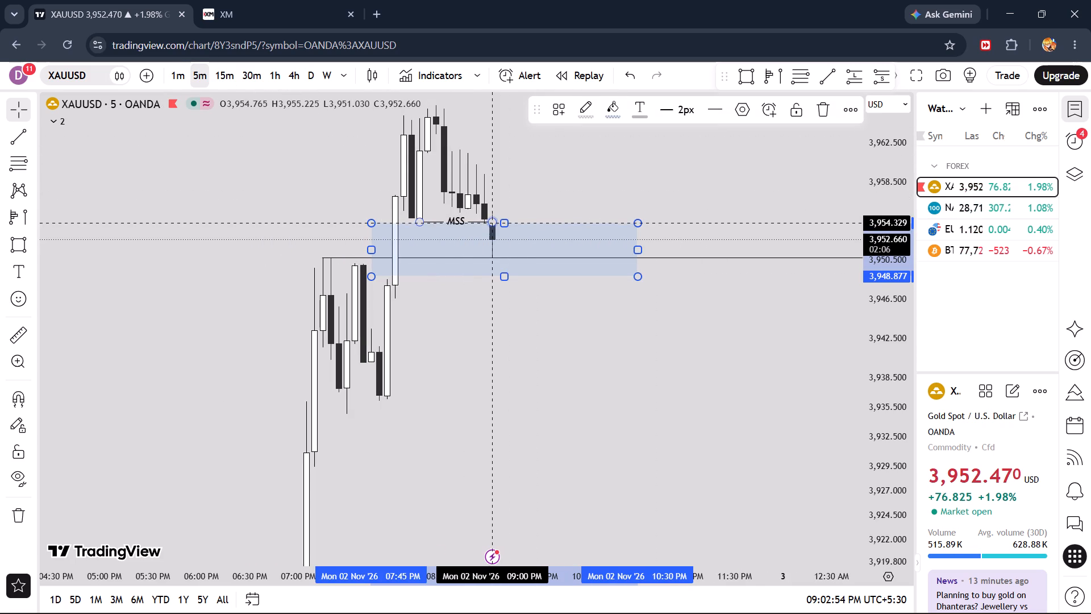
left_click(538, 182)
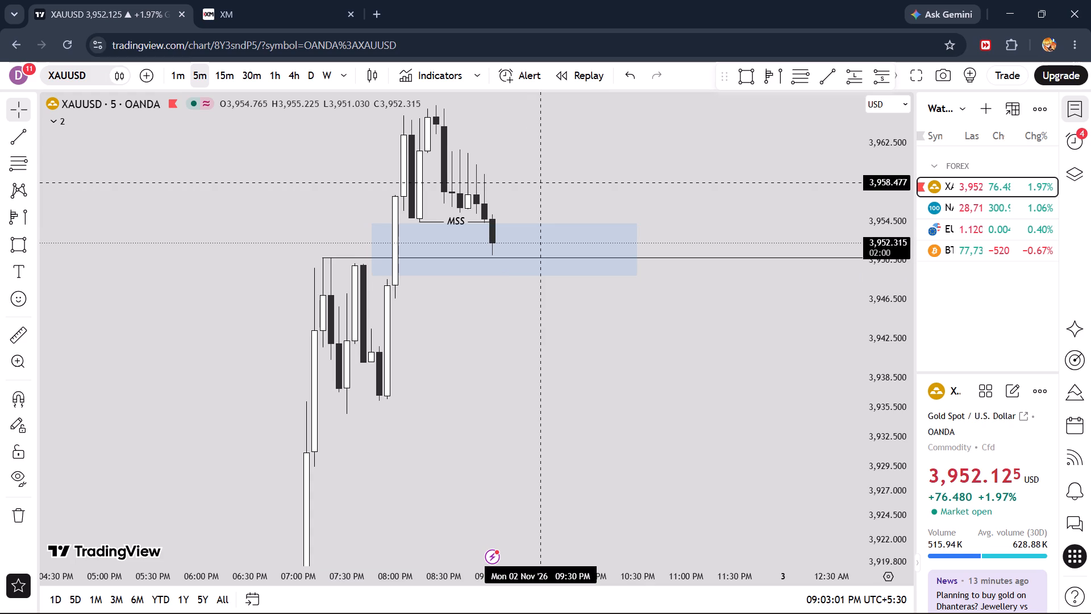
left_click(504, 275)
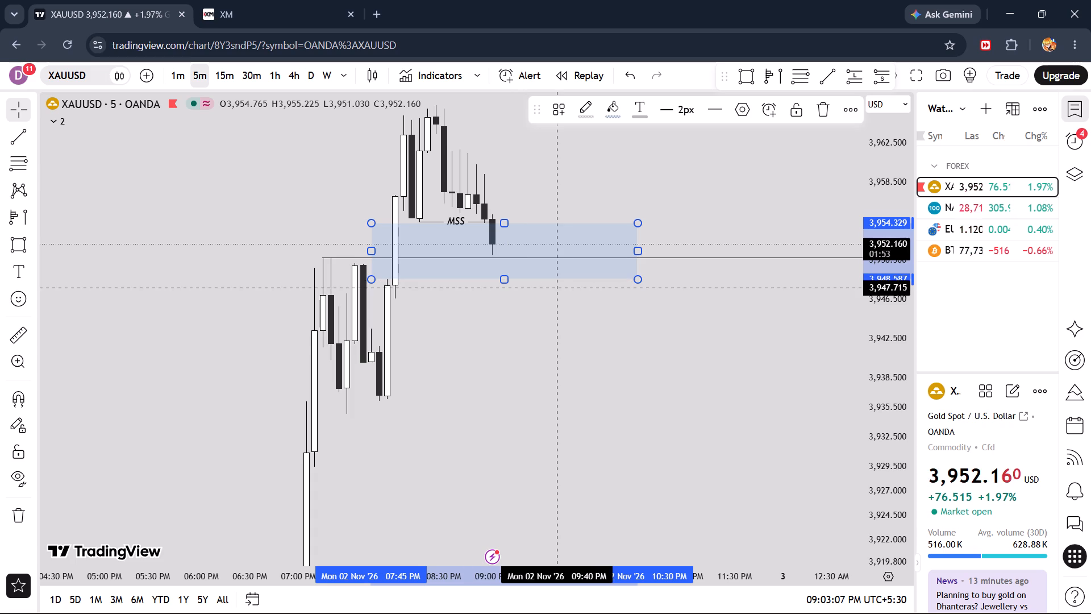
left_click(586, 346)
Examine price around the Ifvg rectangle and the MSS line on the 5-minute chart.
left_click_drag(665, 341, 663, 415)
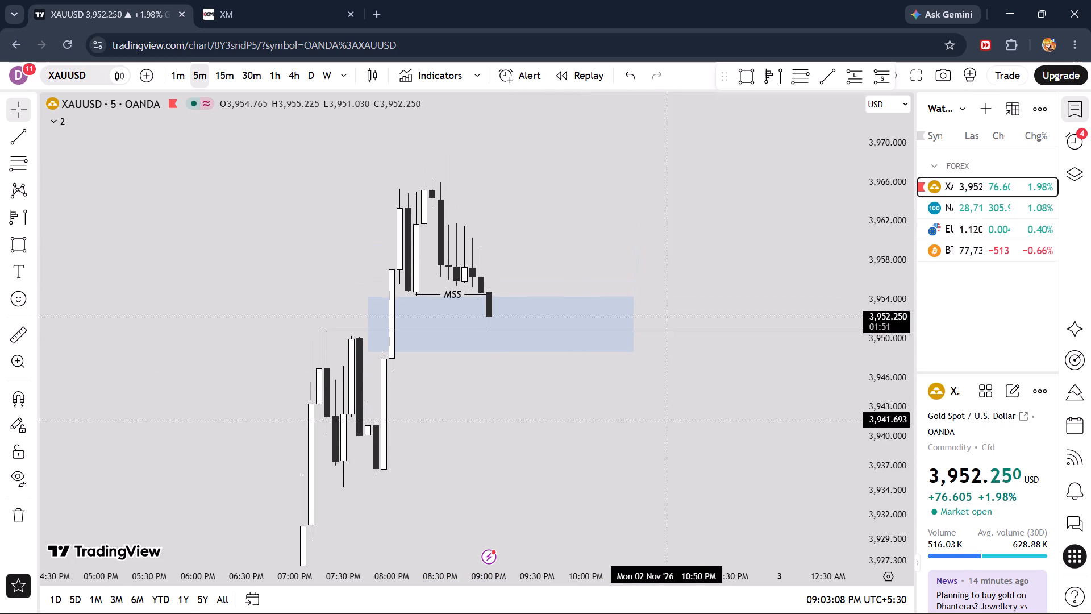
left_click_drag(663, 415, 660, 370)
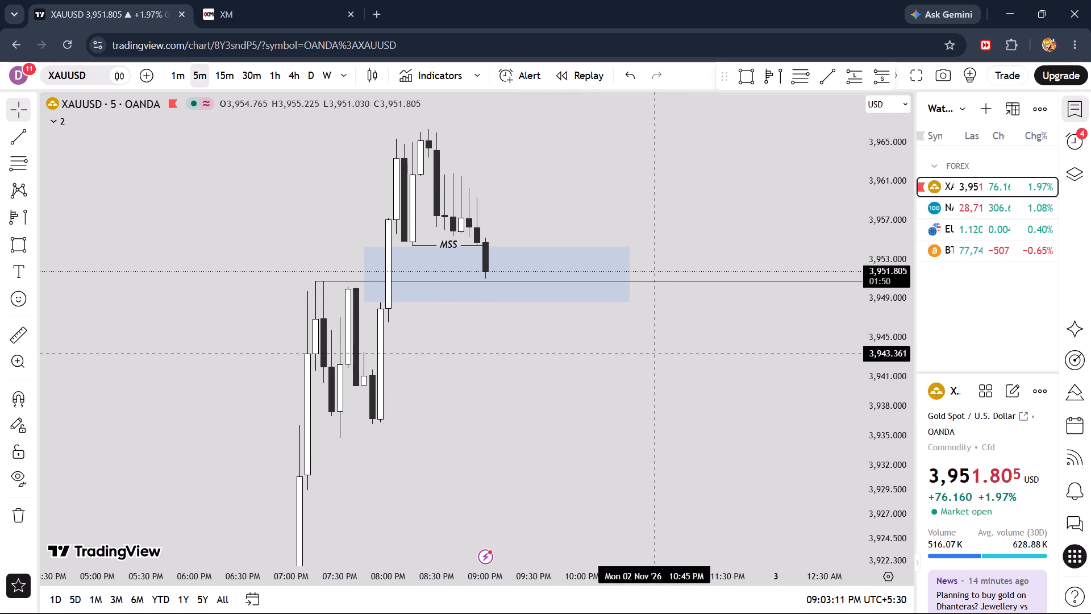
left_click_drag(907, 189, 906, 347)
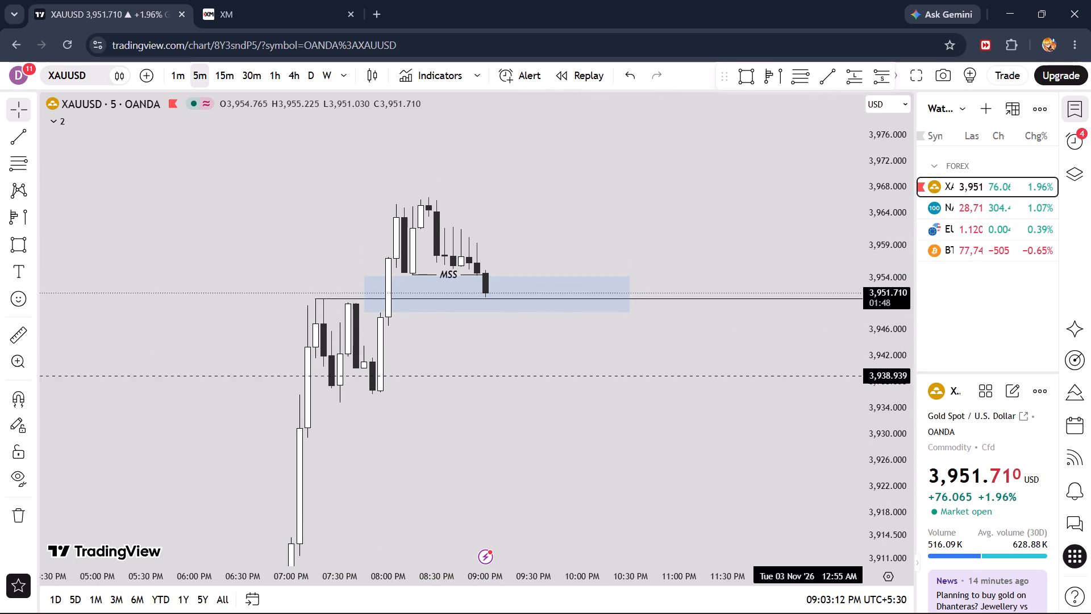
scroll(765, 385, "down", 4)
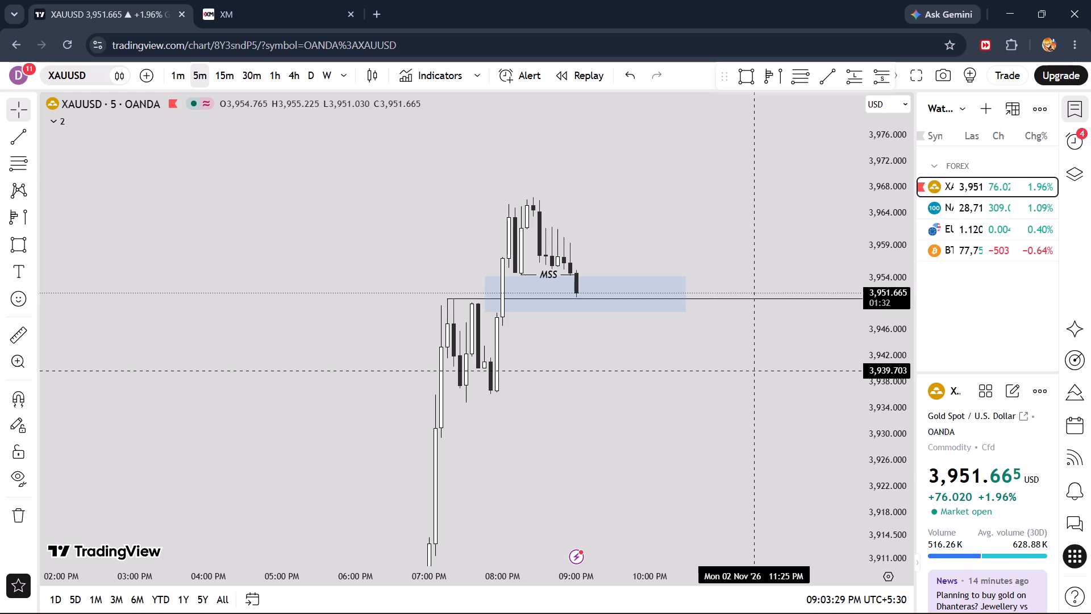
left_click_drag(656, 347, 584, 341)
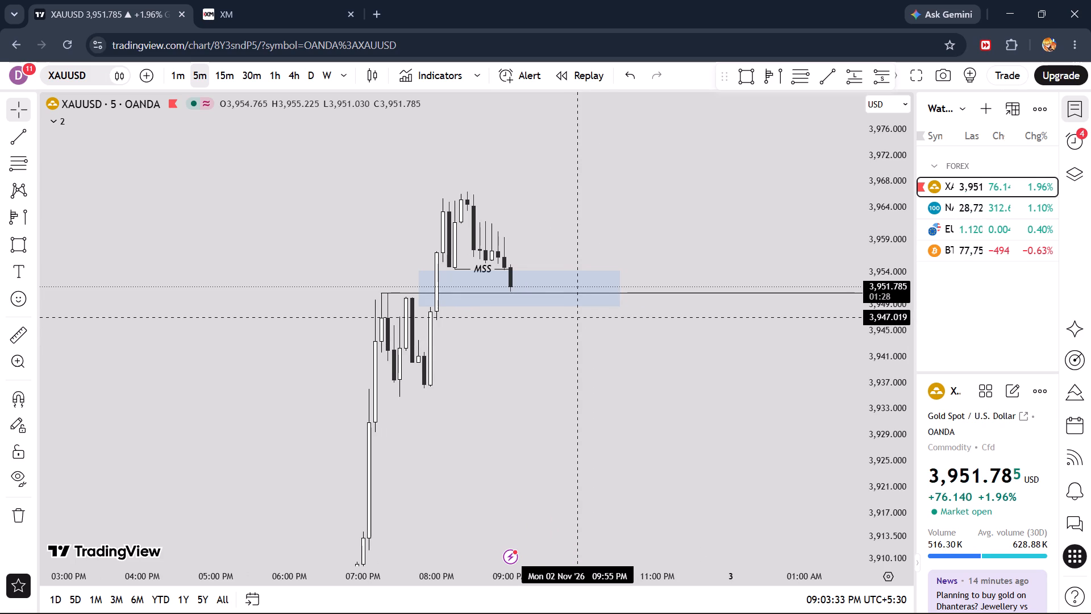
scroll(574, 317, "up", 3)
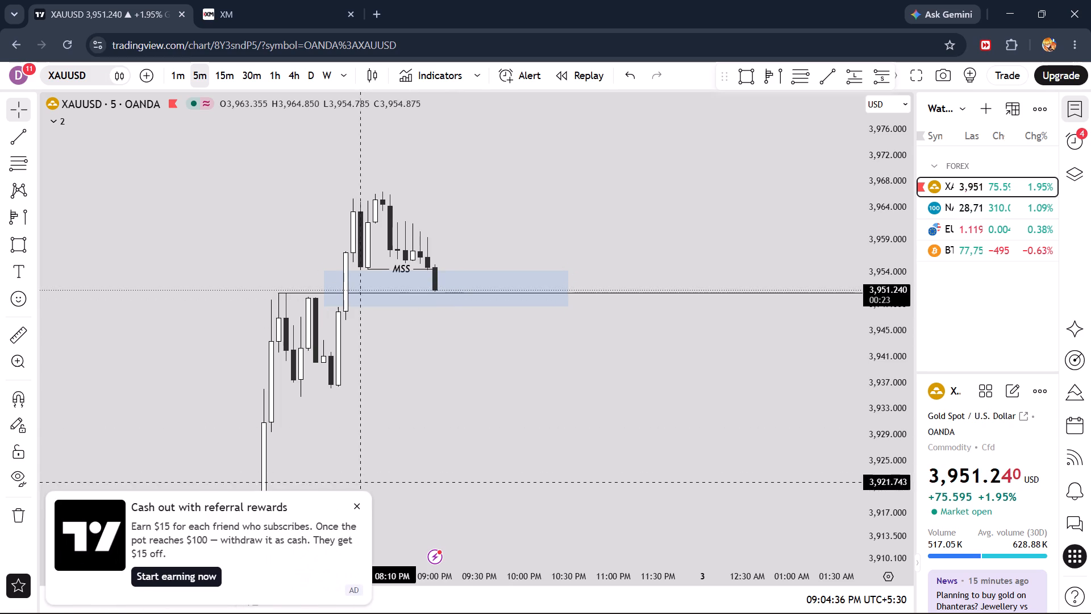
Dismiss the referral rewards advertisement and the ad-free upgrade offer.
left_click(358, 509)
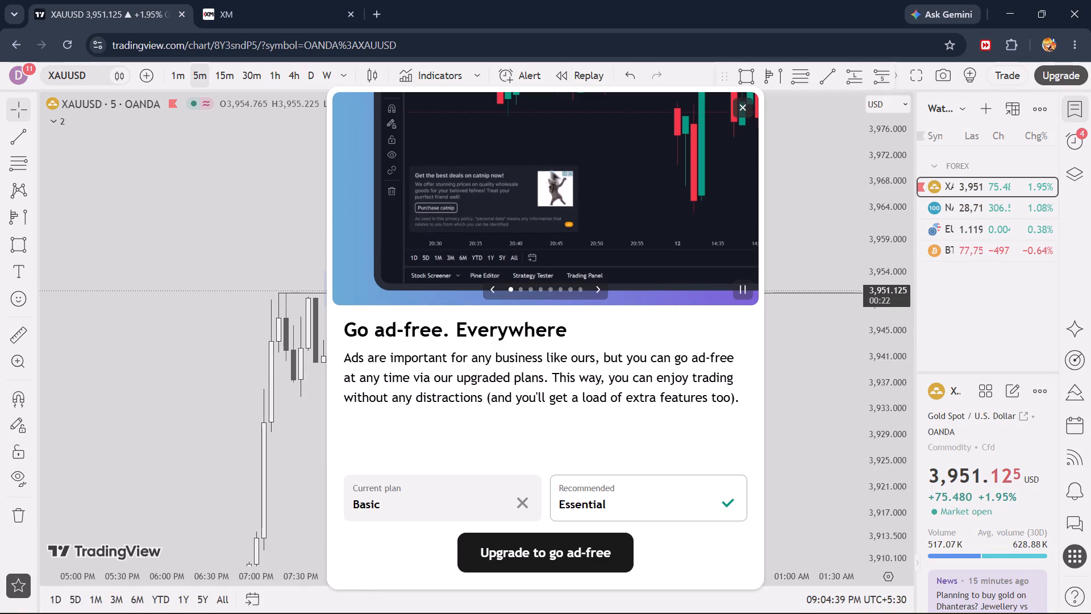
left_click(745, 106)
Examine price around the Ifvg rectangle, MSS line and 4H PCH level on the 15-minute, 5-minute and 1-minute charts.
left_click_drag(557, 196, 580, 163)
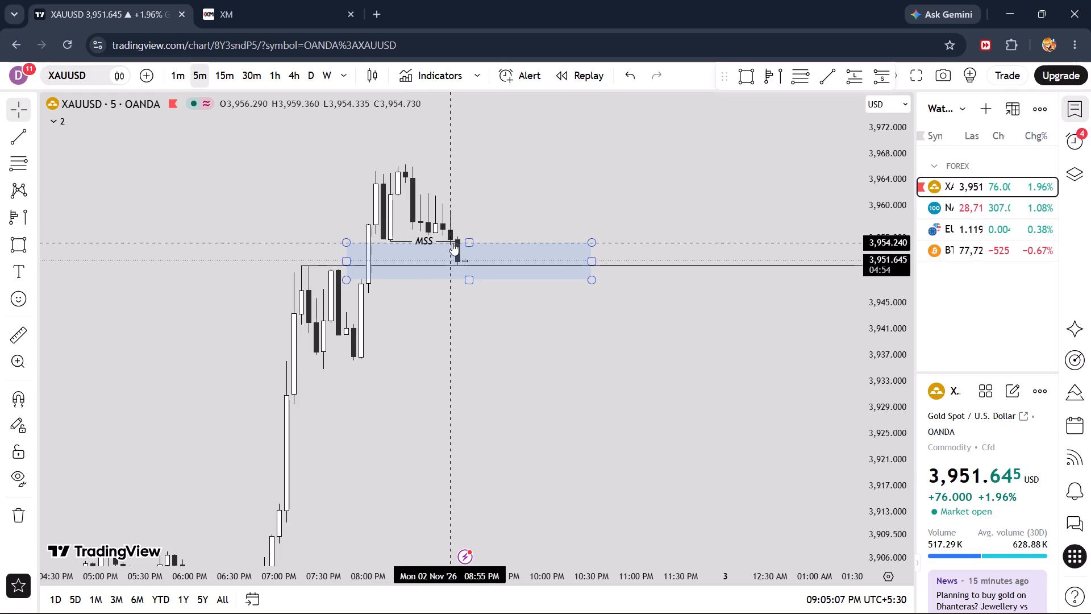
left_click(213, 73)
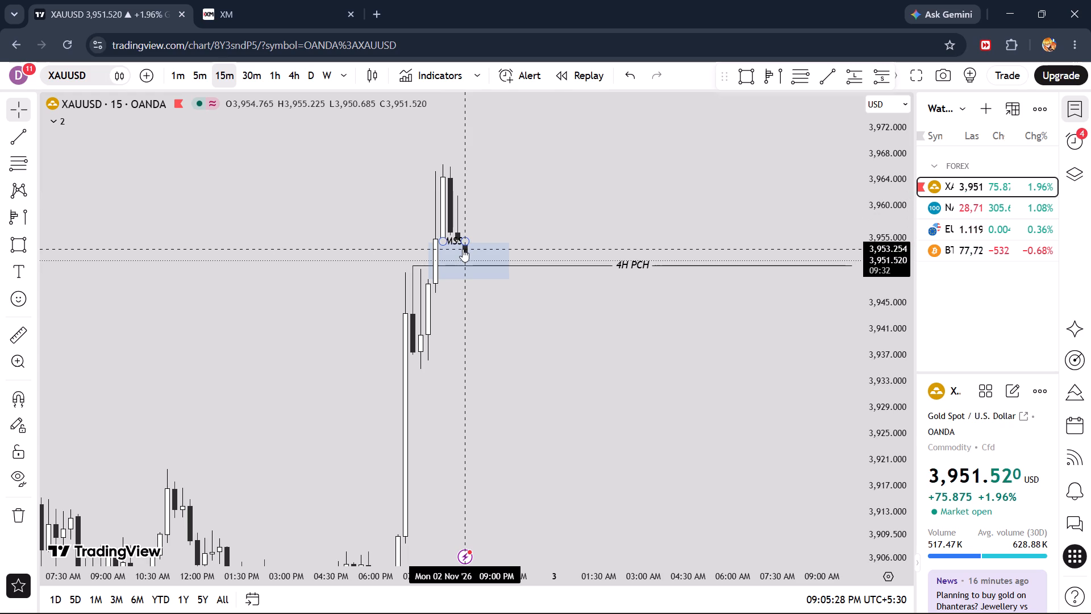
left_click(195, 74)
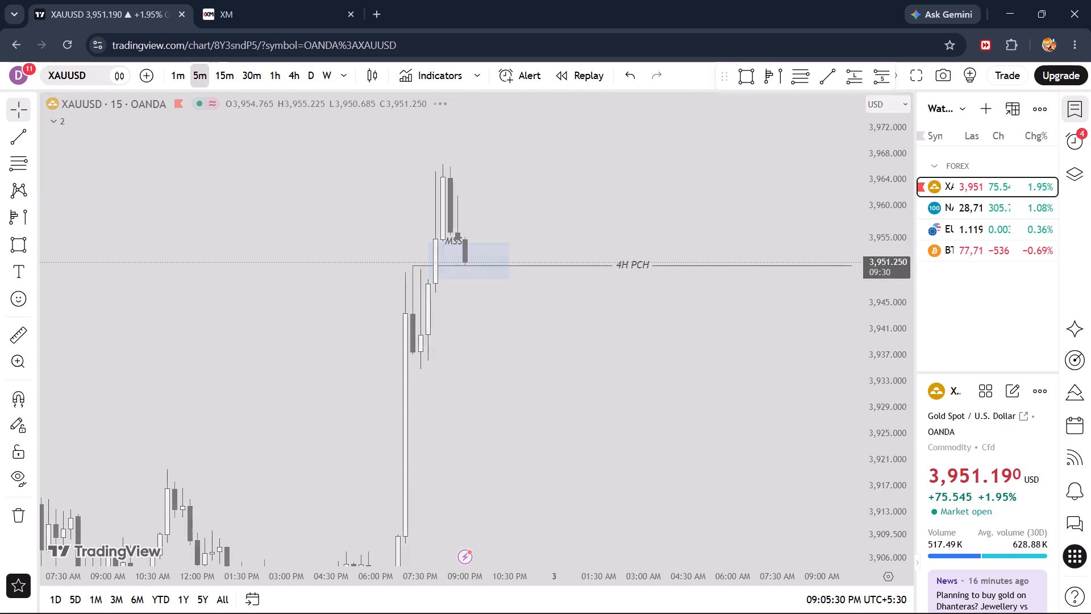
left_click_drag(578, 345, 259, 343)
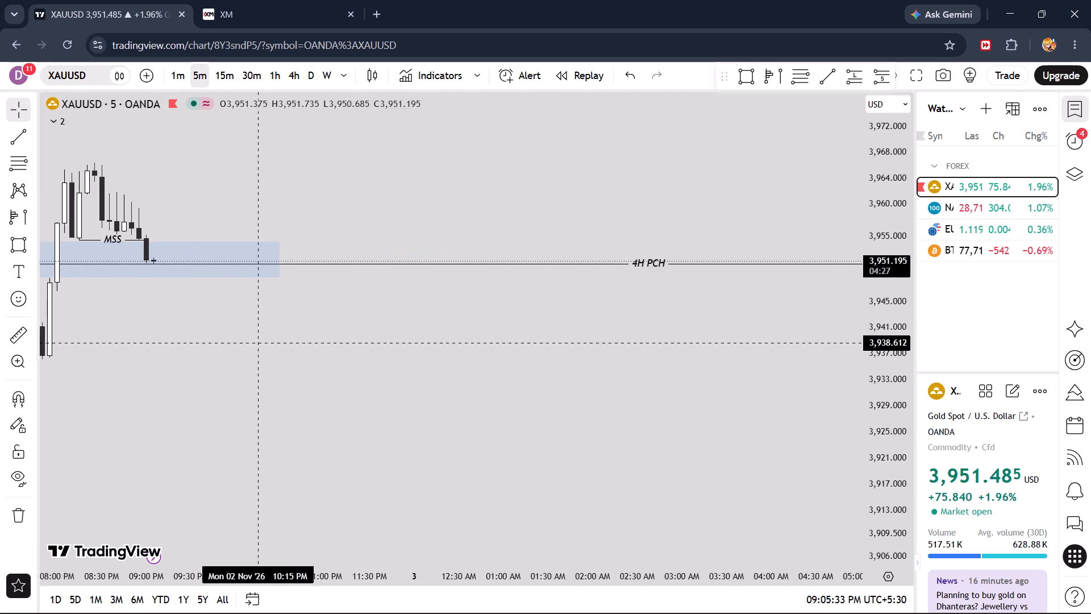
left_click_drag(259, 343, 475, 330)
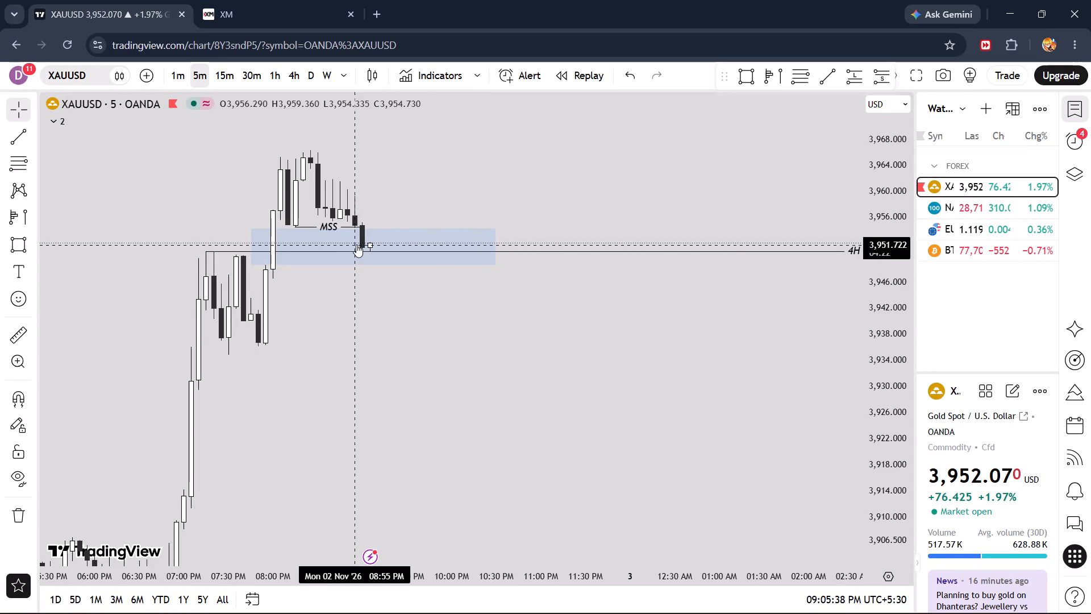
scroll(427, 258, "down", 2)
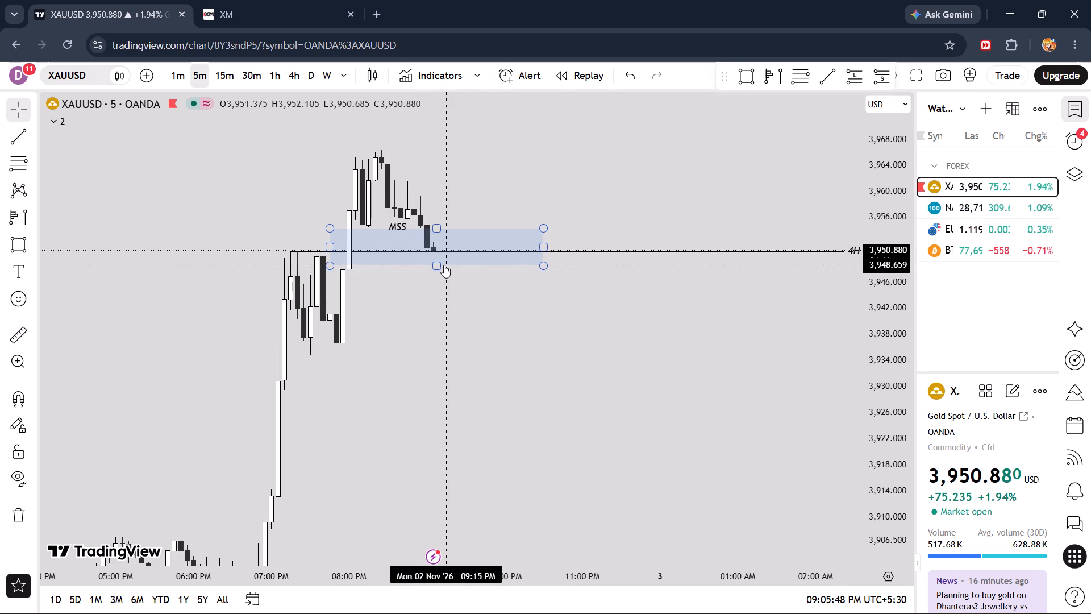
left_click(474, 284)
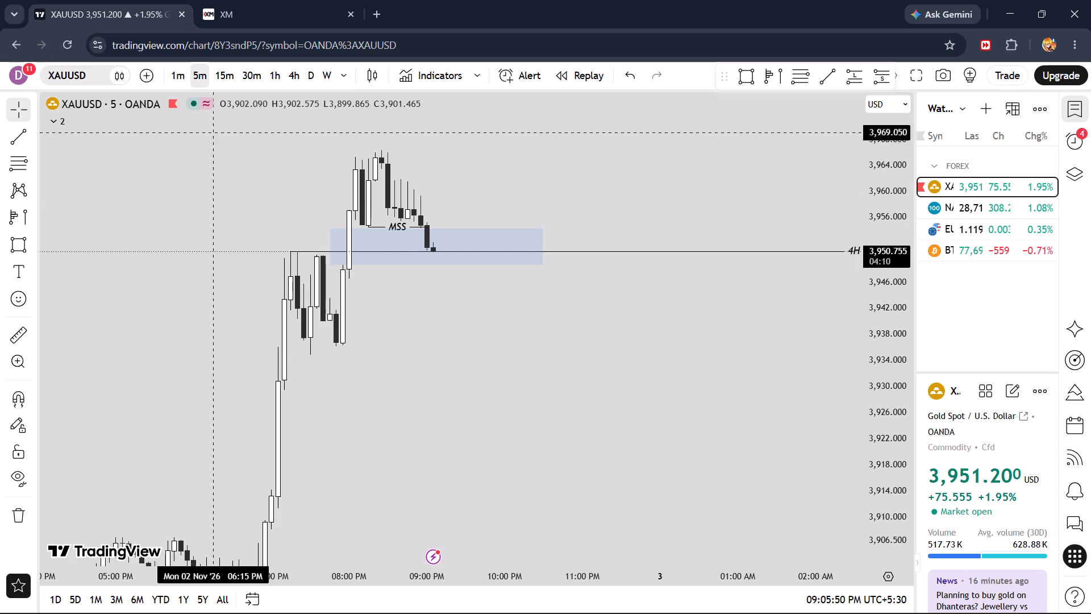
left_click(178, 71)
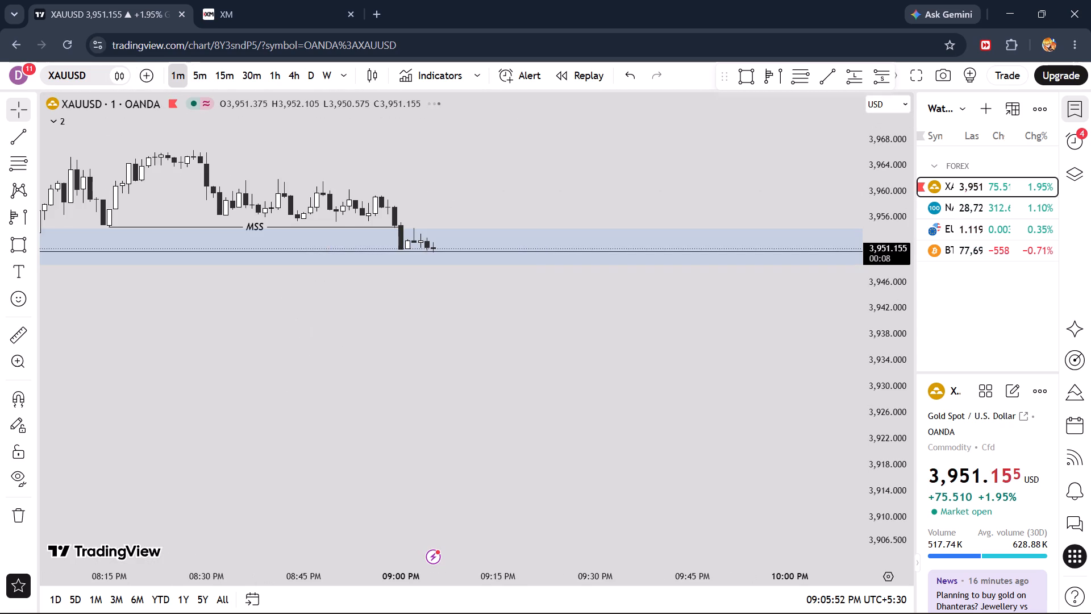
scroll(313, 199, "down", 9)
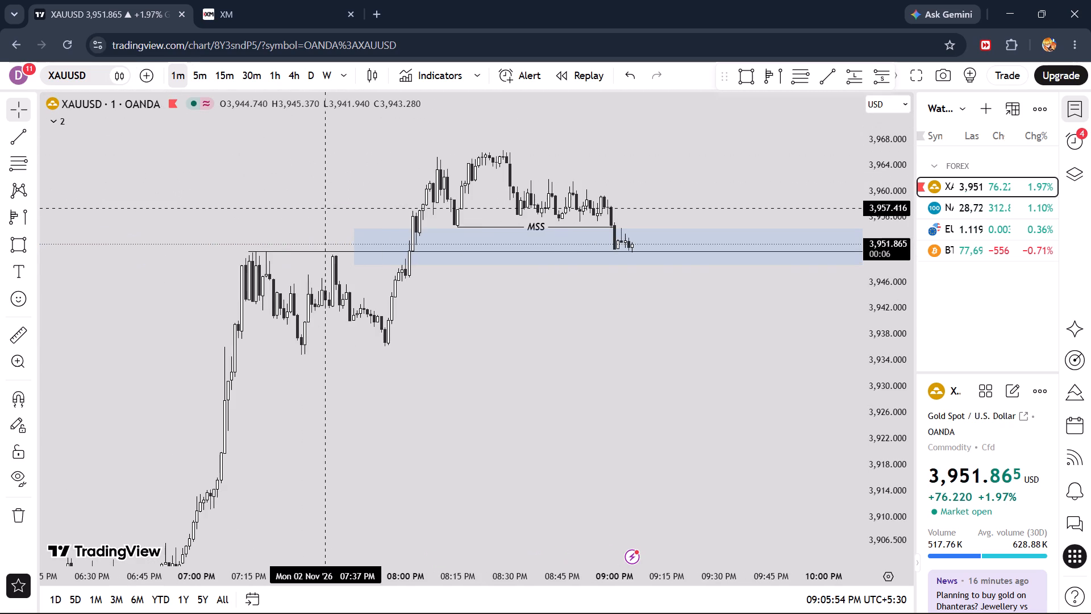
scroll(327, 208, "down", 4)
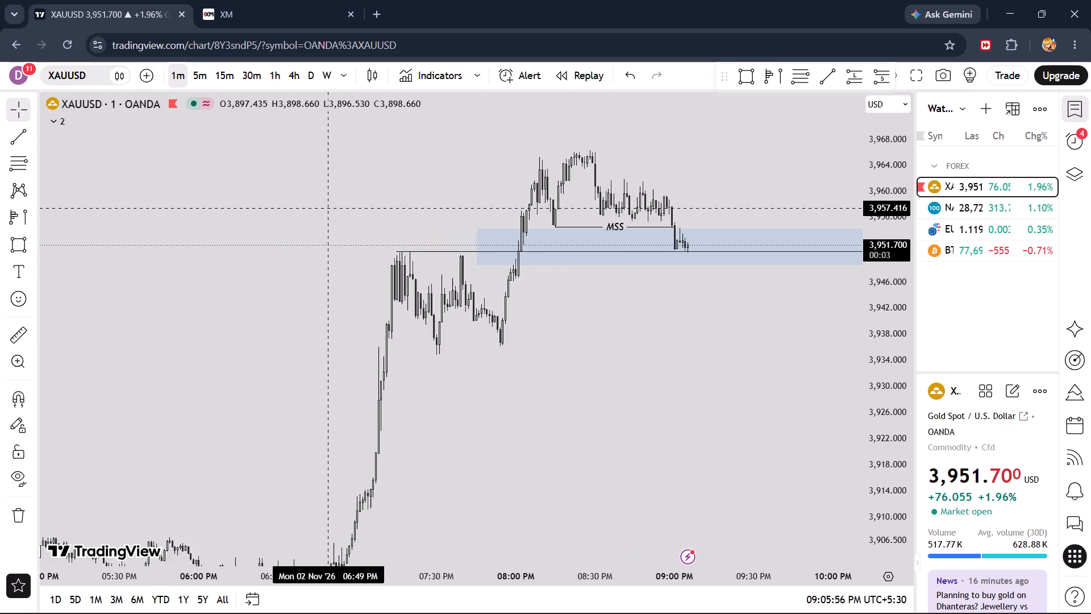
scroll(327, 208, "down", 1)
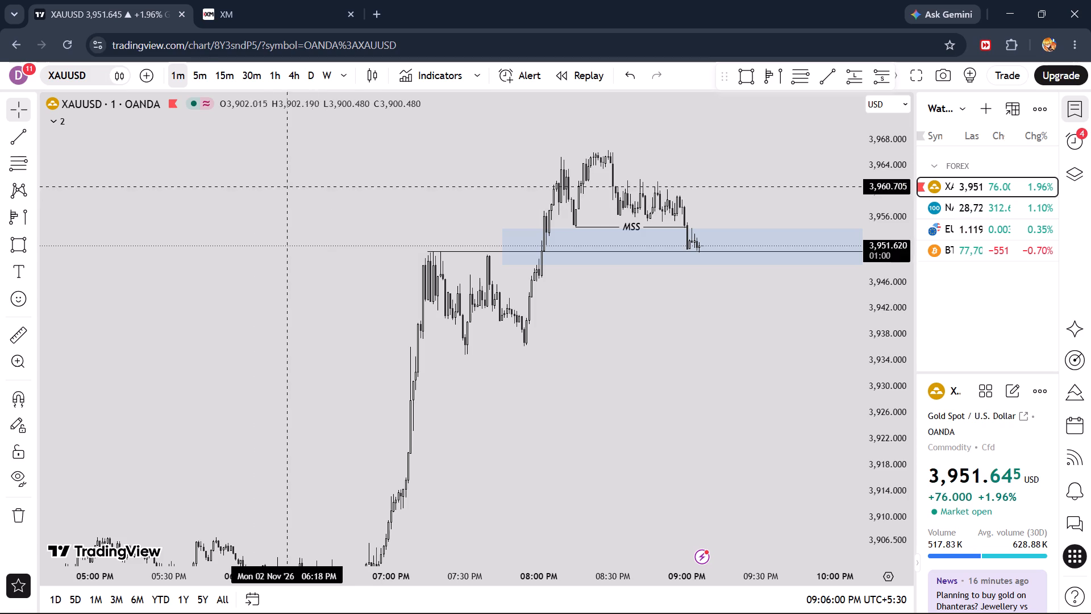
left_click(200, 71)
scroll(590, 252, "up", 8)
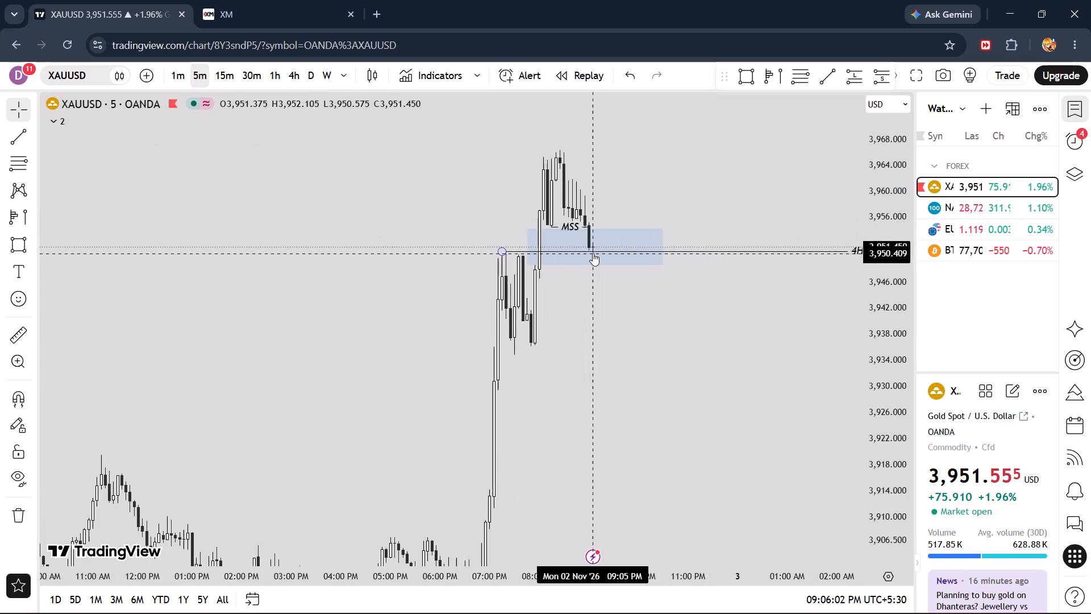
scroll(593, 253, "up", 3)
left_click_drag(663, 301, 596, 347)
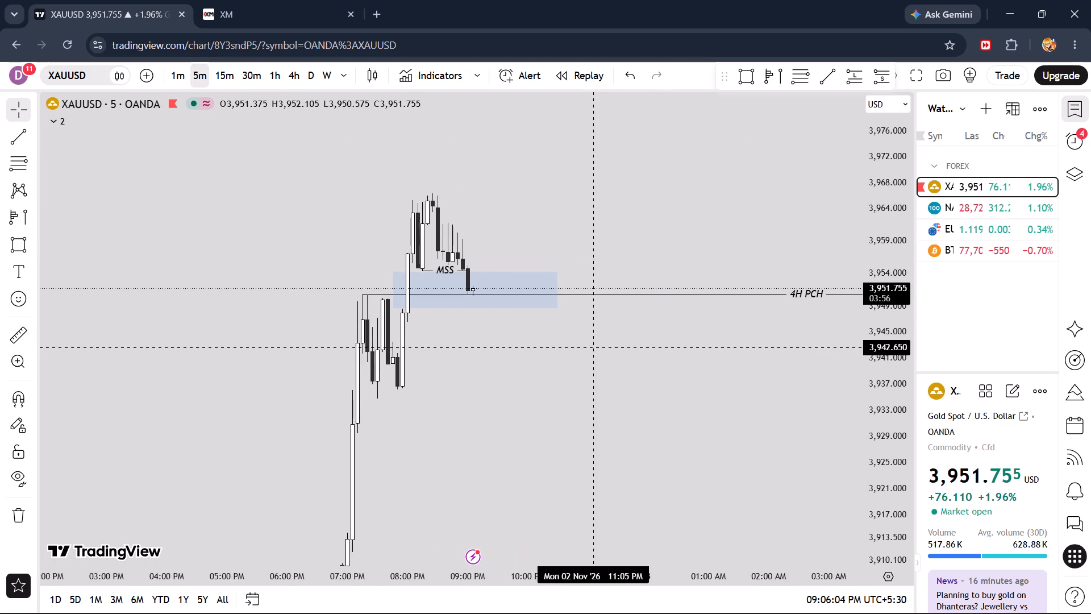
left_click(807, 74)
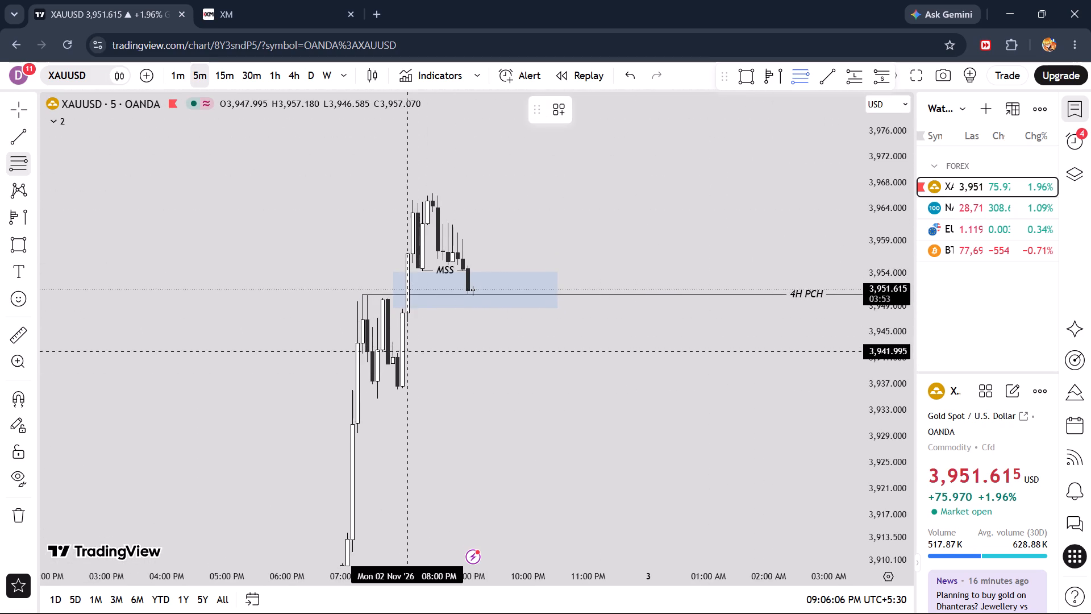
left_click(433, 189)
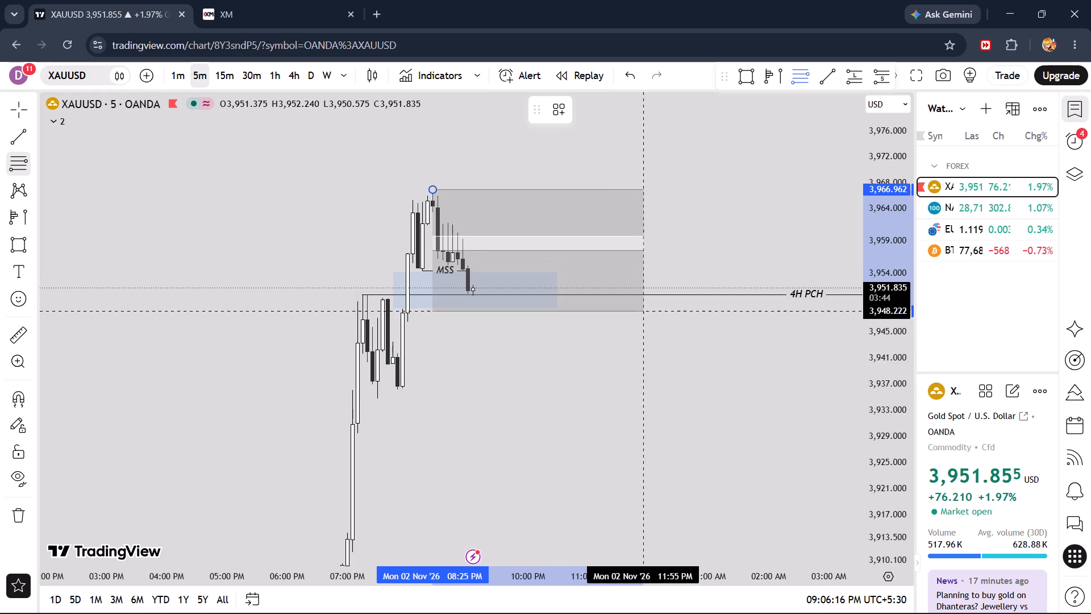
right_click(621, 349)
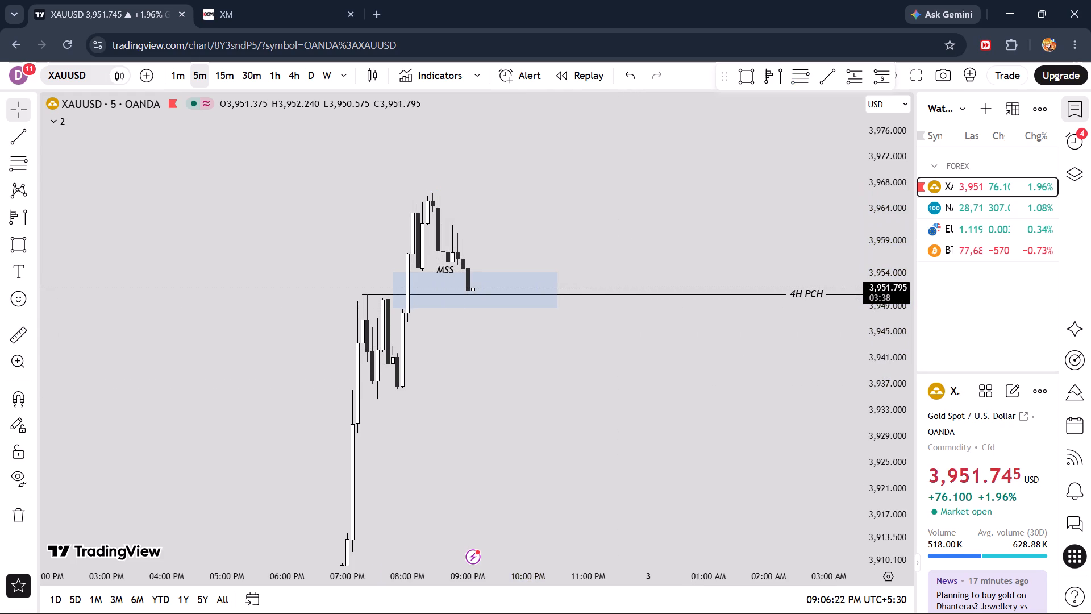
Examine price around the blue Ifvg rectangle, MSS line and 4H PCH level on the 15-minute, 5-minute and 1-minute charts.
left_click(226, 74)
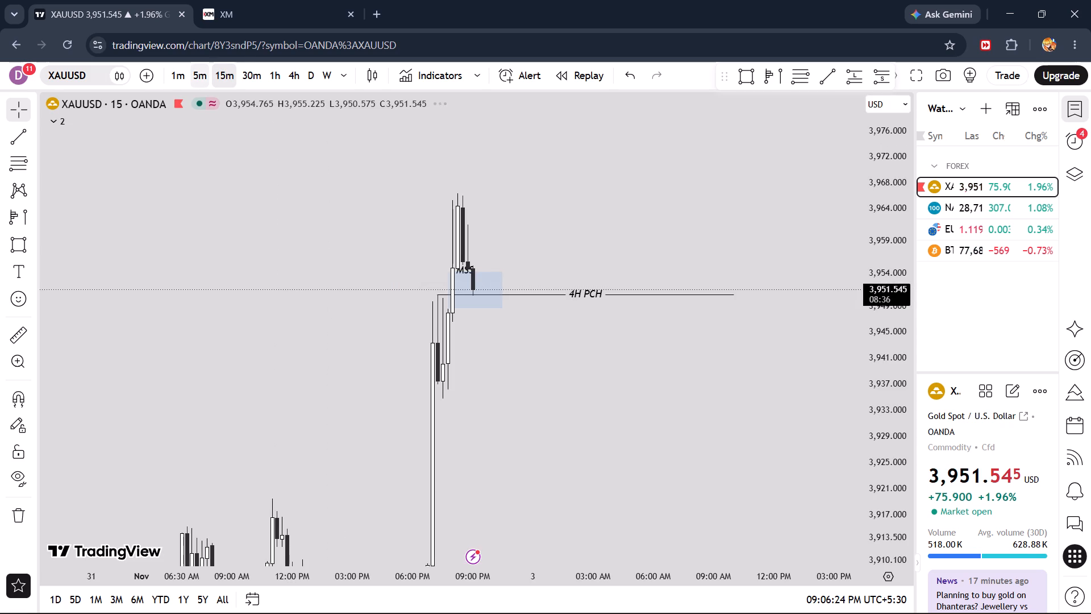
left_click(190, 72)
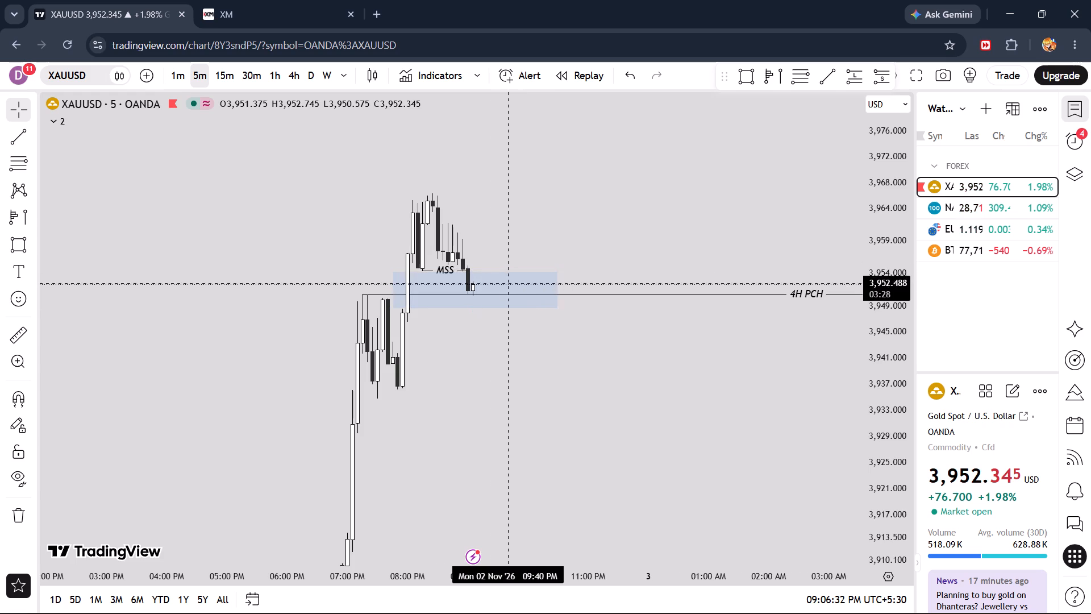
left_click(182, 76)
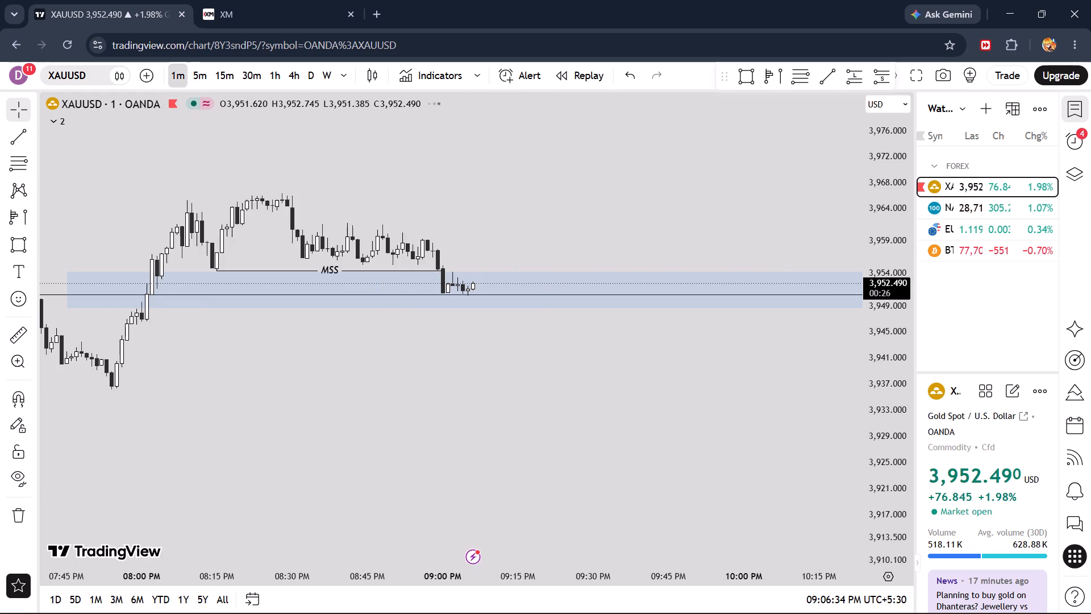
scroll(247, 198, "down", 6)
left_click_drag(670, 183, 632, 196)
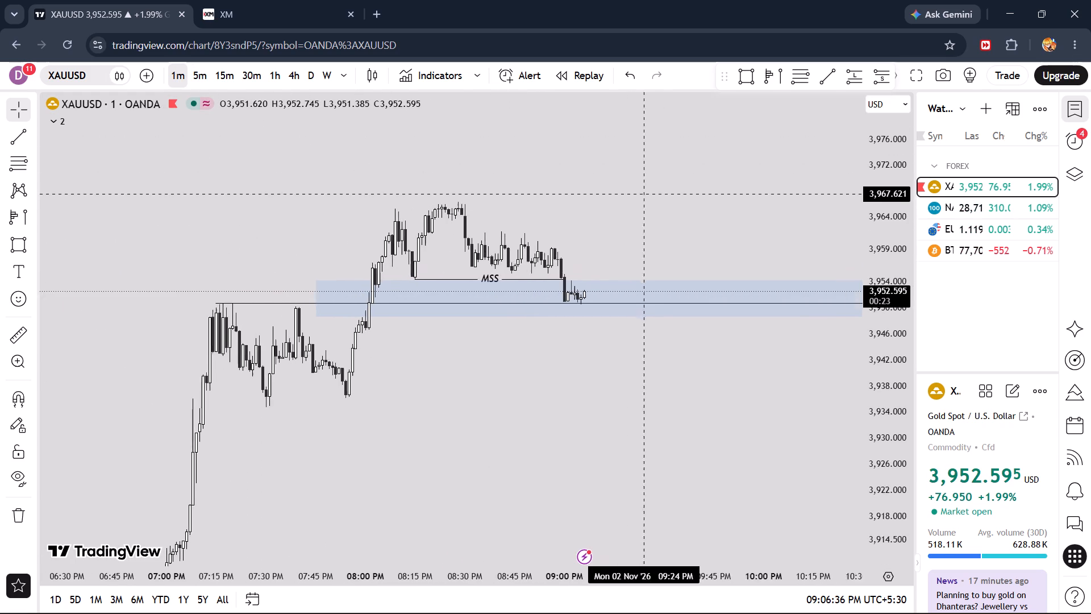
left_click_drag(632, 196, 623, 198)
left_click_drag(874, 392, 880, 168)
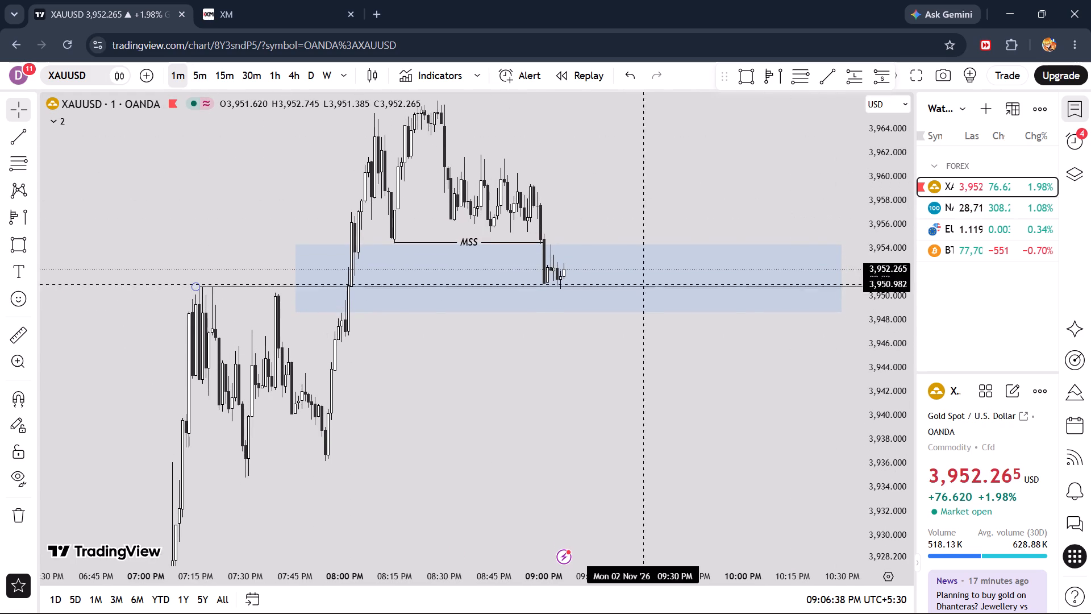
left_click_drag(614, 363, 509, 400)
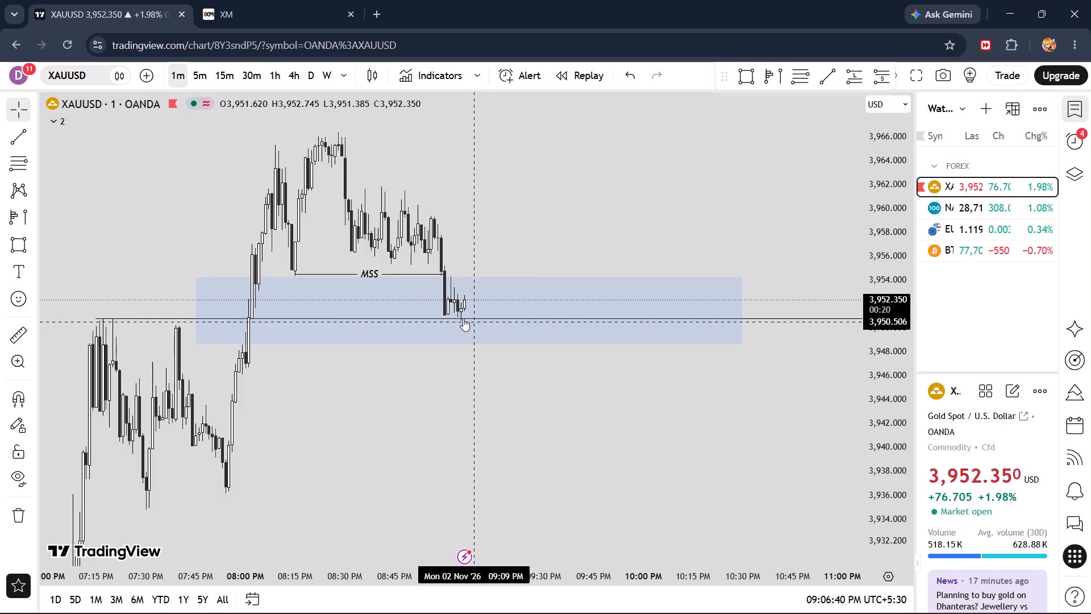
scroll(455, 316, "up", 2)
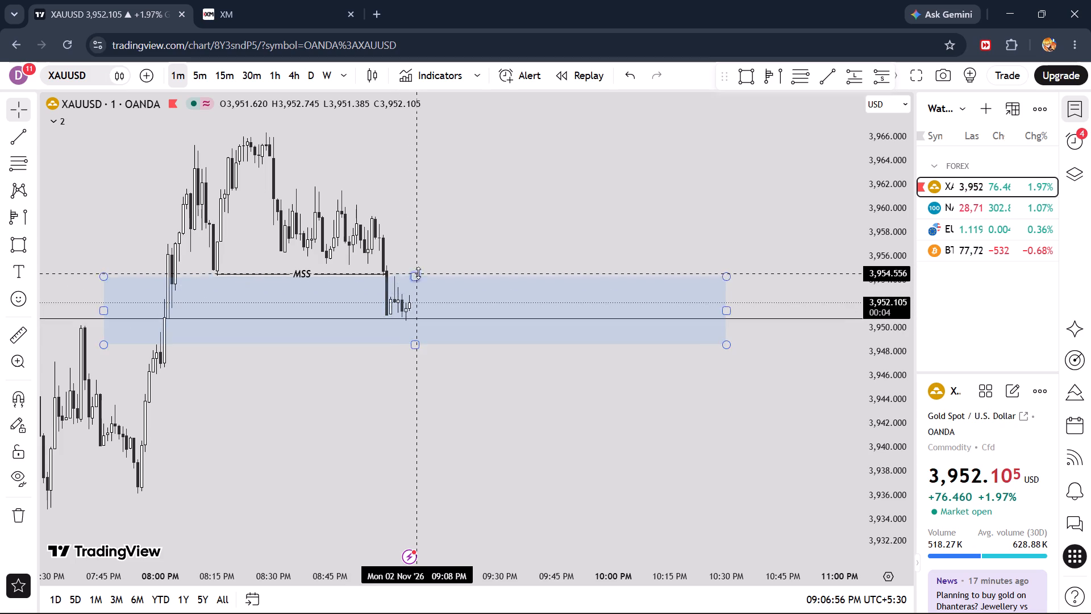
left_click_drag(434, 264, 468, 220)
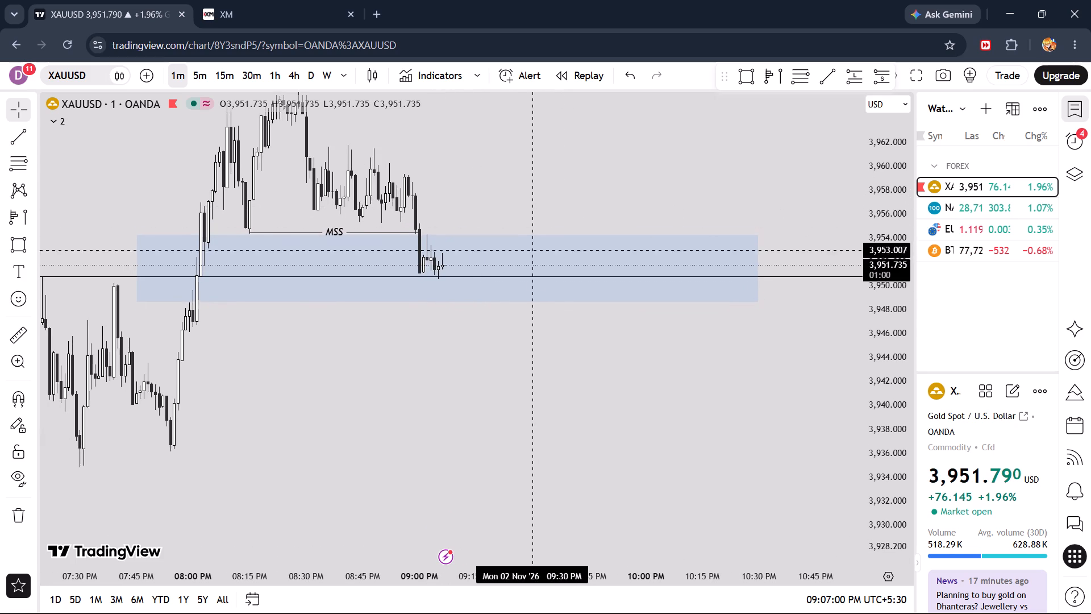
left_click(191, 67)
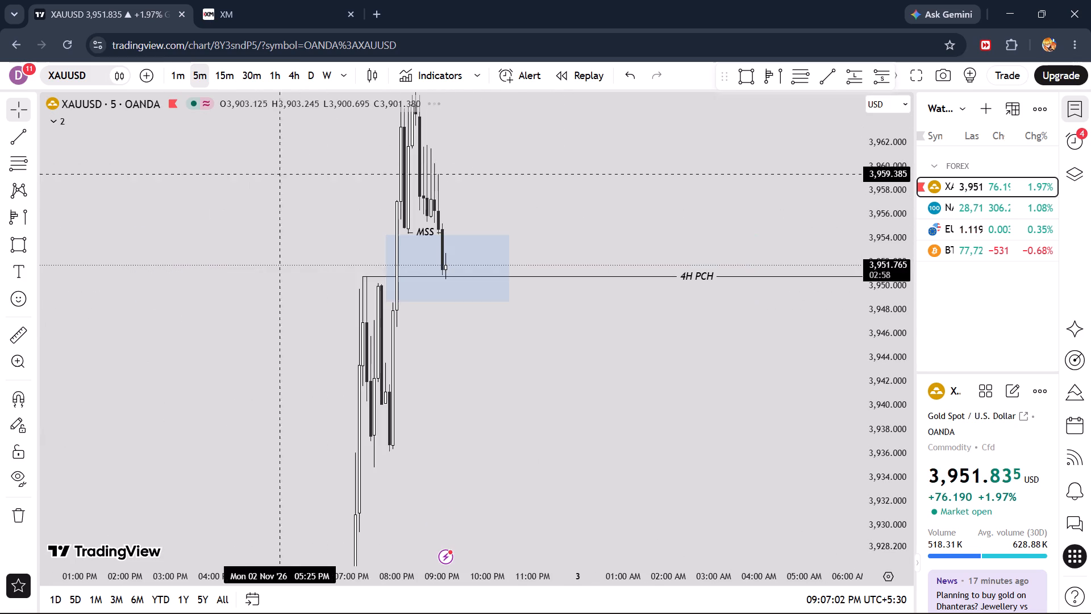
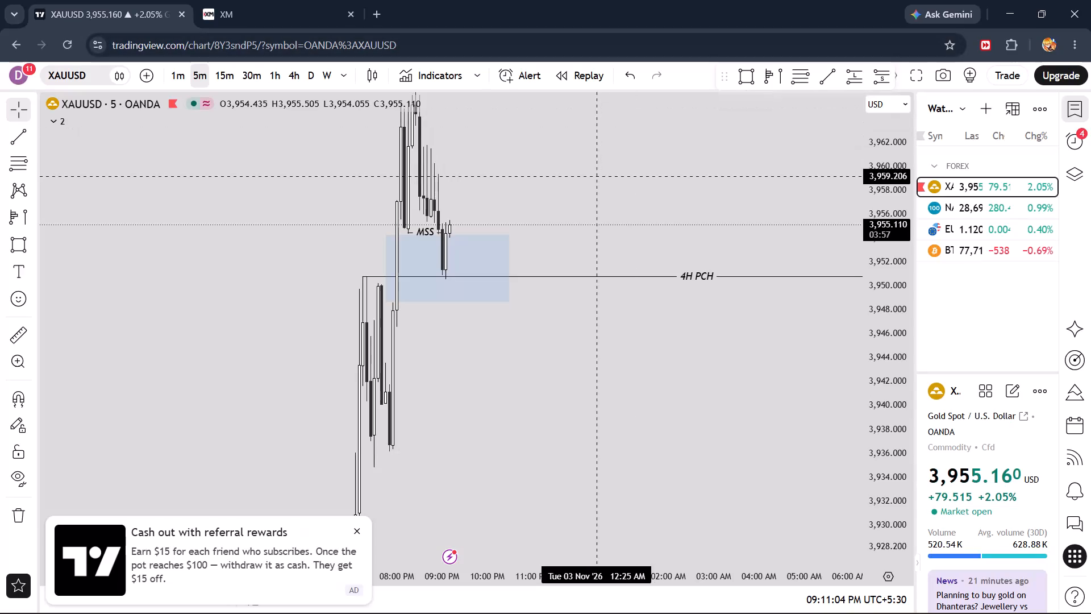
Draw a rectangle from about 3,963.3 to 3,961.7 just below the recent high, extending past the latest candle to about 11:40 PM.
left_click_drag(886, 153, 901, 340)
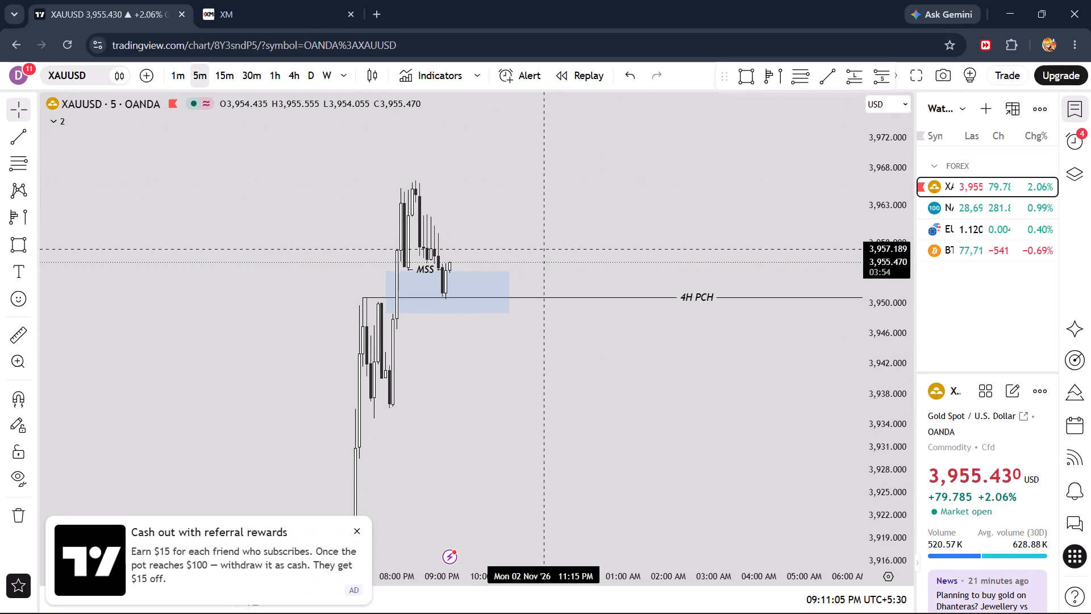
scroll(545, 249, "up", 4)
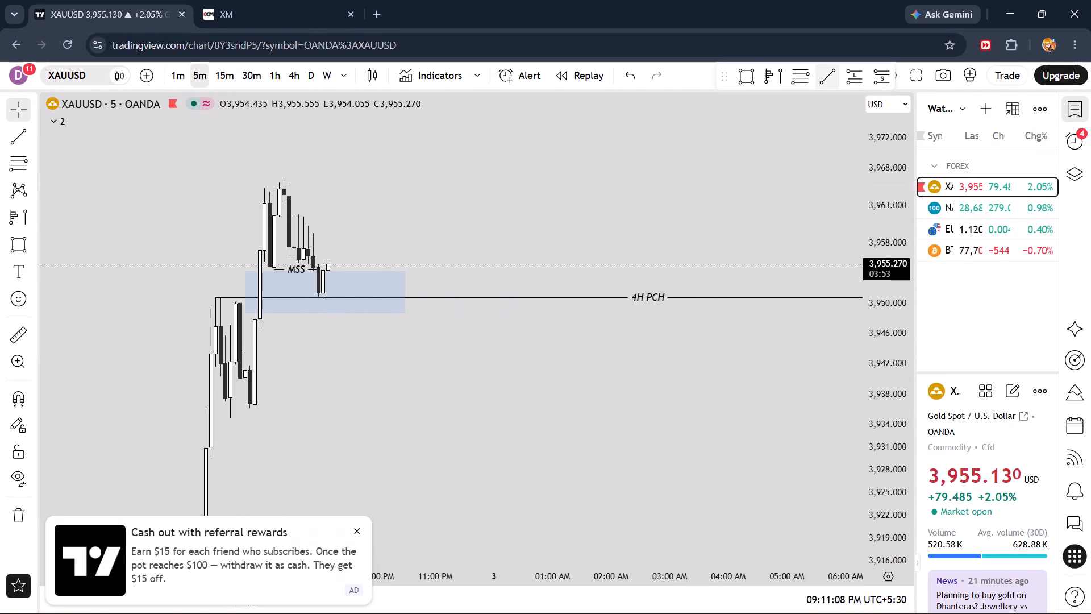
left_click(837, 78)
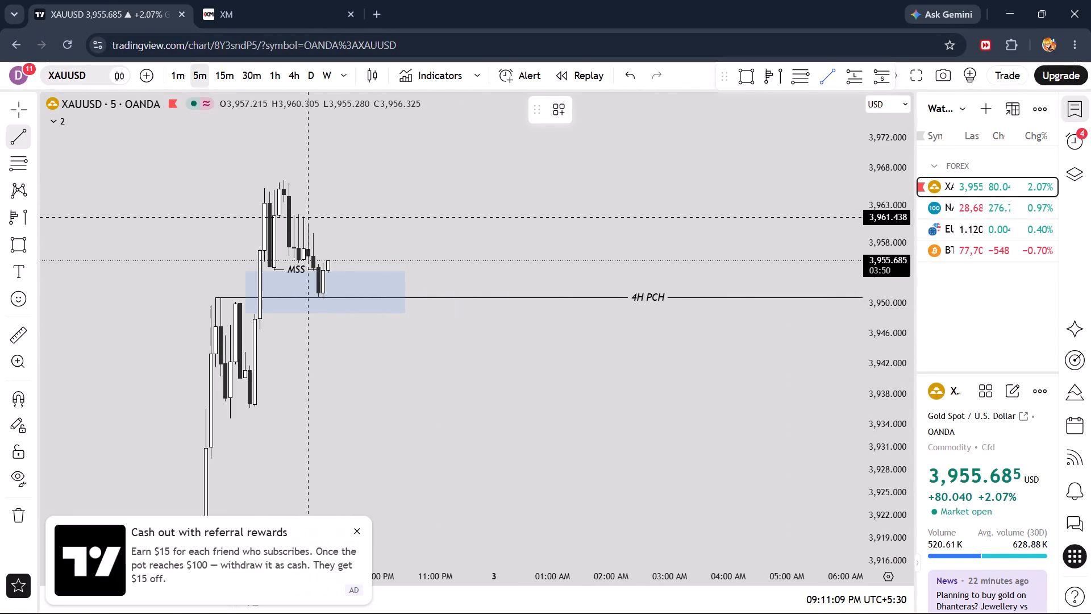
right_click(453, 202)
left_click(756, 73)
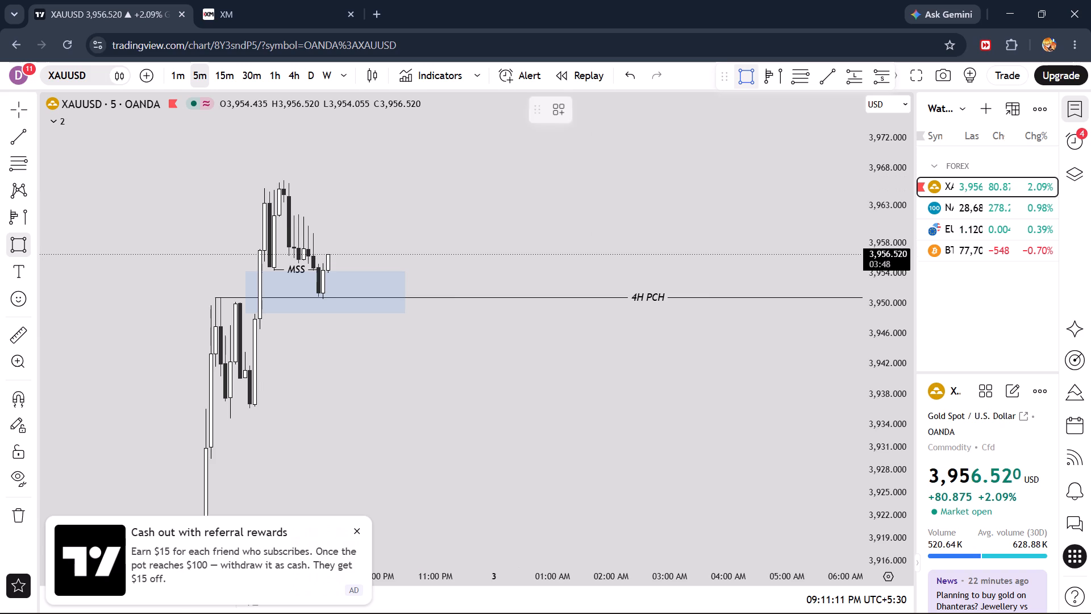
left_click(281, 203)
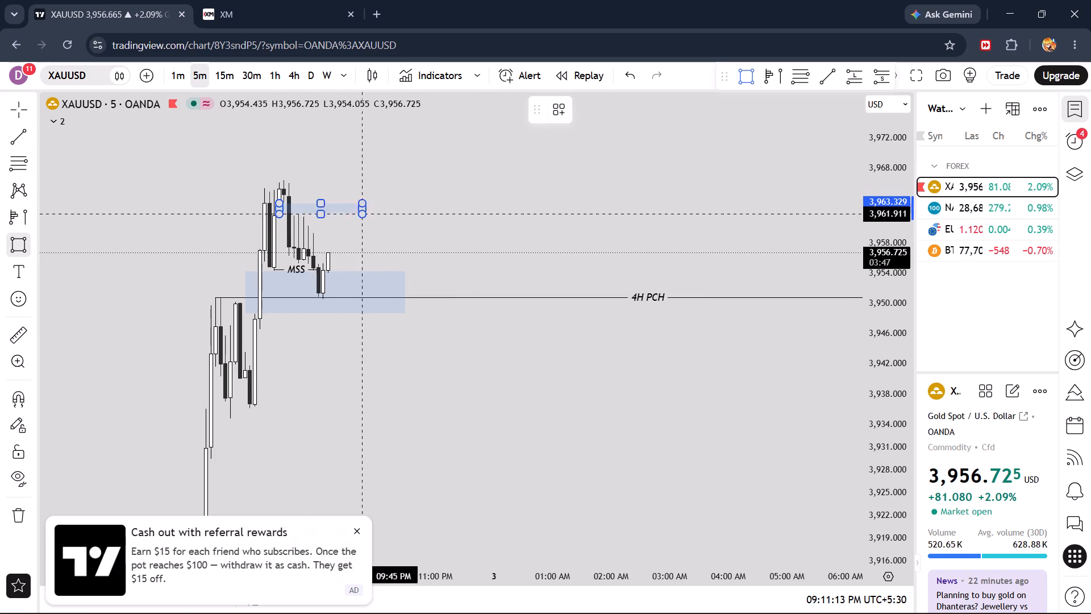
left_click(474, 215)
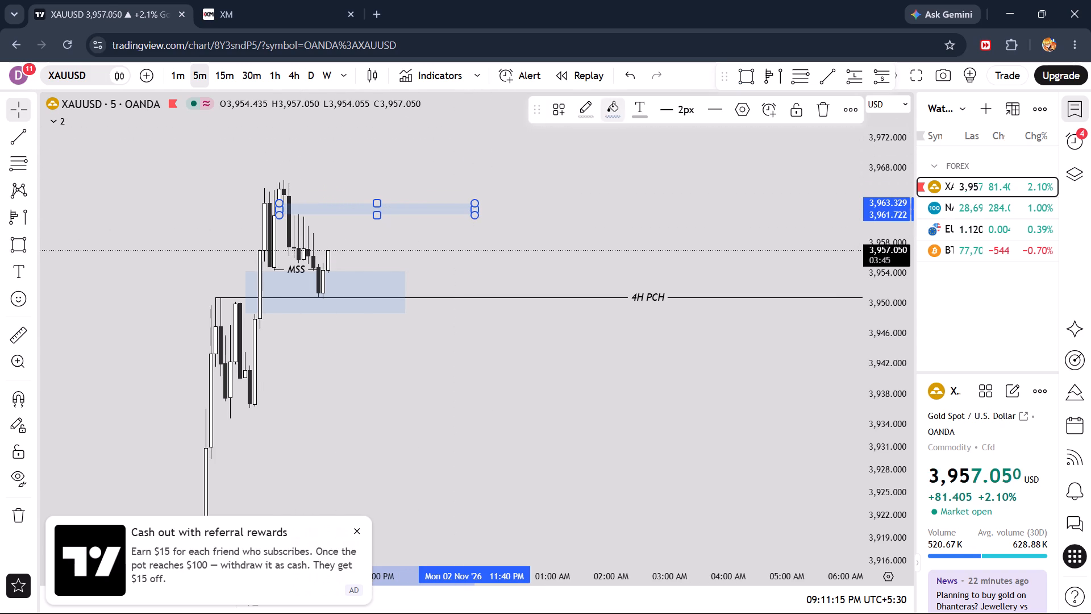
Apply the saved drawing template with a thin outline and no fill to the new rectangle below the high.
left_click(560, 111)
left_click(588, 252)
left_click(598, 179)
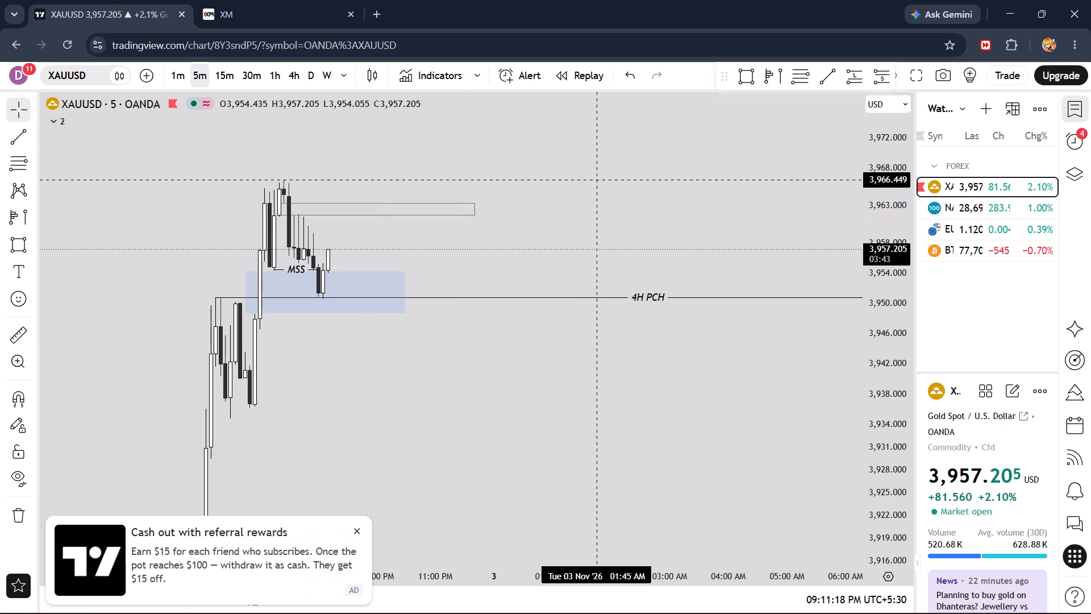
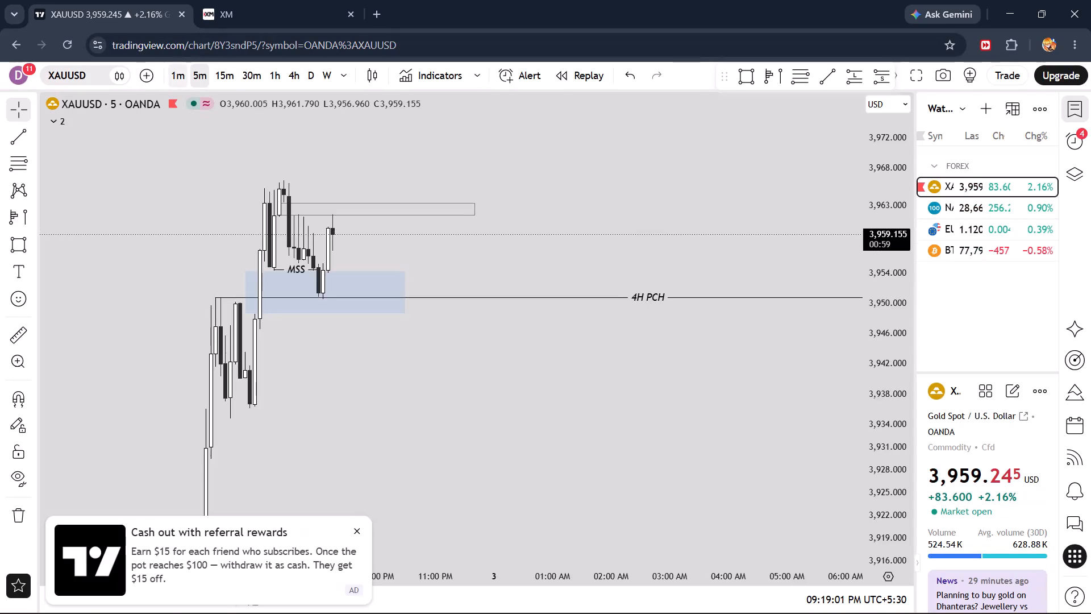
Return the XAUUSD chart to the 5-minute timeframe to view recent price action between the outlined zone and the 4H PCH line.
scroll(272, 195, "down", 9)
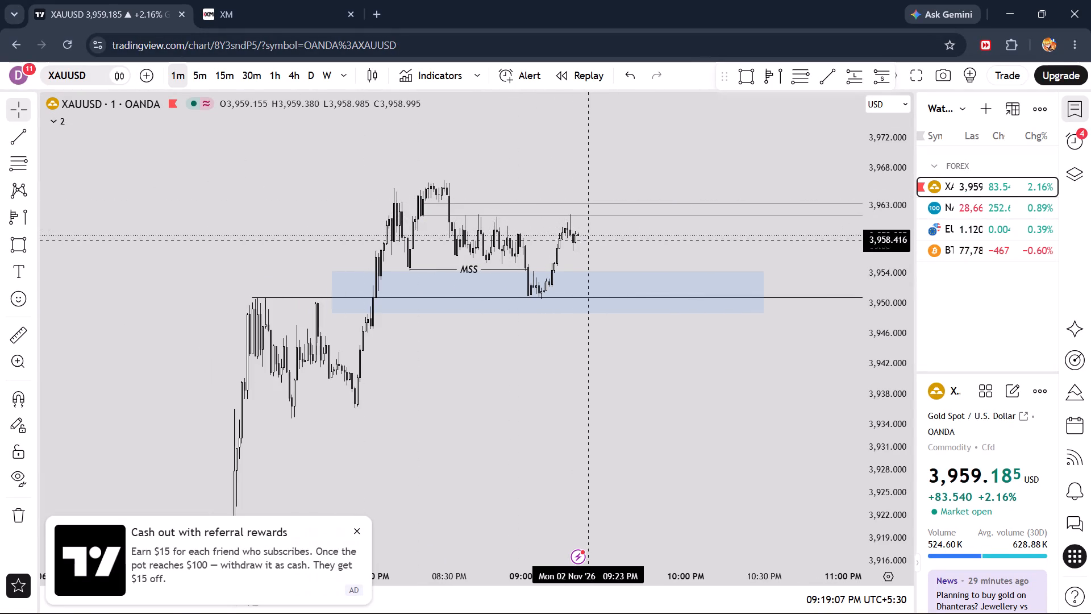
left_click(197, 75)
scroll(543, 185, "up", 1)
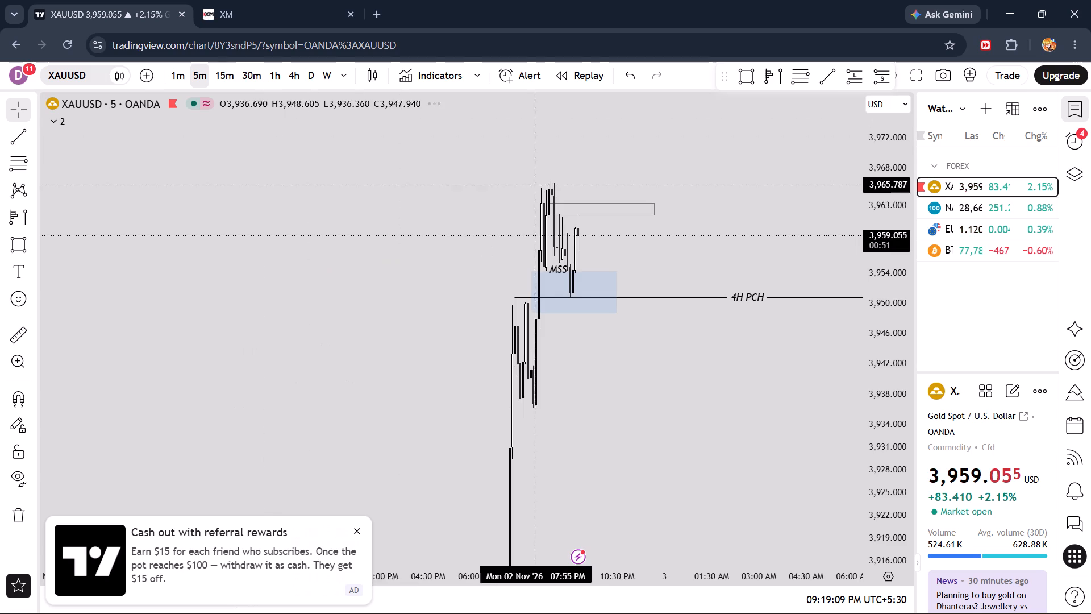
scroll(548, 186, "up", 5)
scroll(656, 167, "up", 1)
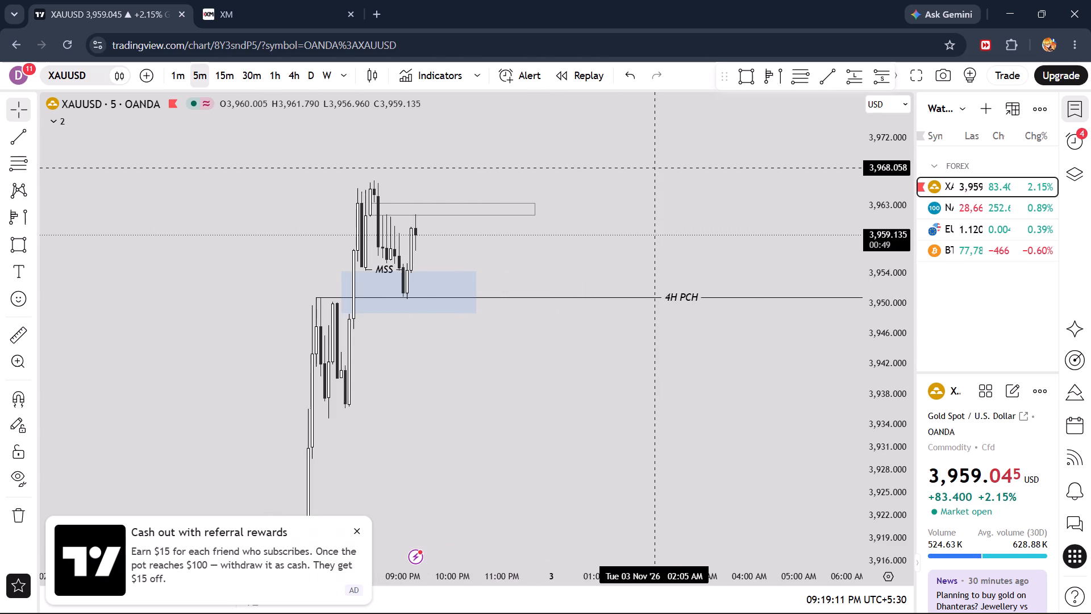
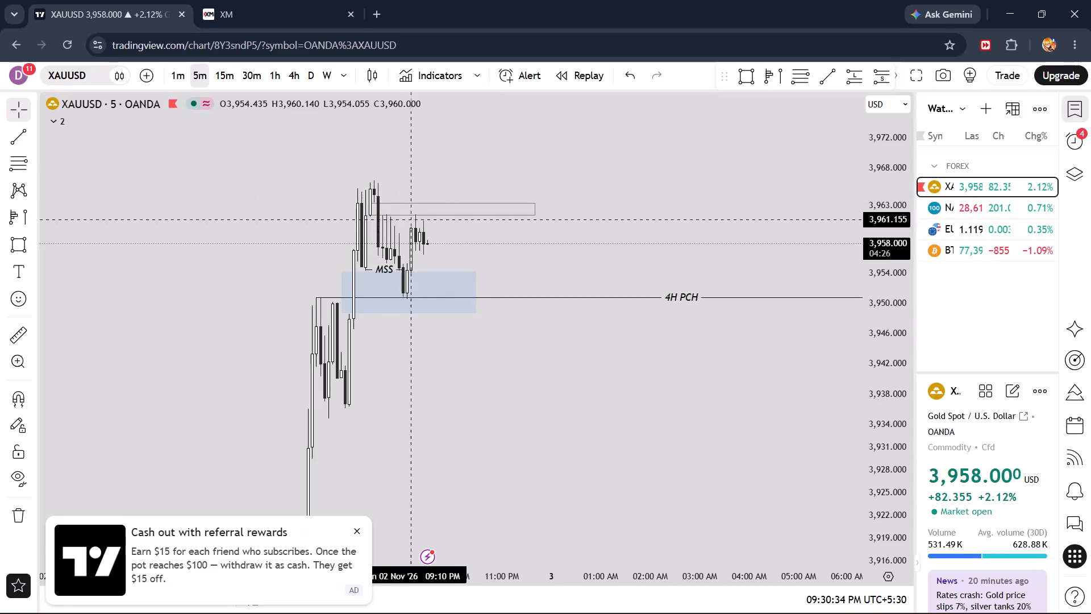
Switch the XAUUSD chart to the 1-minute timeframe and examine price between the outlined upper zone and the blue zone.
left_click_drag(489, 235, 610, 235)
scroll(610, 235, "up", 3)
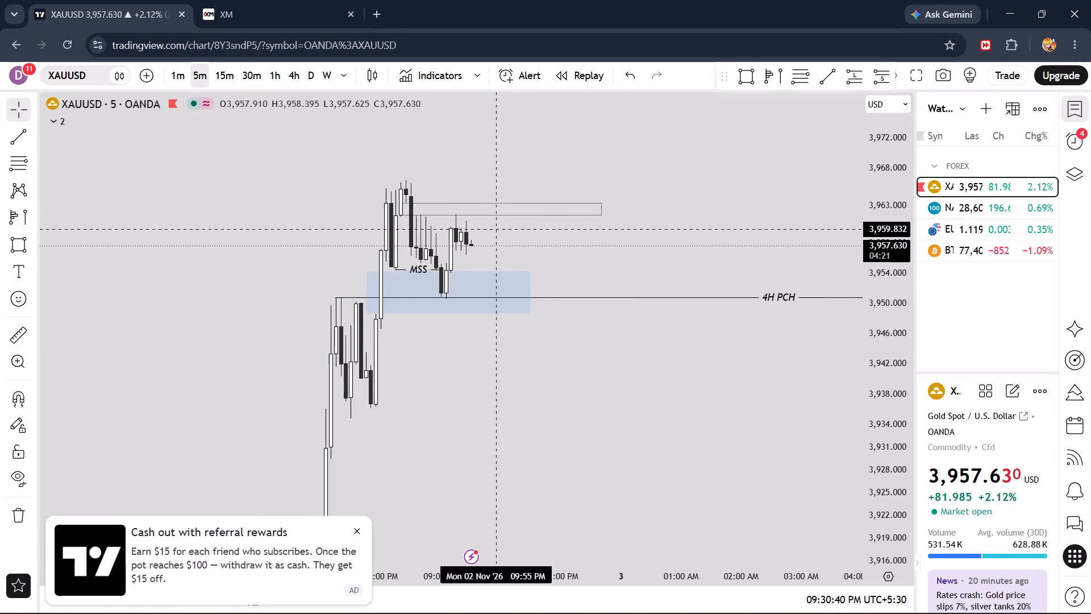
left_click(172, 72)
scroll(364, 206, "down", 7)
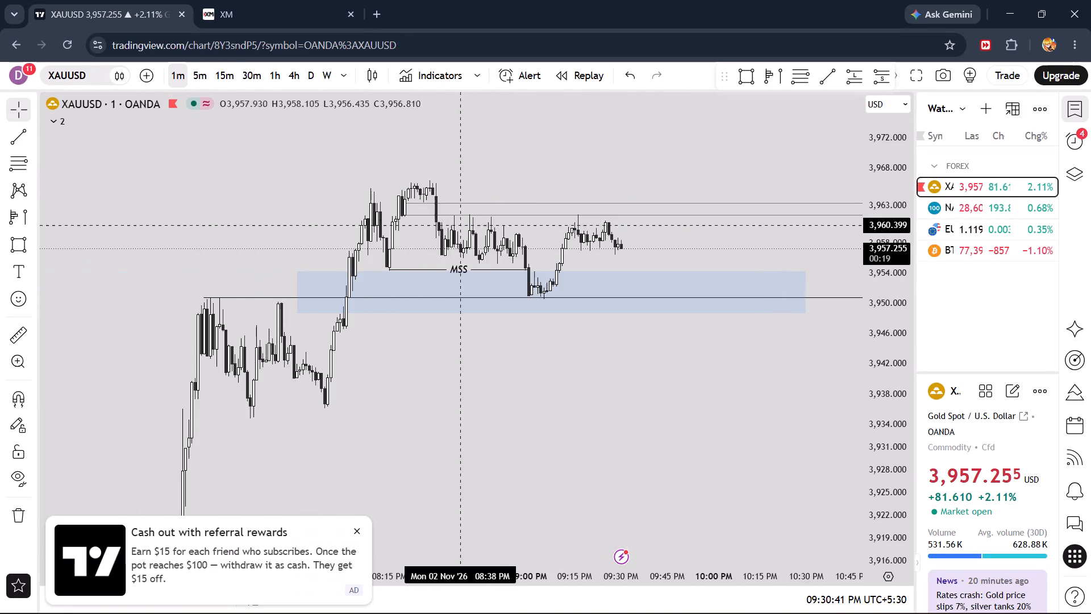
scroll(587, 240, "down", 2)
left_click_drag(699, 230, 656, 244)
left_click_drag(884, 331, 885, 329)
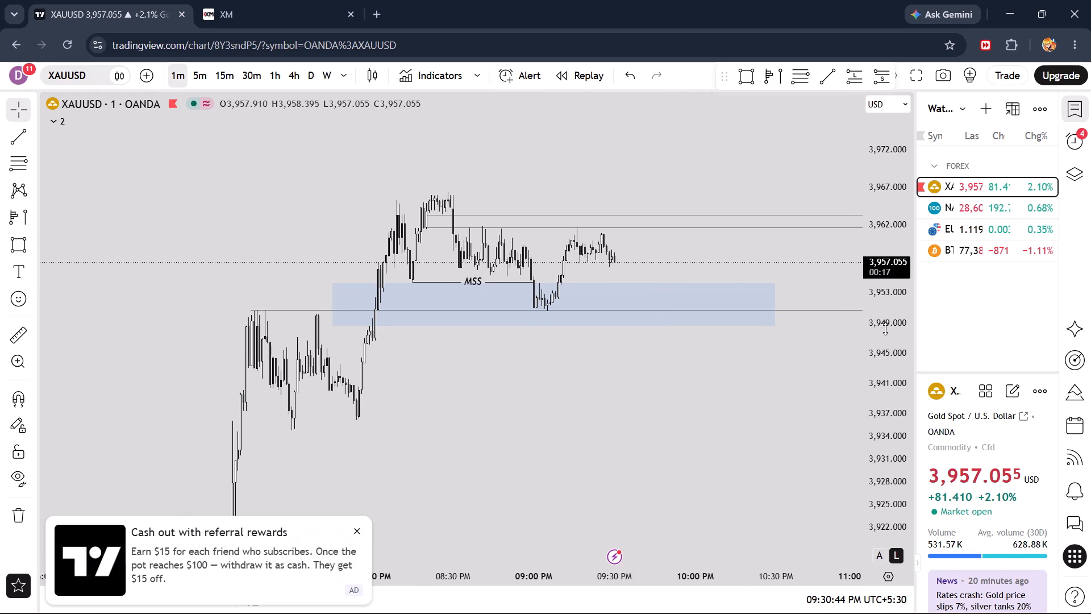
left_click_drag(885, 329, 892, 154)
scroll(606, 226, "up", 4)
left_click_drag(617, 196, 515, 260)
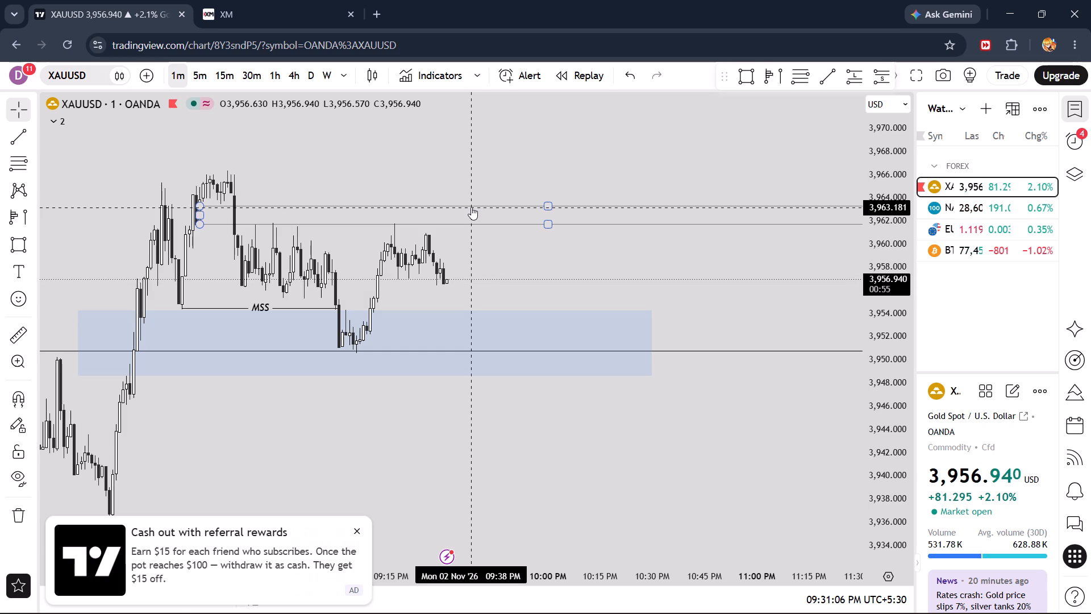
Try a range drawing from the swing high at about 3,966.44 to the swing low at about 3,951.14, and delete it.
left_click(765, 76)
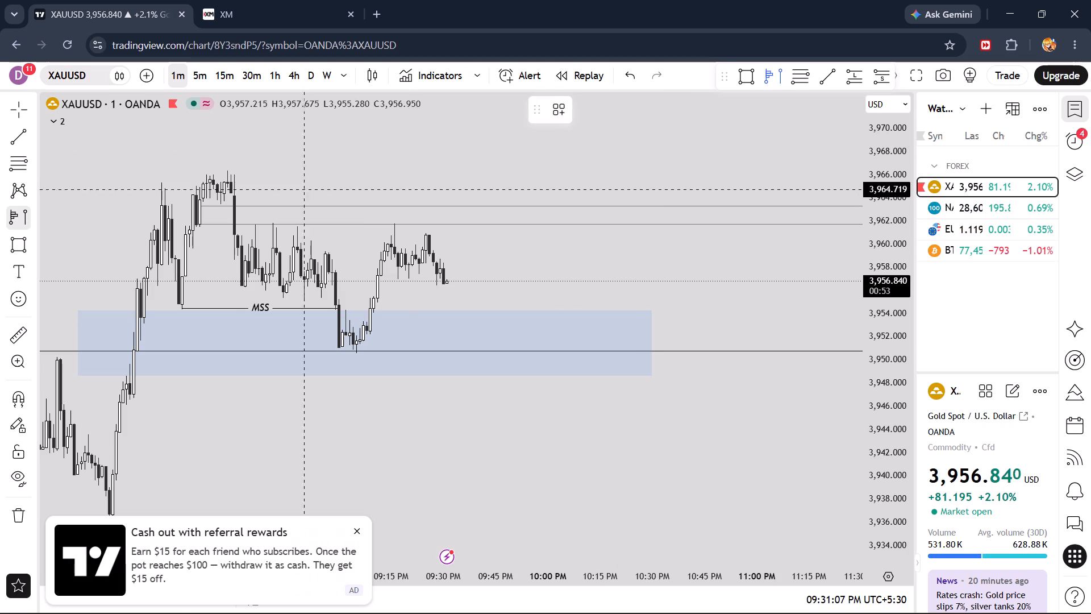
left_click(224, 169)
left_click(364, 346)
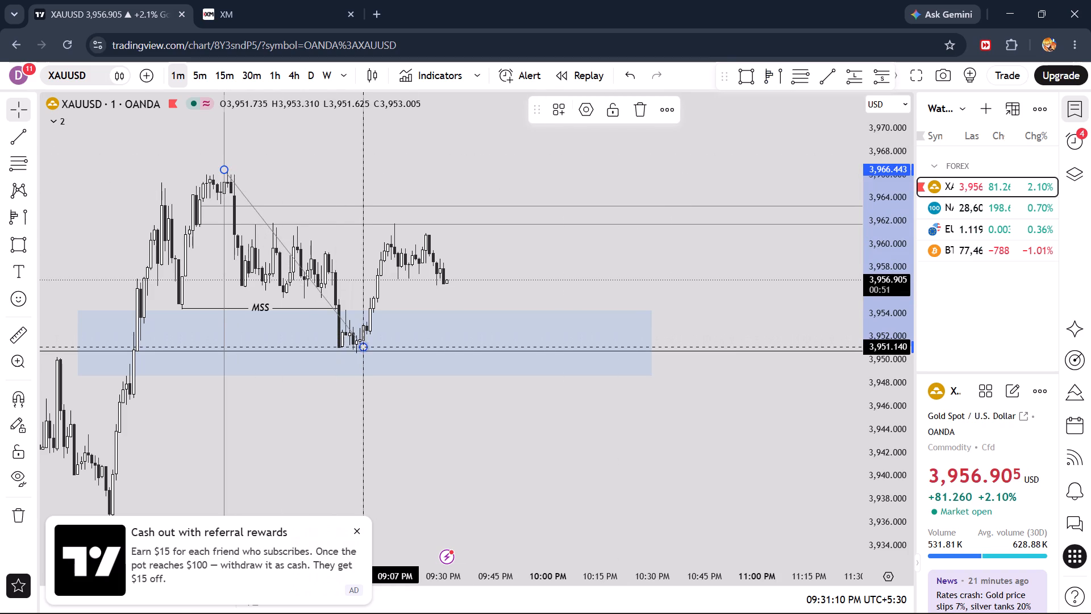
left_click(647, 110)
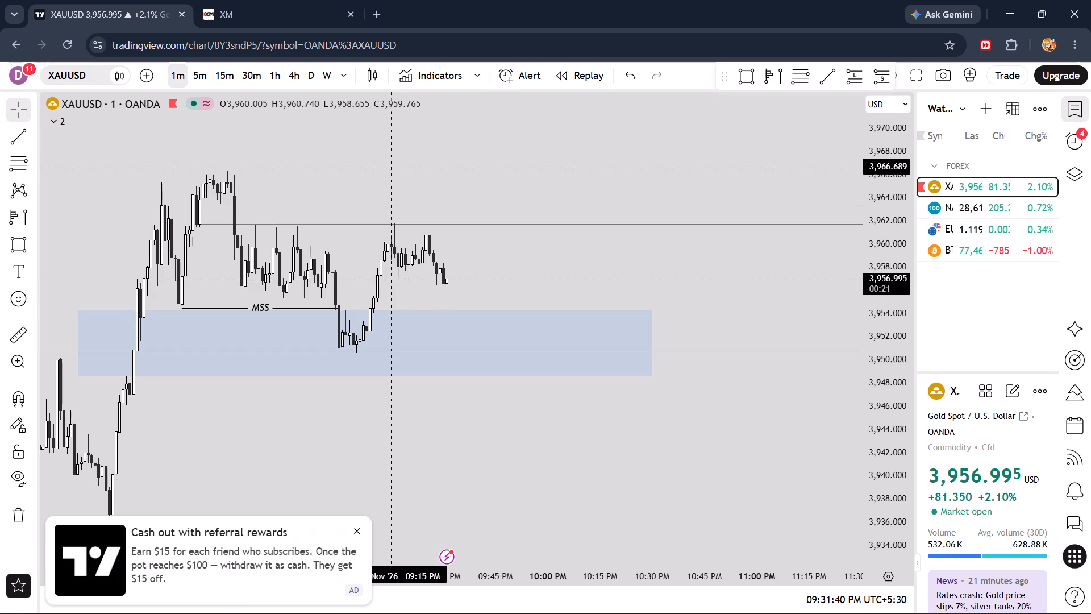
Switch to XM, expand the GOLD.i# chart to full screen and examine the 5-minute candles before and during the sharp rally.
scroll(459, 234, "down", 7)
left_click_drag(552, 476, 594, 208)
left_click(265, 0)
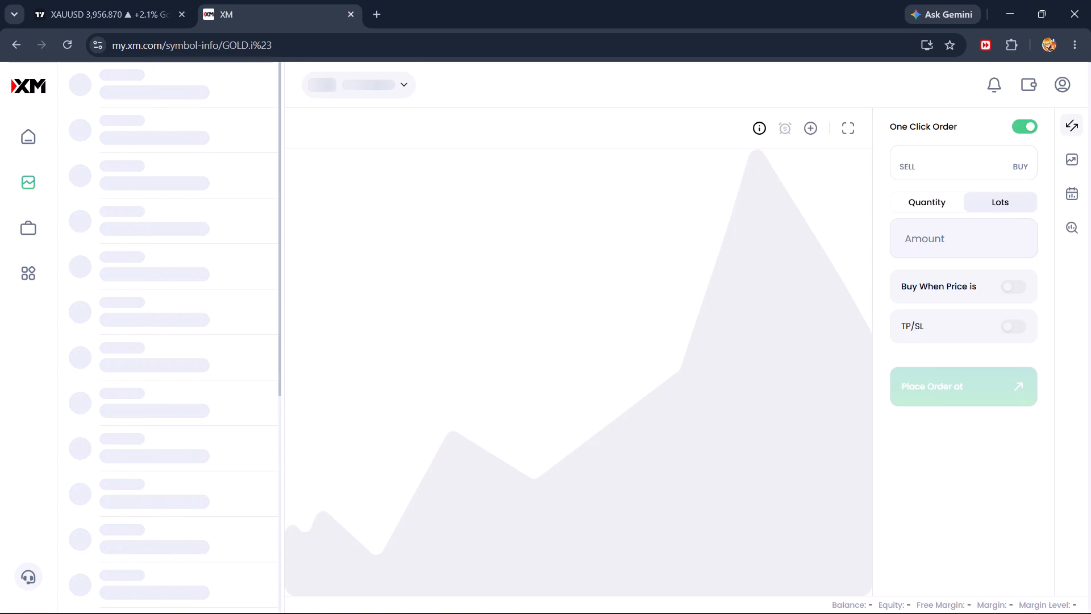
left_click(851, 131)
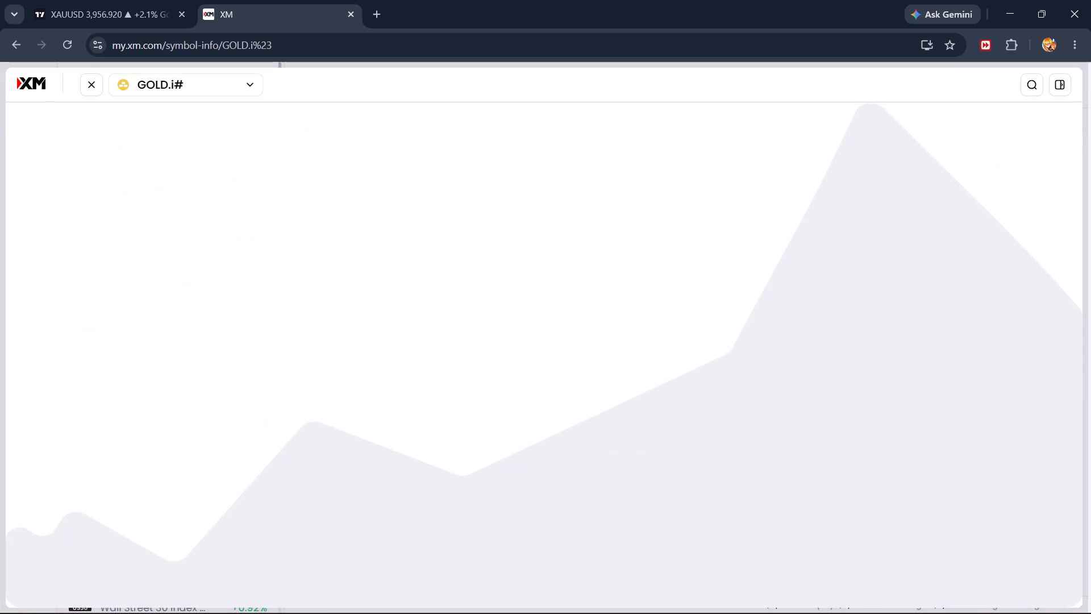
scroll(746, 376, "down", 7)
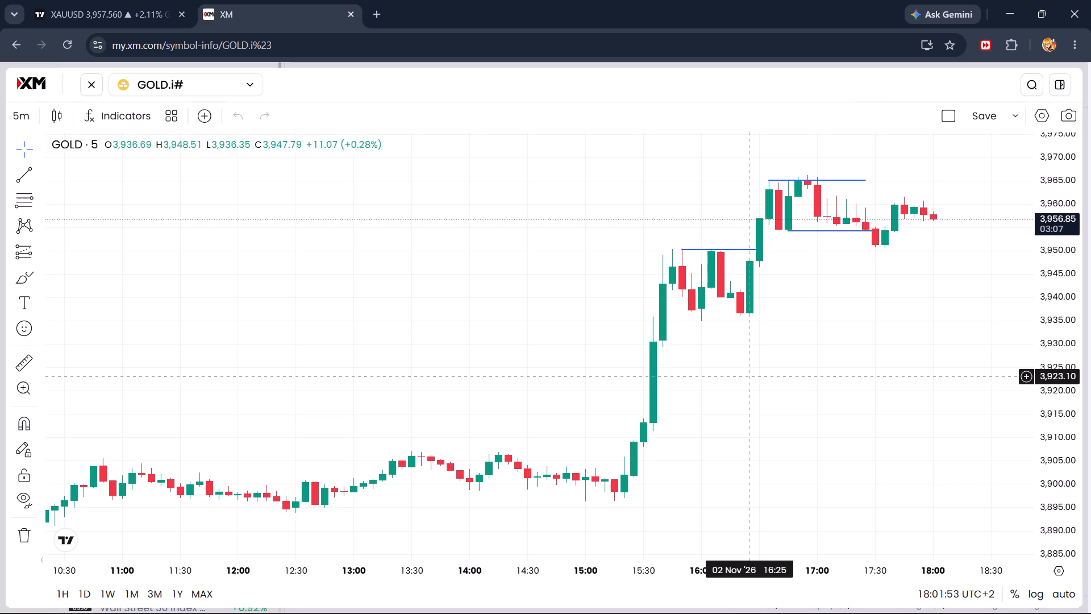
left_click_drag(678, 433, 780, 297)
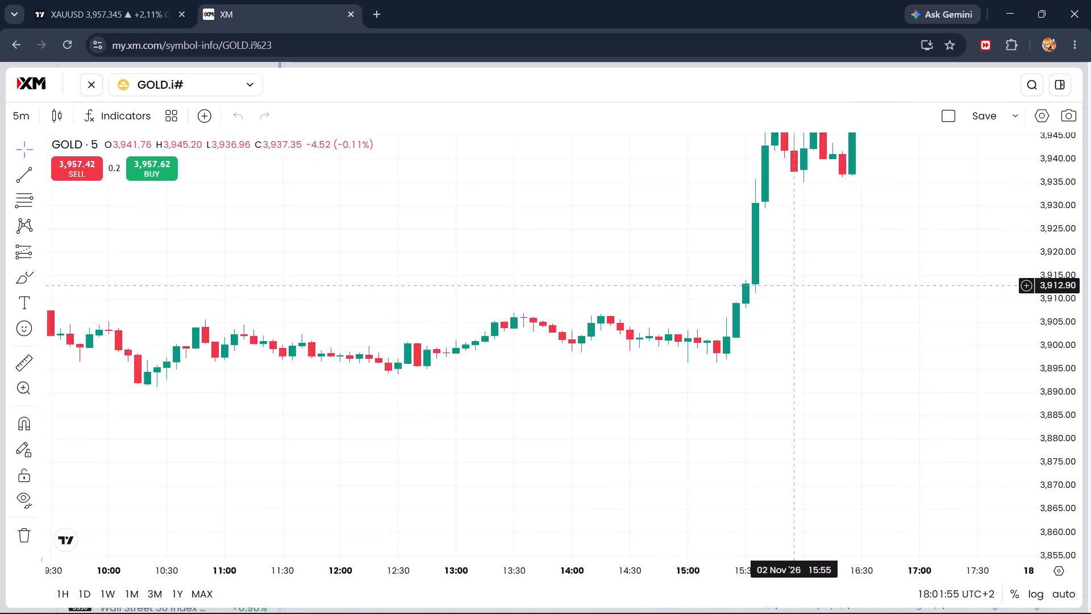
left_click_drag(780, 297, 768, 307)
left_click_drag(1064, 522, 1028, 161)
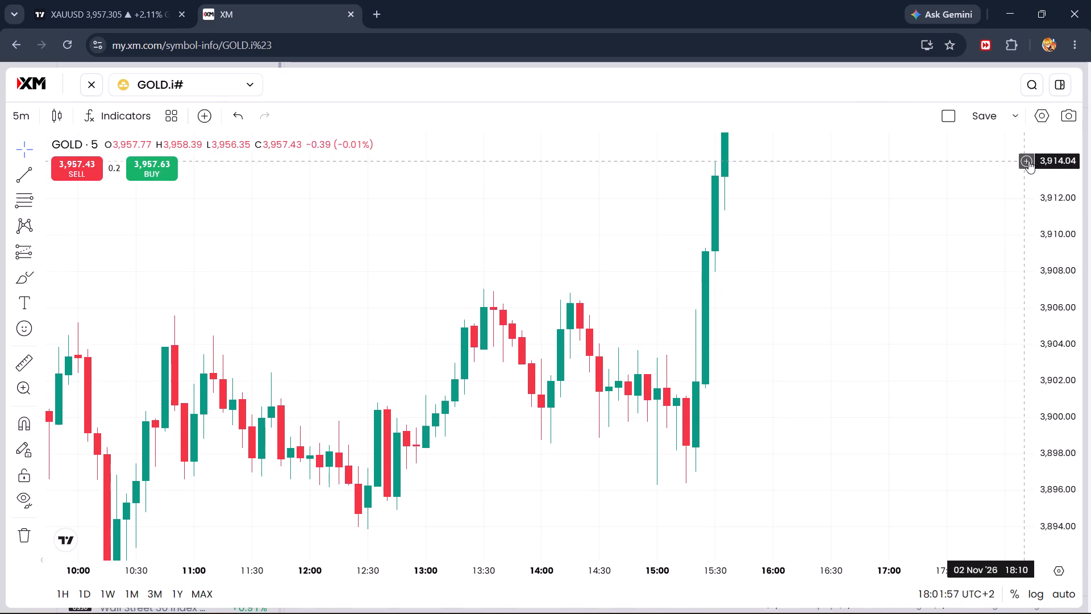
left_click_drag(1028, 161, 1026, 290)
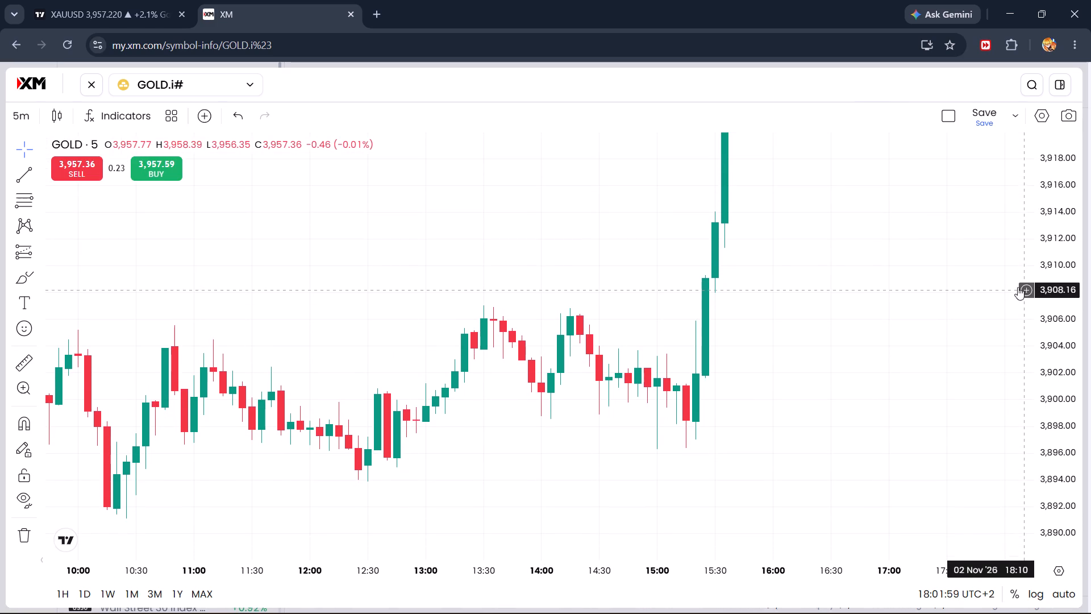
Switch back to TradingView and examine the latest 1-minute XAUUSD candles between the outlined zone and the blue zone.
left_click(113, 12)
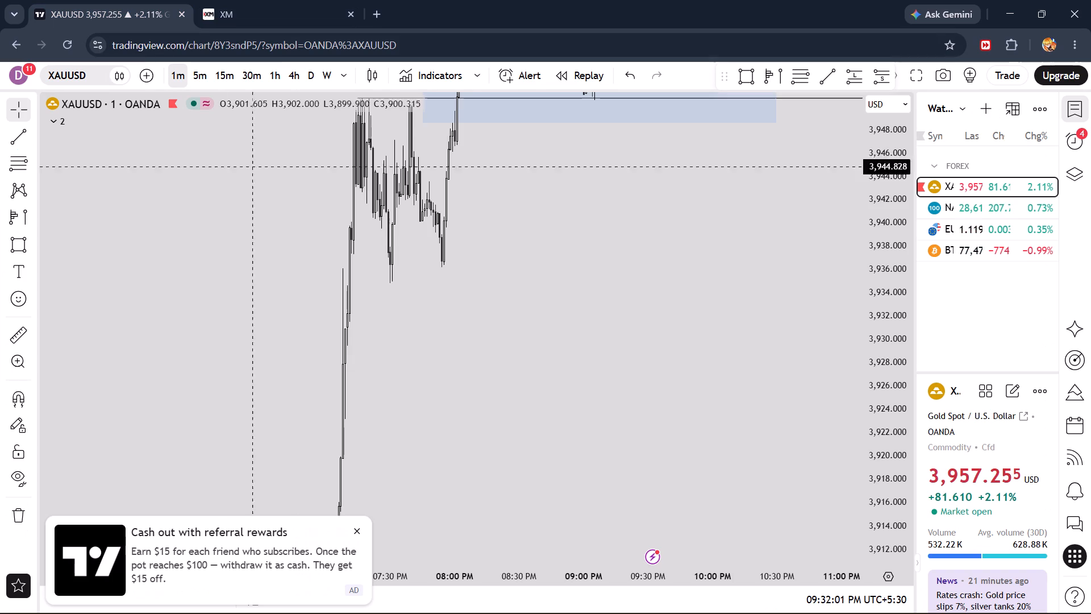
left_click_drag(711, 198, 582, 441)
scroll(608, 425, "up", 3)
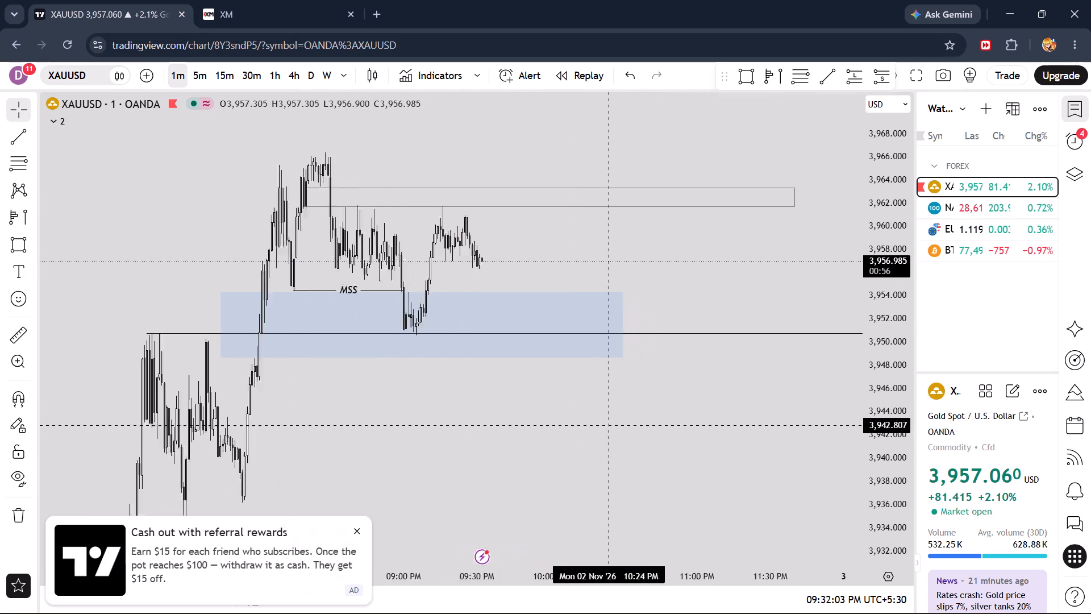
scroll(608, 425, "up", 2)
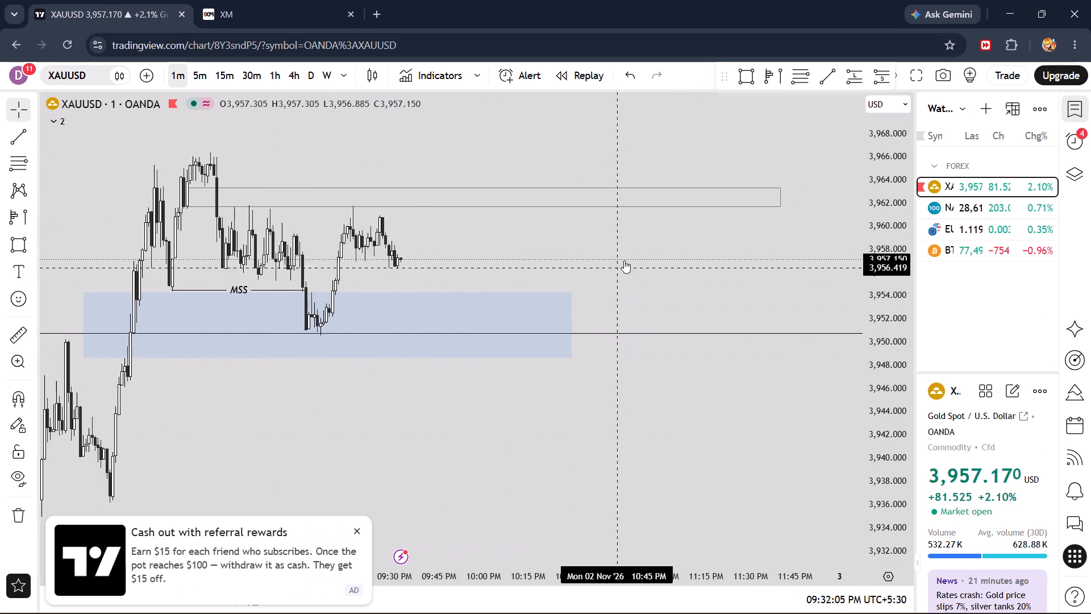
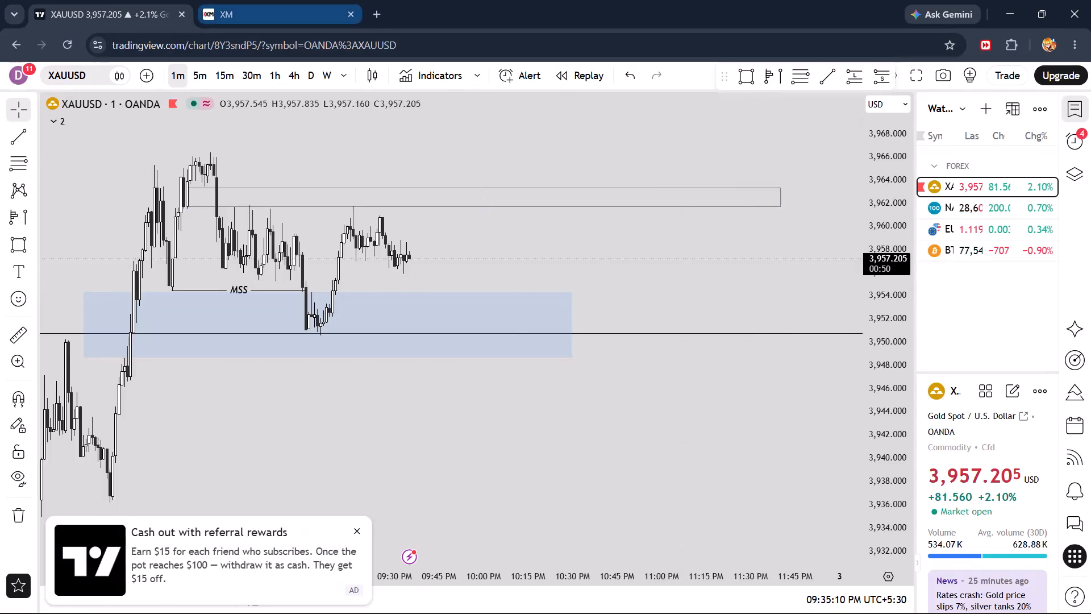
Switch to XM, set the GOLD.i# chart to the 1-day timeframe and examine the daily candles from late October to early November.
left_click(264, 0)
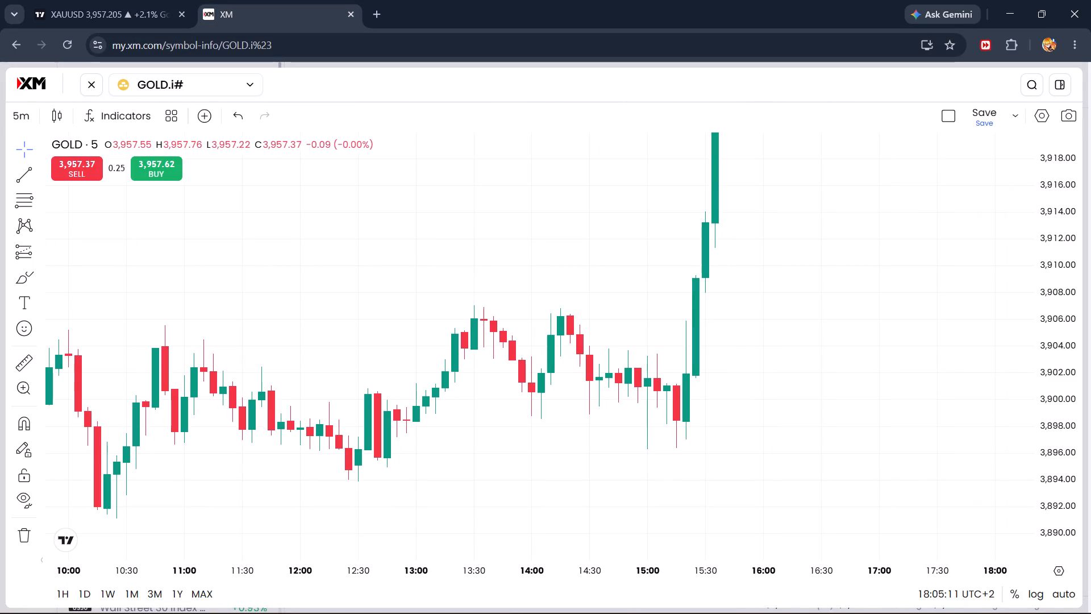
left_click_drag(664, 216, 631, 242)
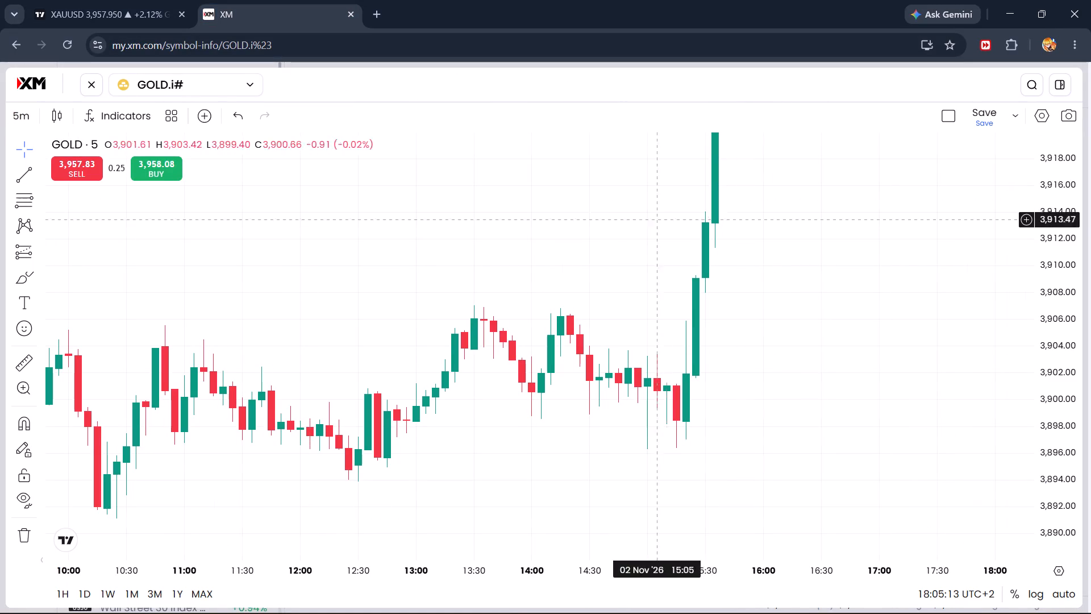
left_click_drag(631, 242, 506, 345)
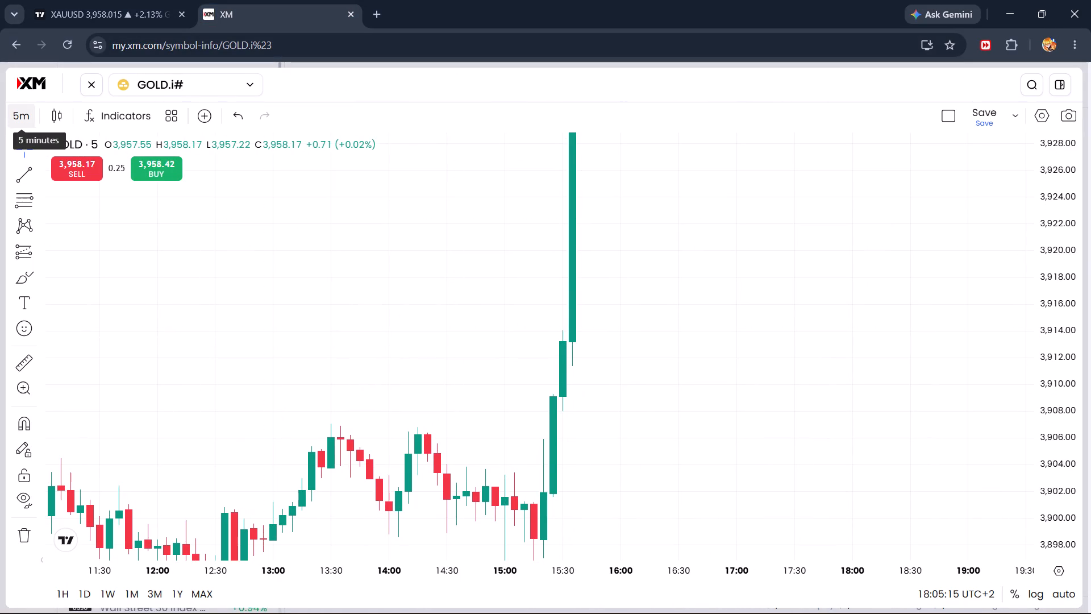
left_click(8, 105)
left_click(39, 360)
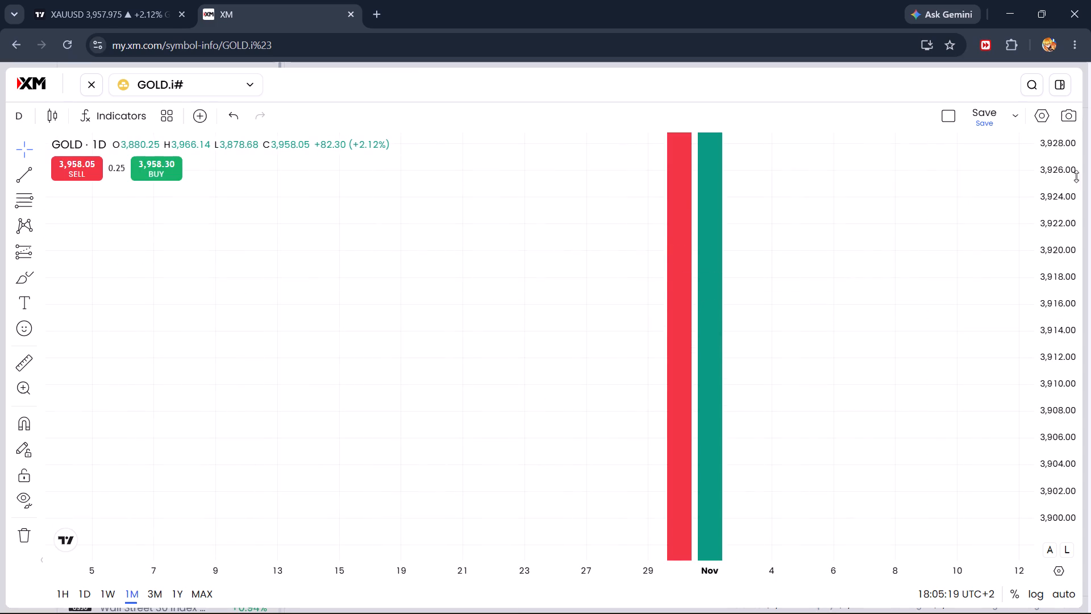
left_click_drag(1061, 169, 1061, 425)
left_click_drag(1070, 172, 1069, 299)
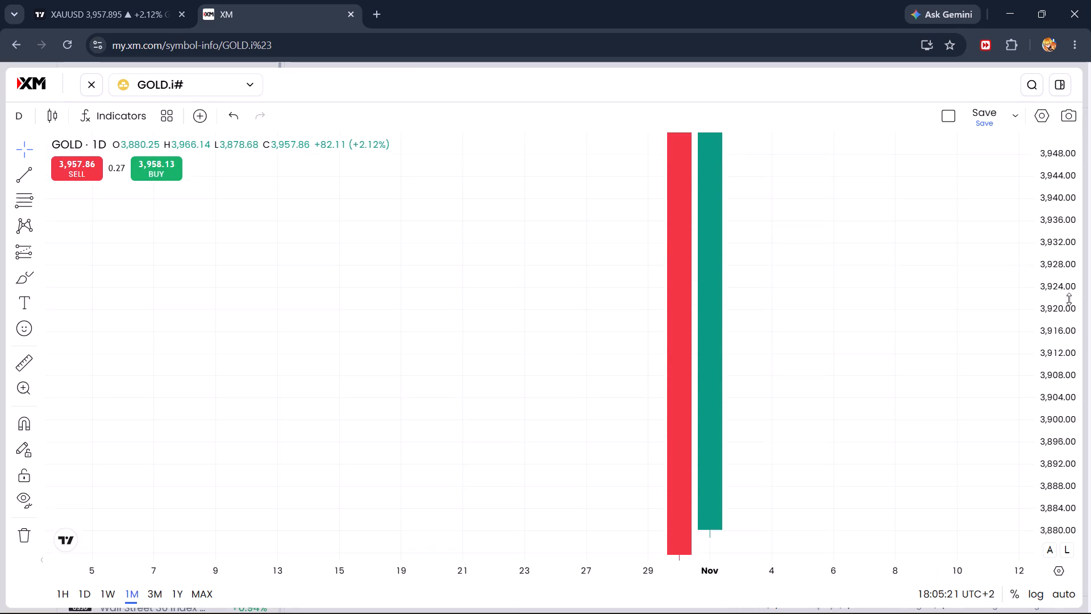
left_click_drag(1069, 299, 1065, 418)
left_click_drag(1051, 205, 1056, 345)
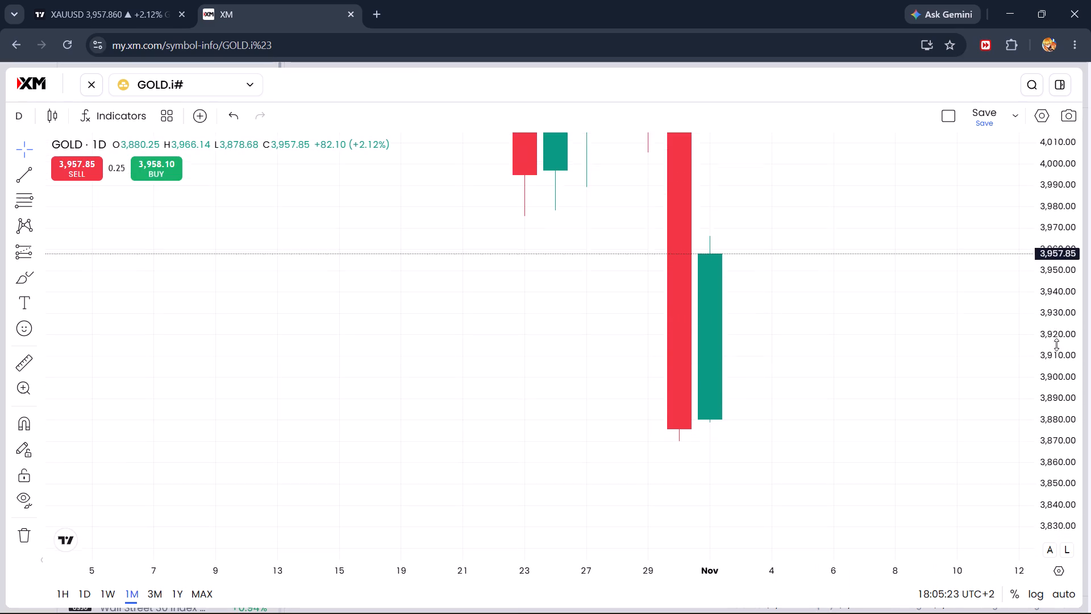
left_click_drag(1056, 345, 1055, 379)
left_click_drag(1053, 209, 1060, 310)
left_click_drag(872, 230, 864, 271)
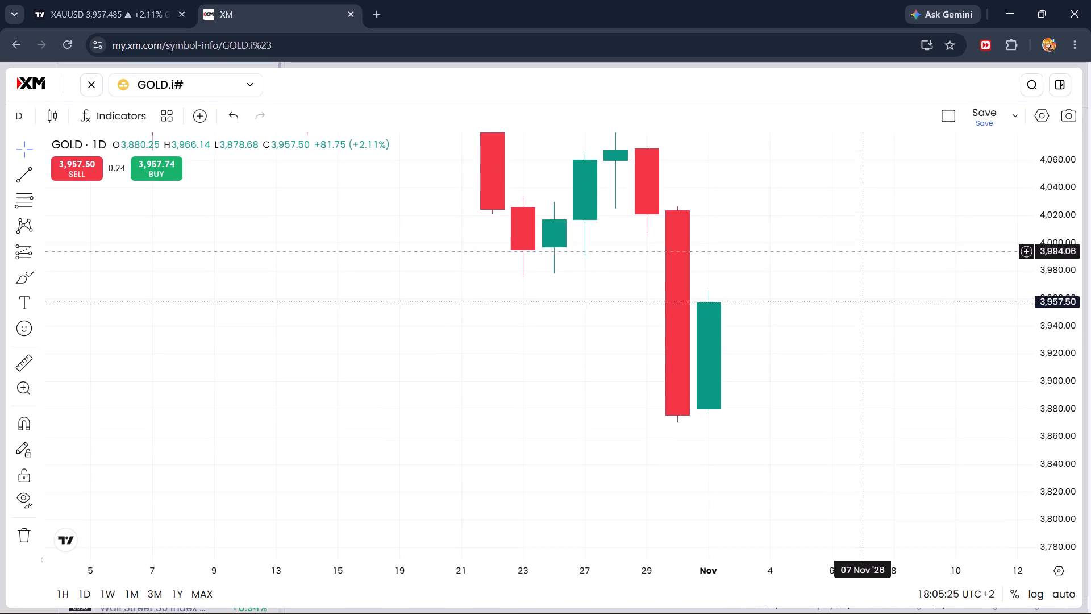
left_click_drag(864, 271, 862, 275)
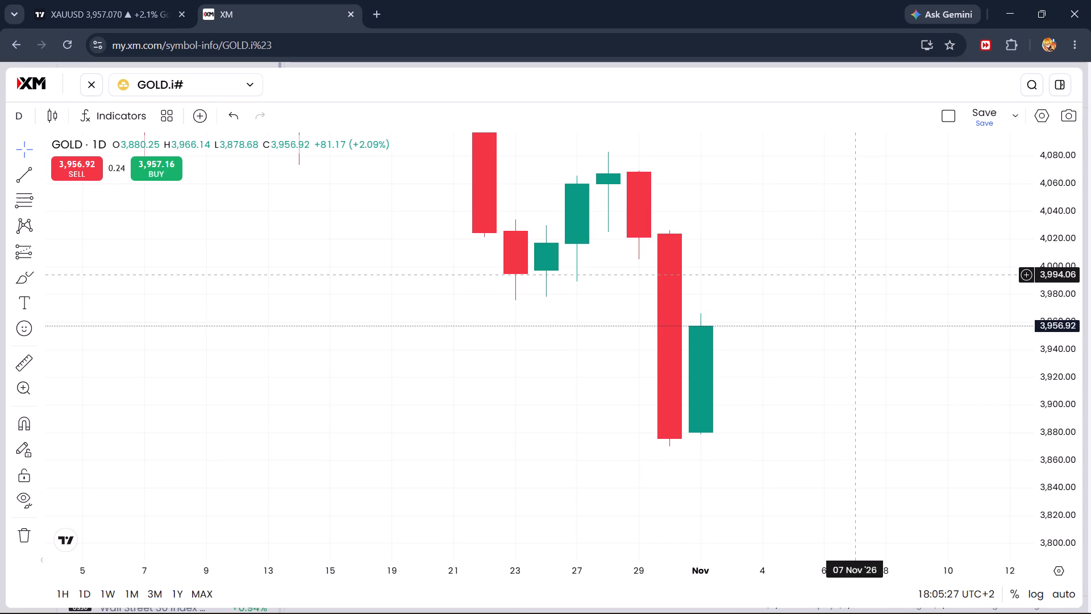
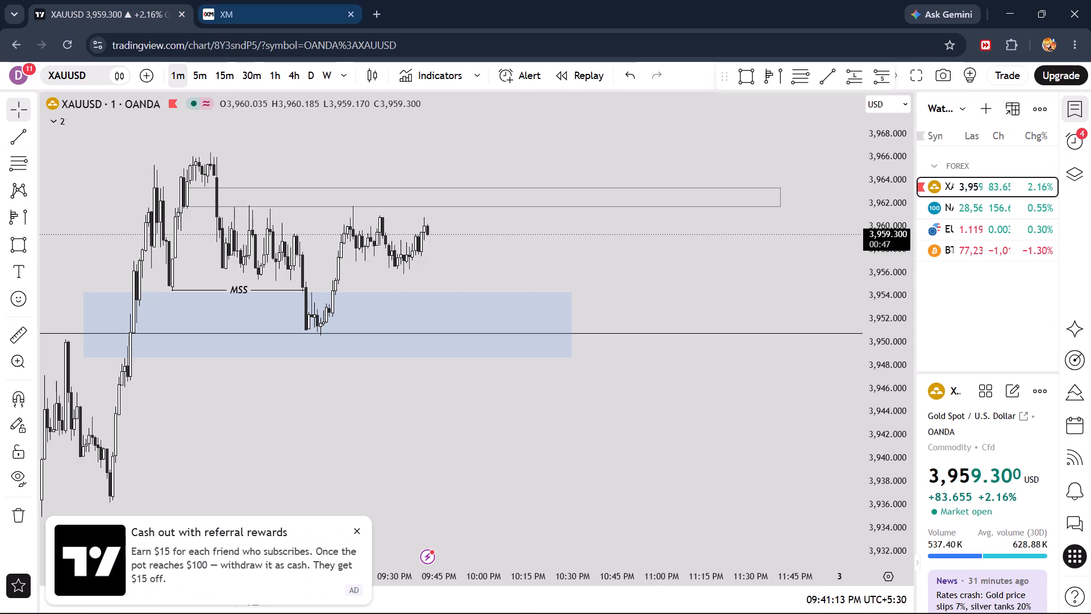
Switch to XM, set the GOLD.i# chart to the 1-minute timeframe, reset its view and examine the marked levels and latest candles.
left_click(260, 0)
left_click(20, 122)
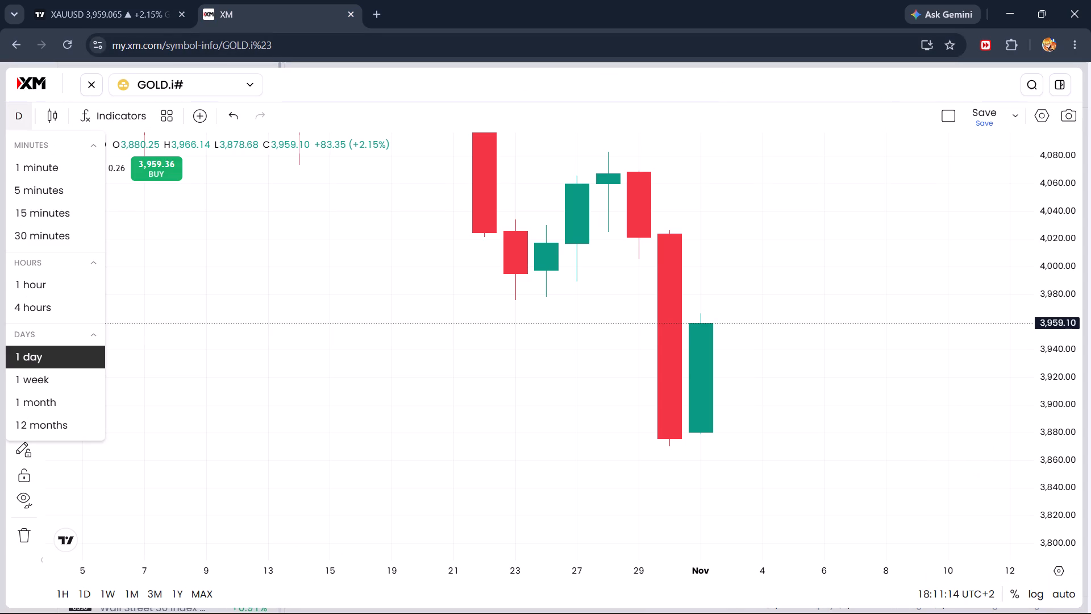
left_click(32, 170)
scroll(255, 316, "down", 8)
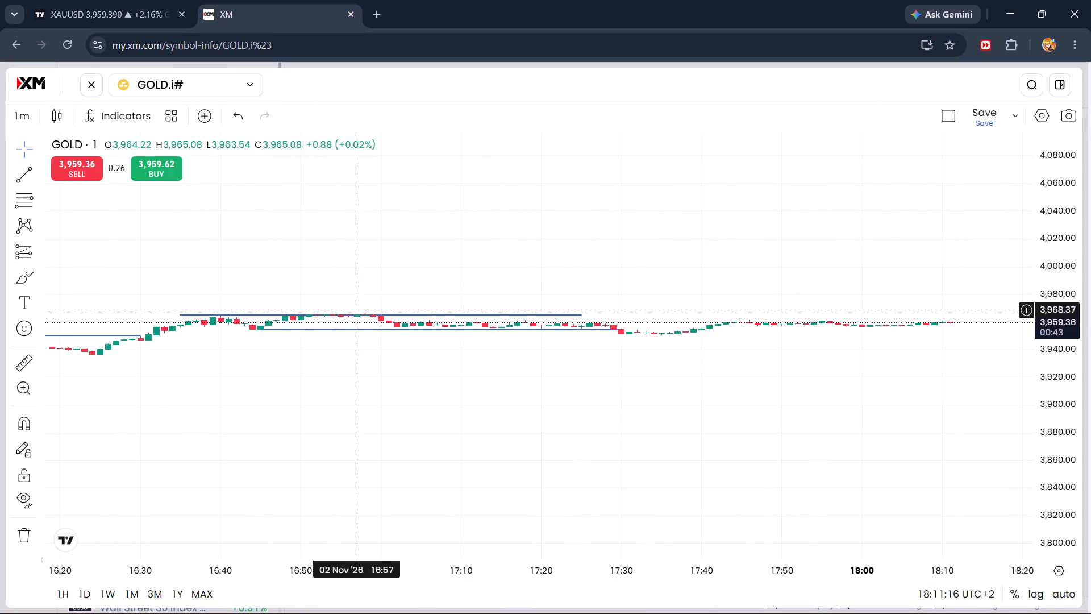
right_click(587, 162)
left_click(622, 178)
left_click_drag(828, 314, 817, 322)
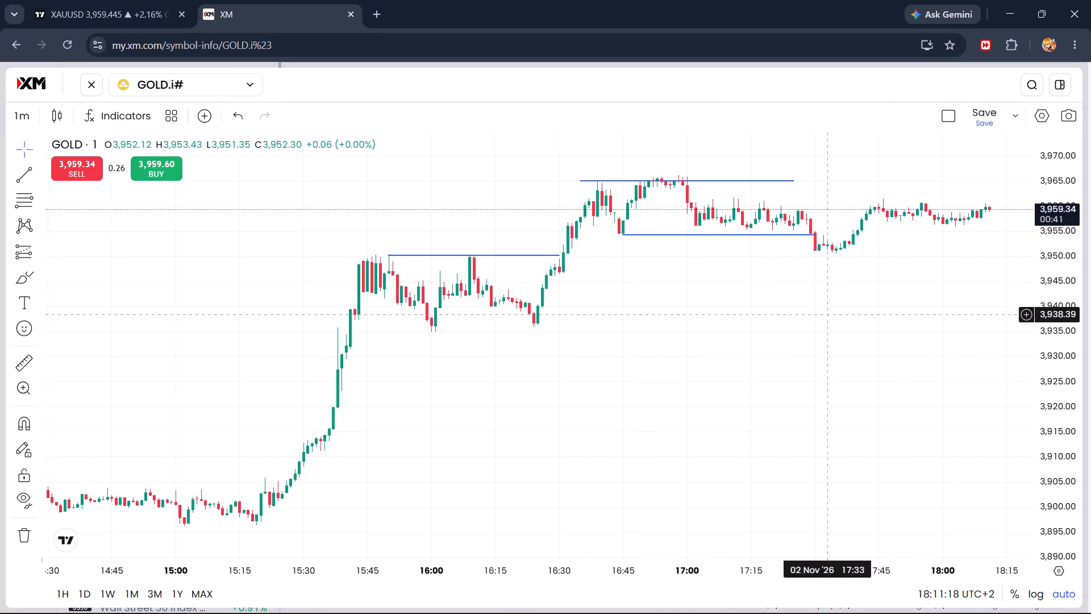
left_click_drag(817, 322, 378, 401)
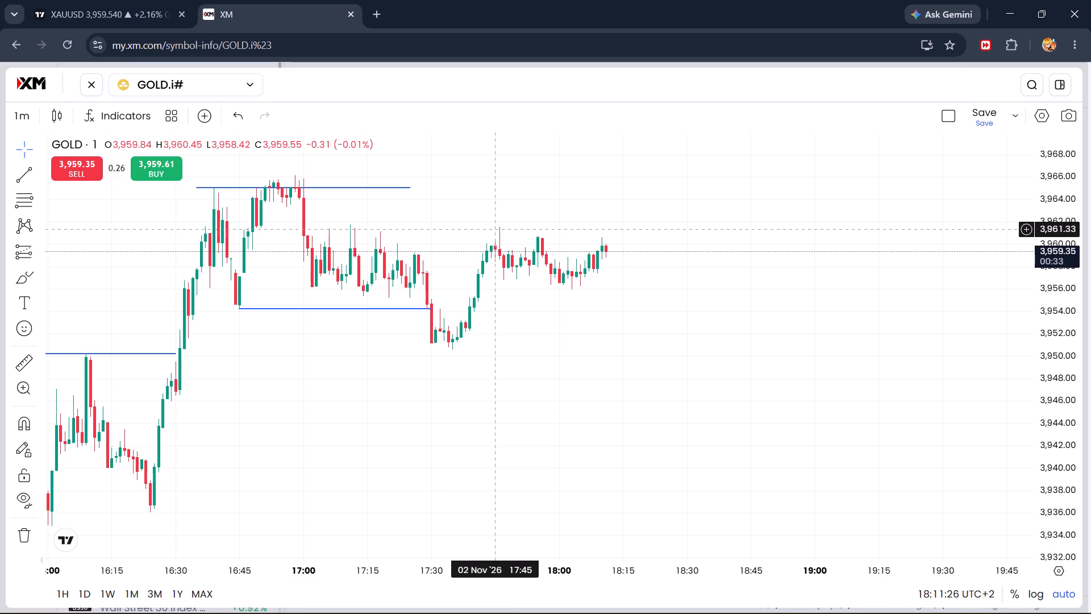
Switch to TradingView and examine XAUUSD around the MSS and marked zones on the 1-minute chart, briefly checking the 5-minute timeframe.
left_click(149, 0)
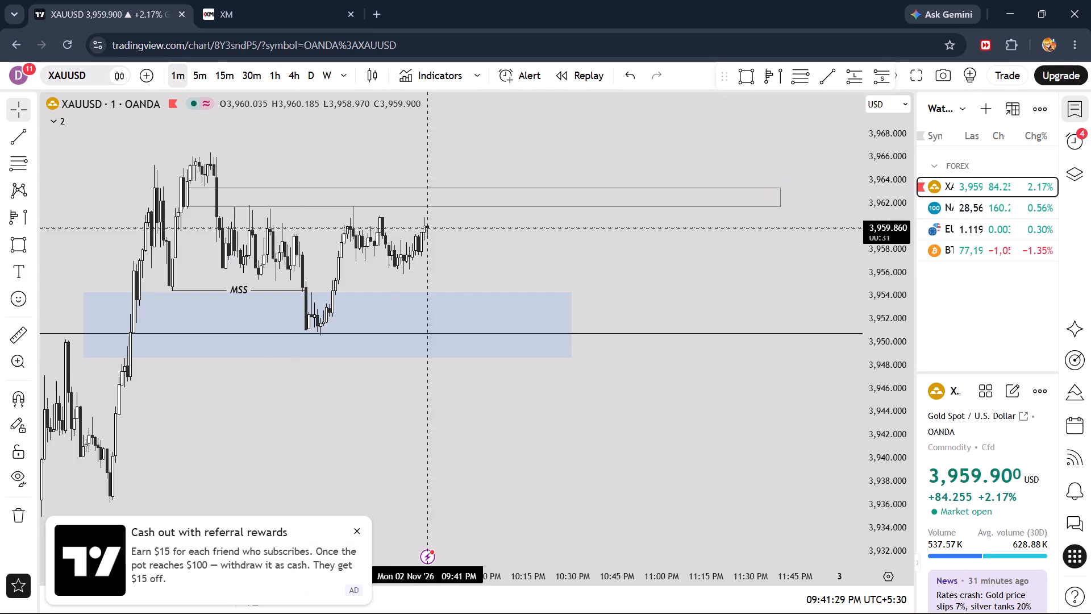
scroll(478, 248, "down", 4)
left_click_drag(588, 235, 603, 265)
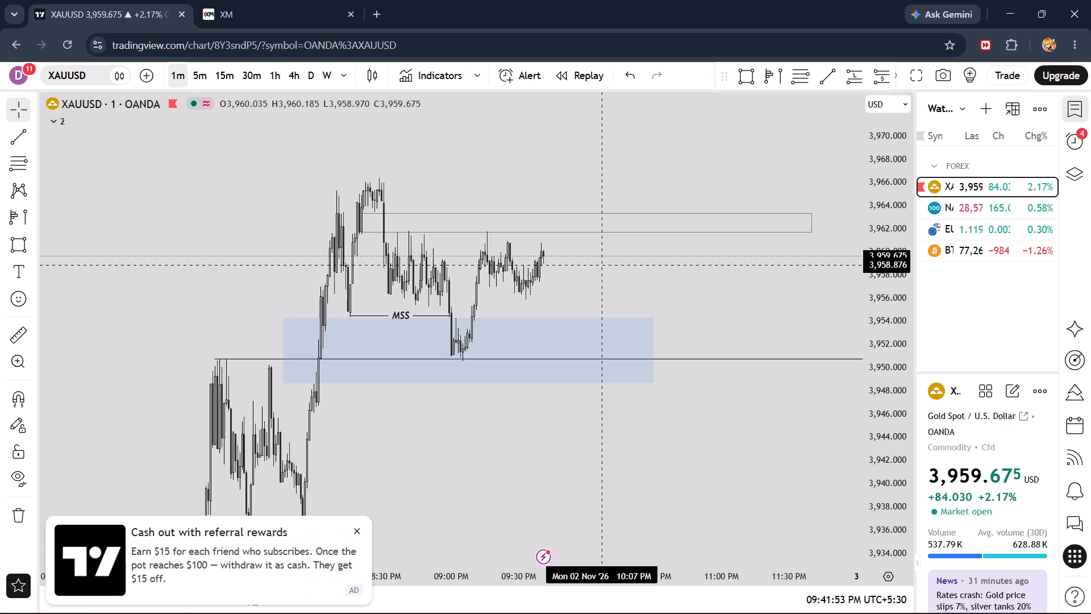
left_click(198, 74)
left_click(177, 74)
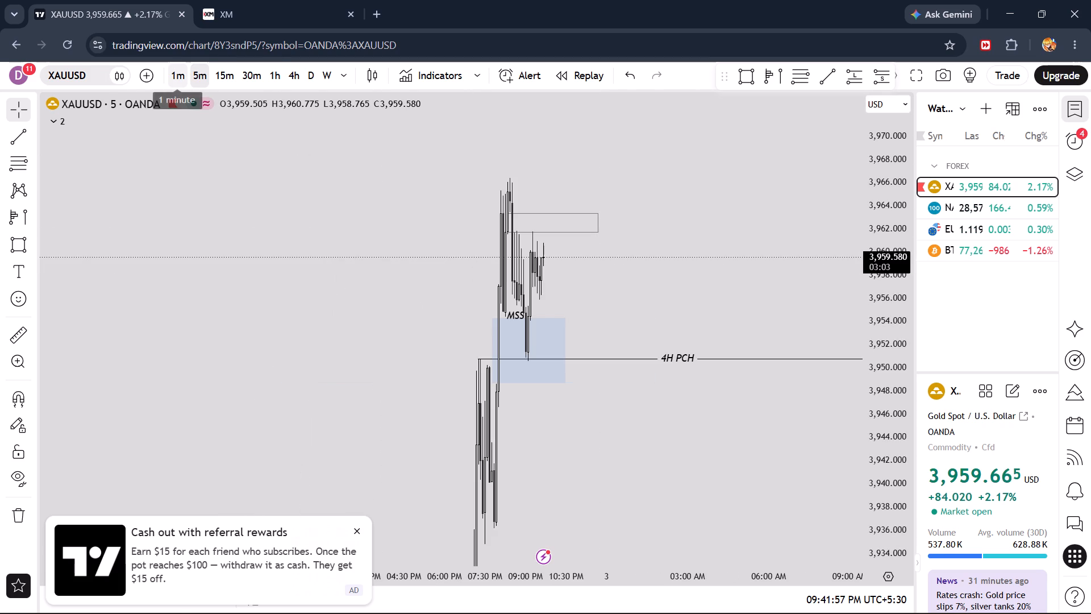
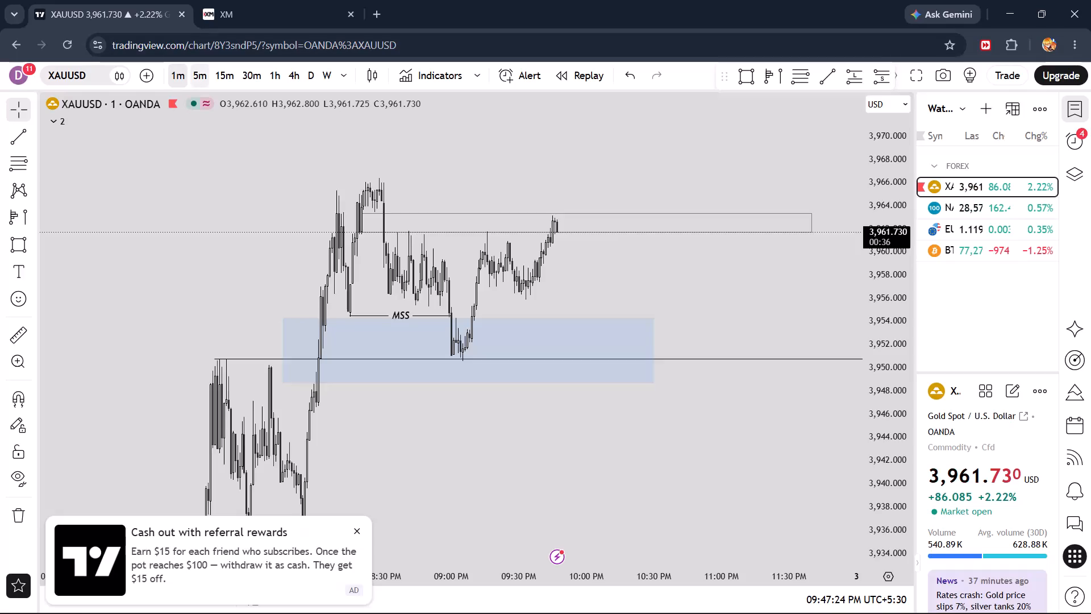
Switch the XAUUSD chart to the 5-minute timeframe and examine price around the MSS, 4H PCH level and marked zones.
left_click(201, 79)
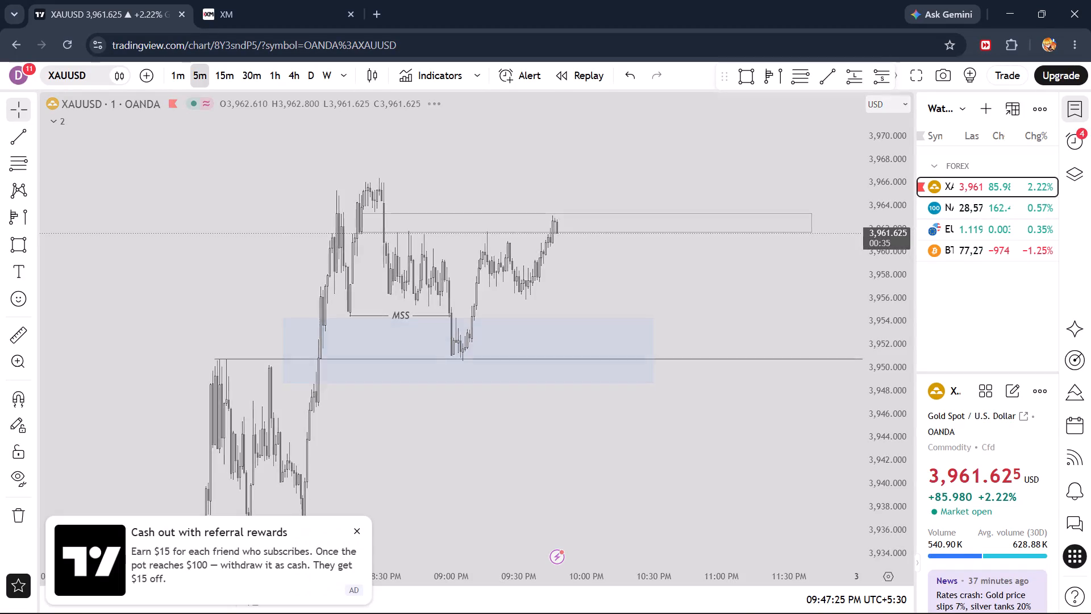
scroll(539, 277, "up", 9)
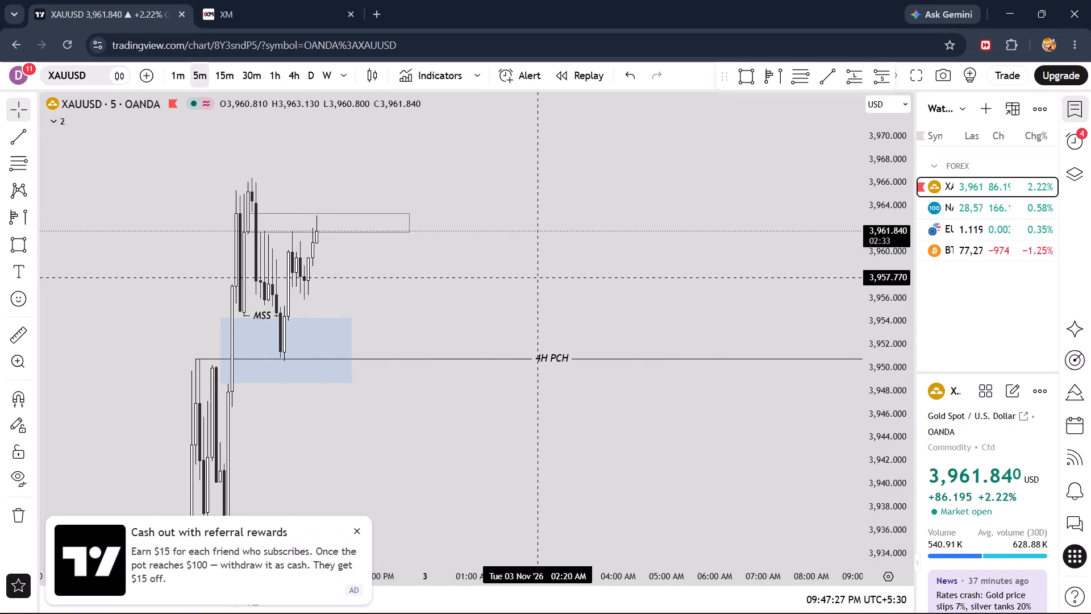
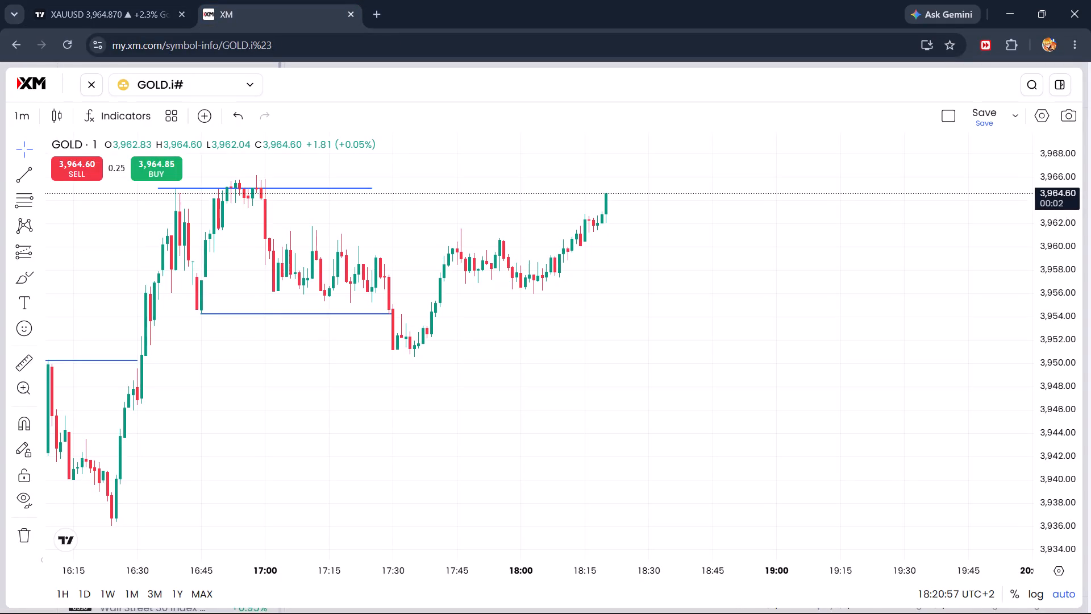
Examine the 1-minute XM GOLD chart around the three marked structure levels and the recent price swings.
scroll(310, 230, "down", 6)
left_click_drag(646, 182, 651, 218)
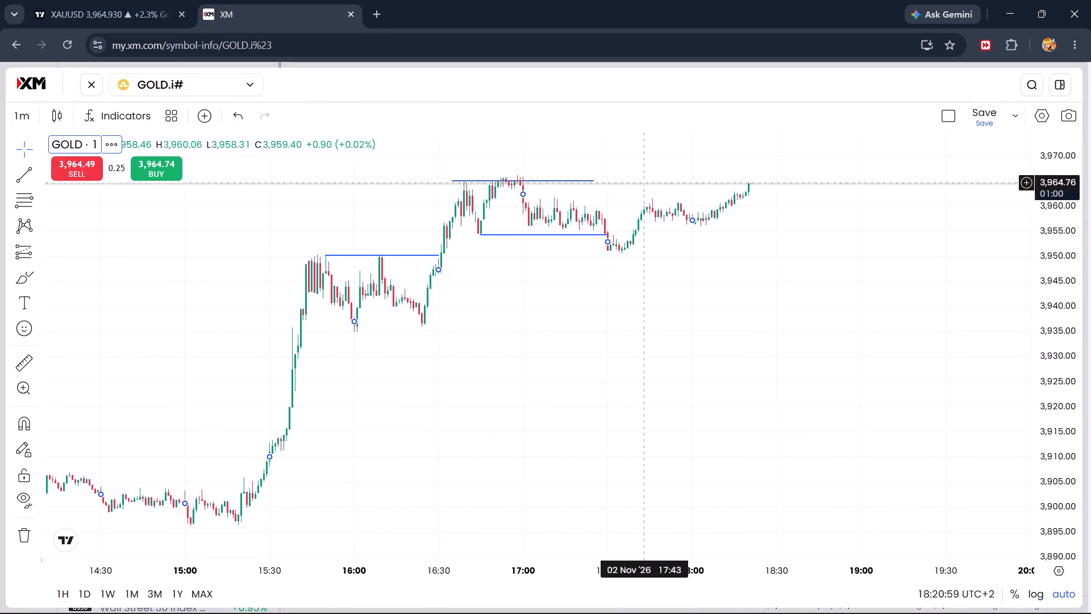
left_click_drag(651, 218, 664, 292)
left_click_drag(1057, 490, 1060, 238)
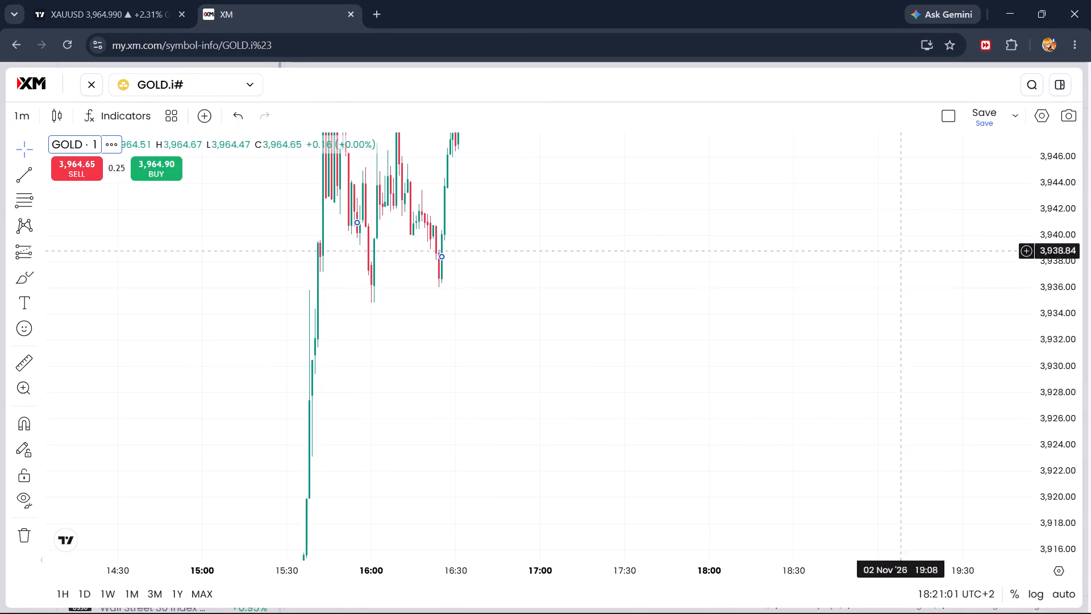
left_click_drag(750, 230, 702, 479)
left_click_drag(757, 279, 720, 466)
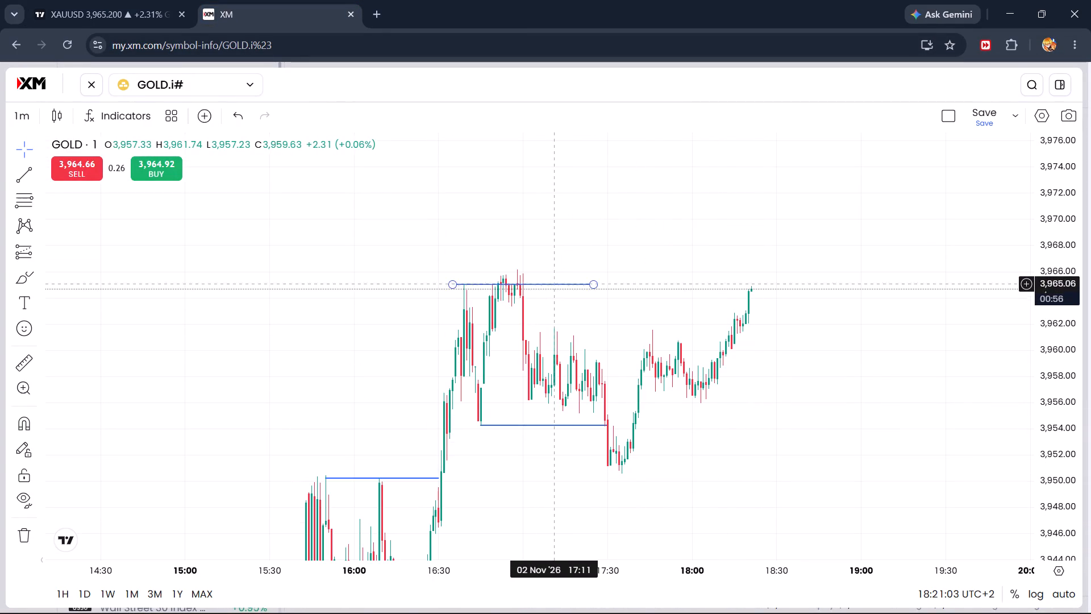
left_click_drag(732, 247, 756, 538)
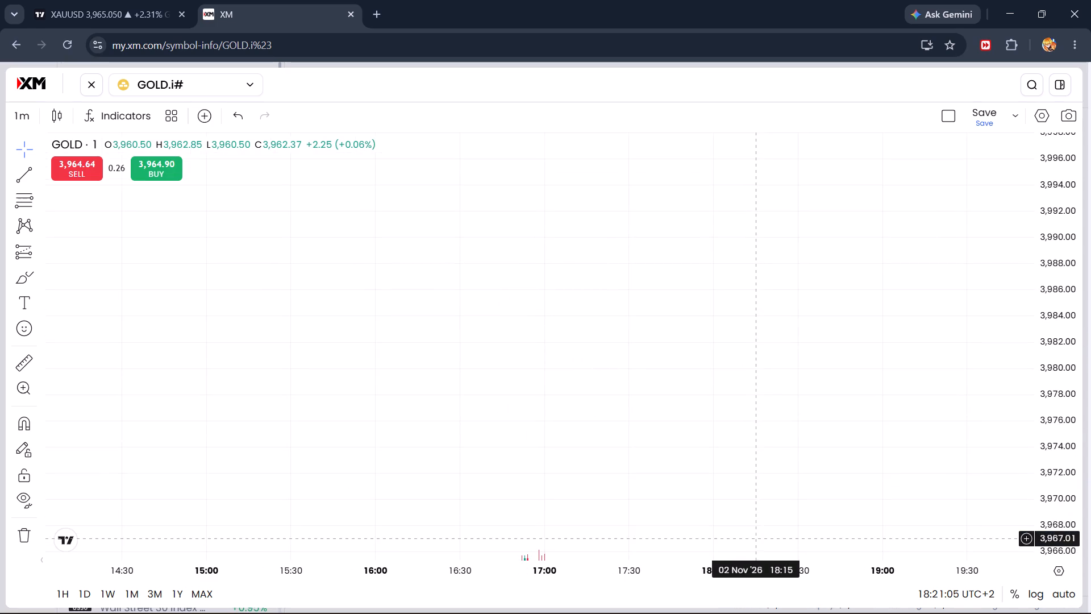
left_click_drag(756, 538, 628, 171)
left_click_drag(724, 380, 692, 214)
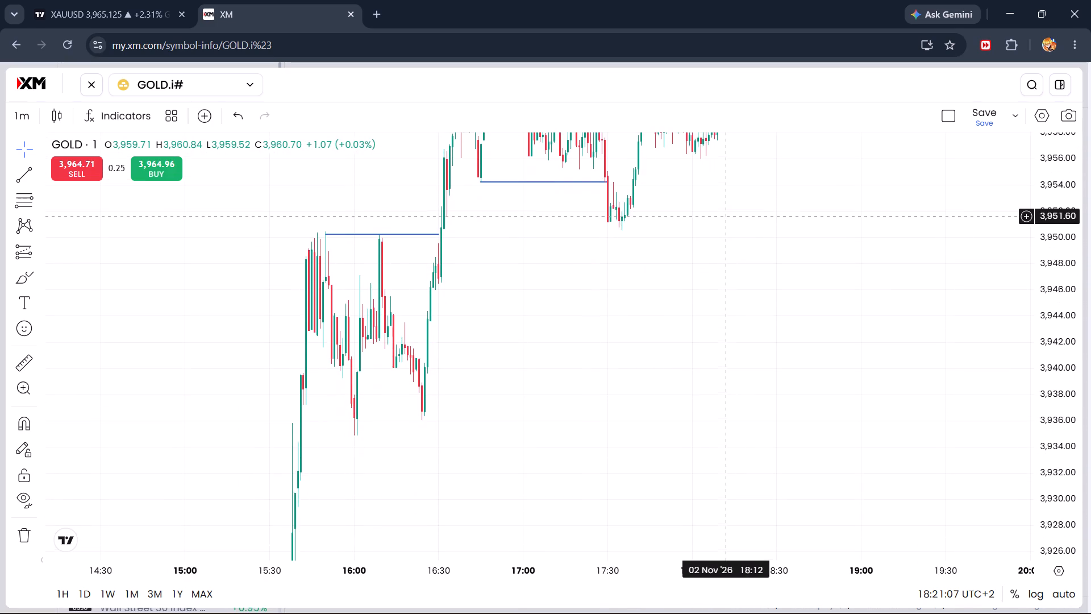
left_click_drag(692, 214, 665, 428)
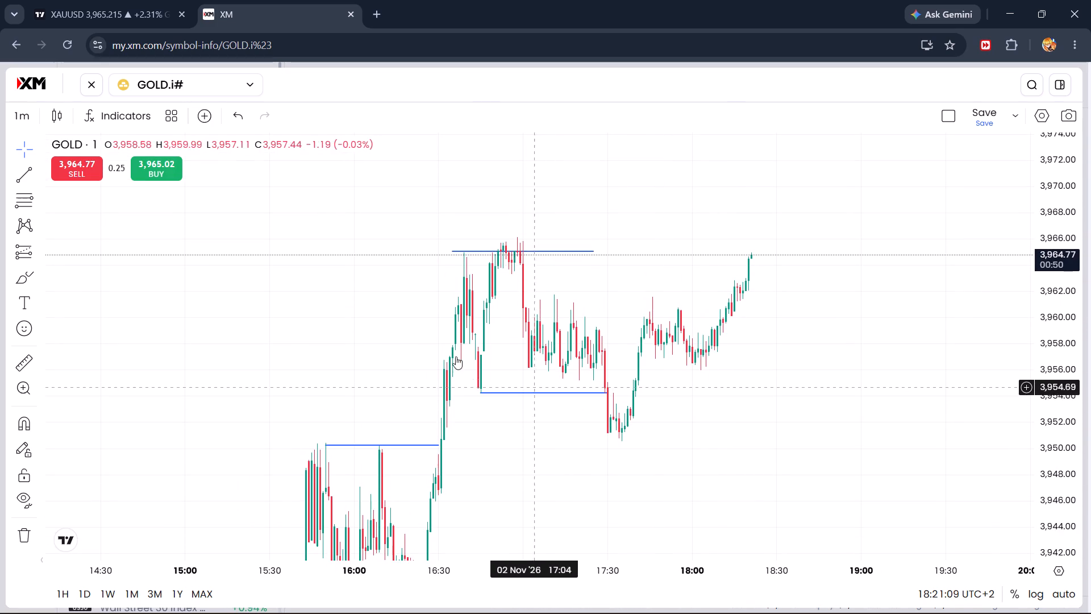
Switch the XM GOLD chart to the 4-hour timeframe and examine the latest candles around the current price.
left_click(27, 117)
left_click(36, 306)
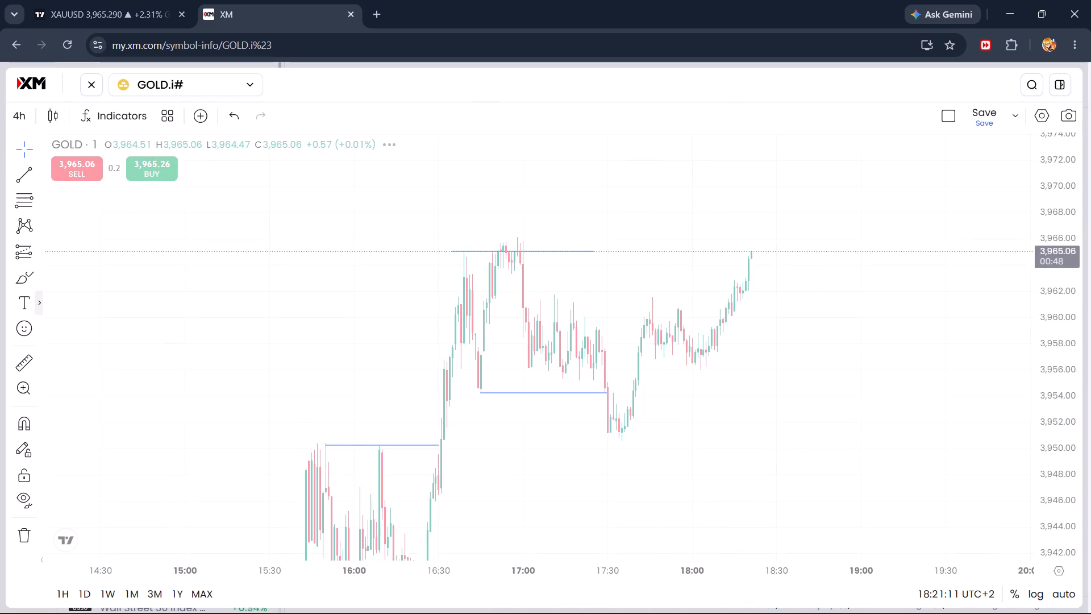
scroll(775, 338, "up", 7)
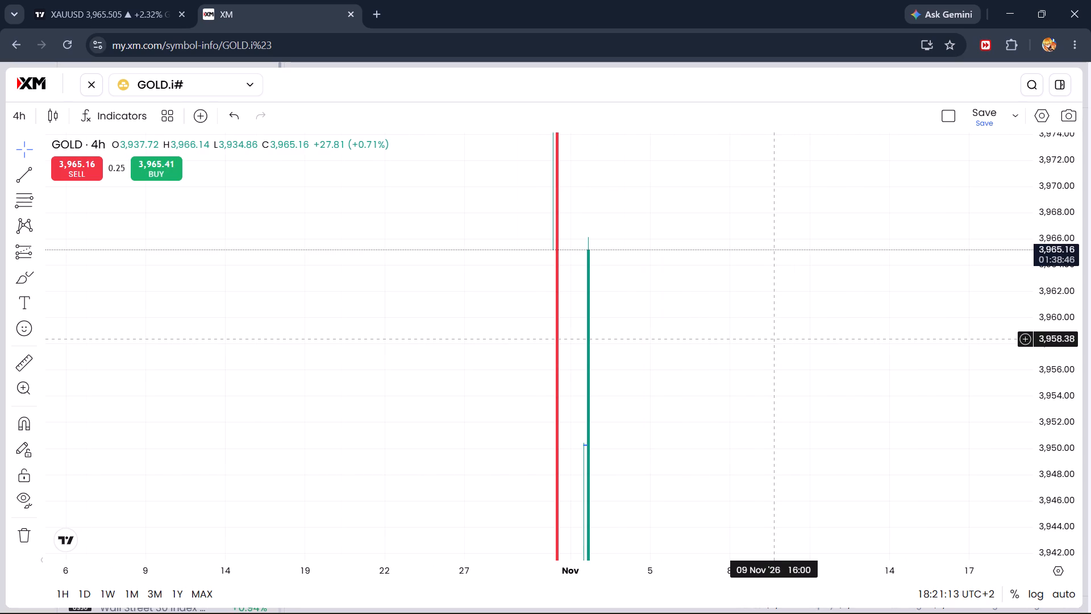
scroll(775, 338, "up", 7)
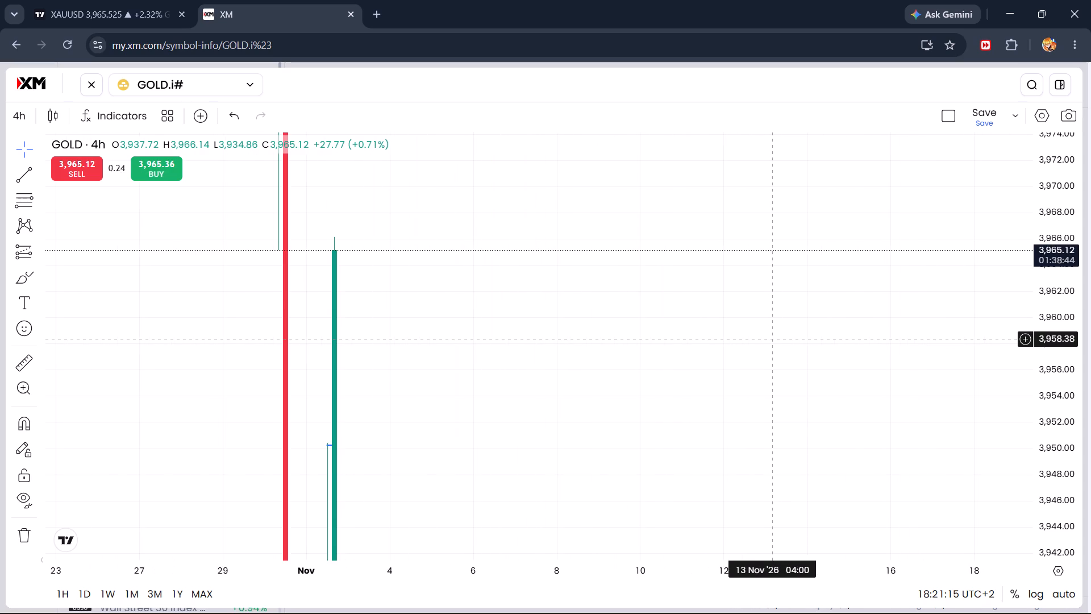
left_click_drag(1063, 200, 1065, 492)
left_click_drag(513, 329, 707, 316)
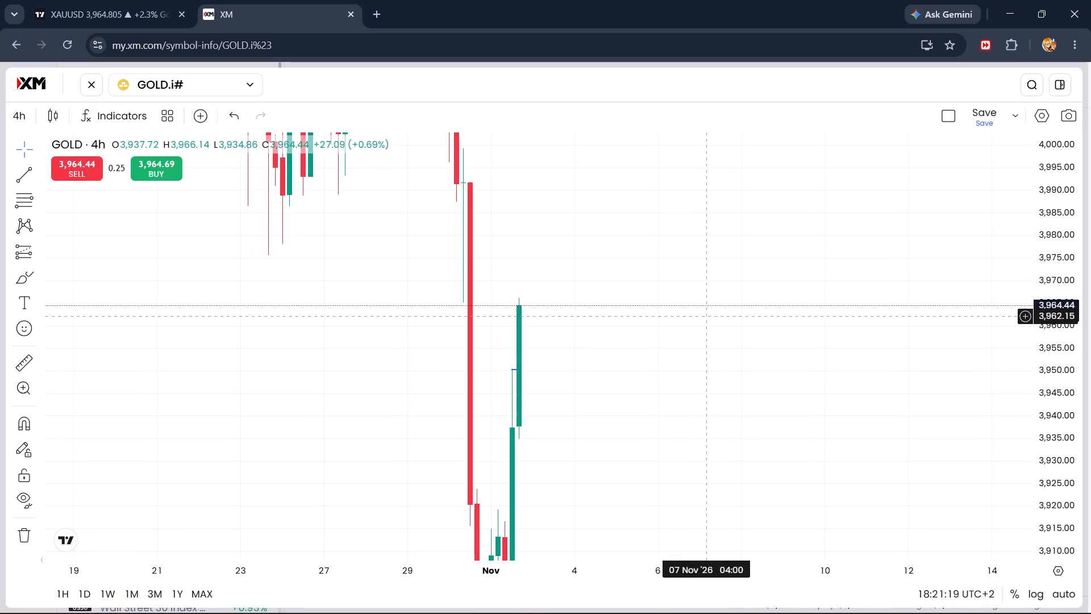
scroll(707, 316, "up", 6)
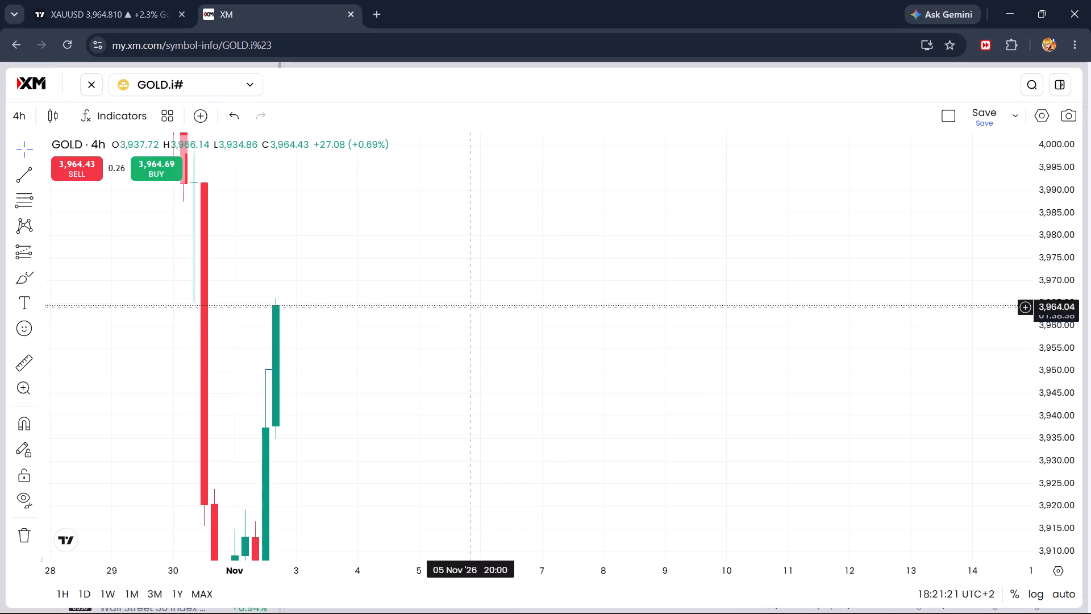
left_click_drag(427, 276, 570, 360)
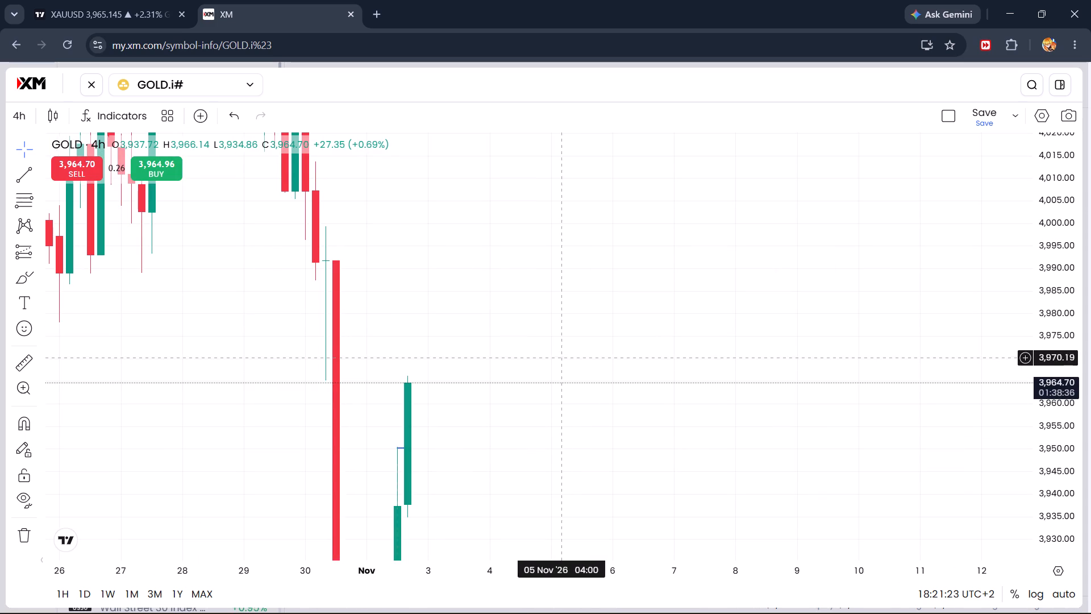
Return the XM GOLD chart to the 1-minute timeframe and examine price against the marked structure levels.
left_click(23, 116)
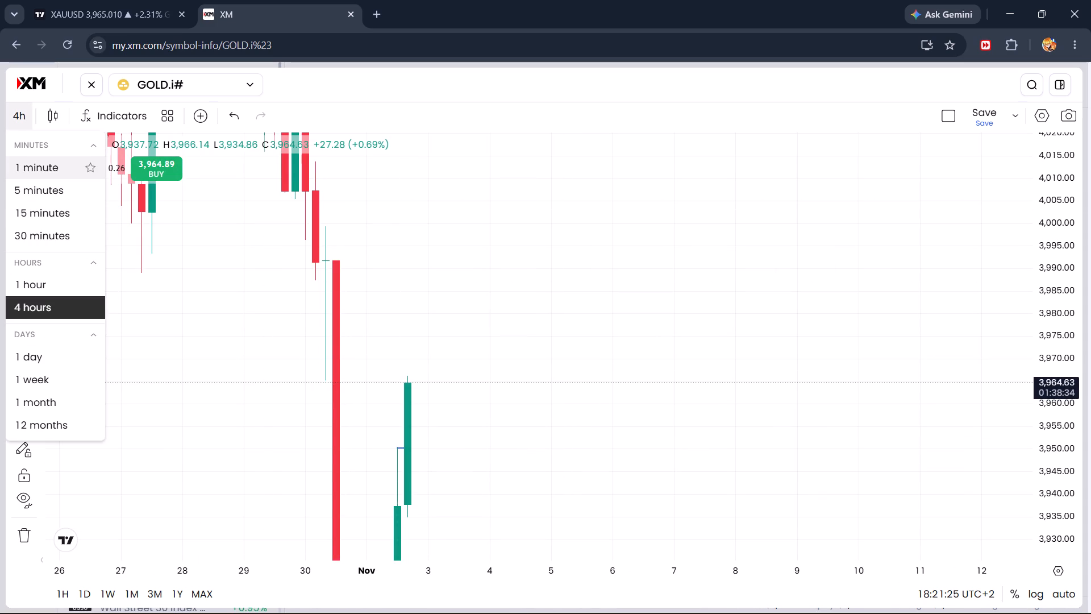
left_click(35, 161)
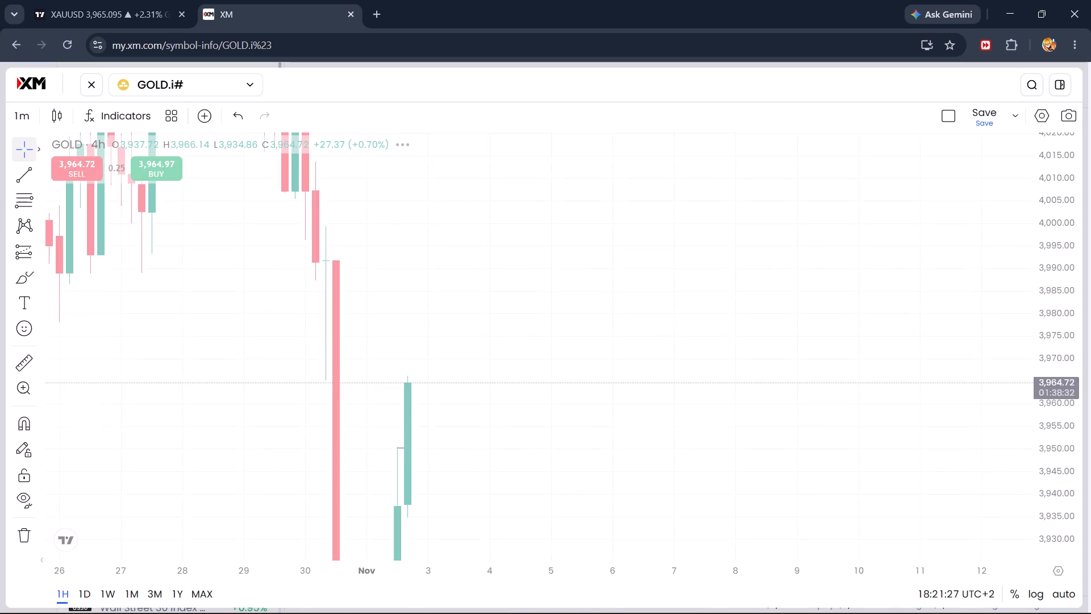
scroll(274, 331, "down", 7)
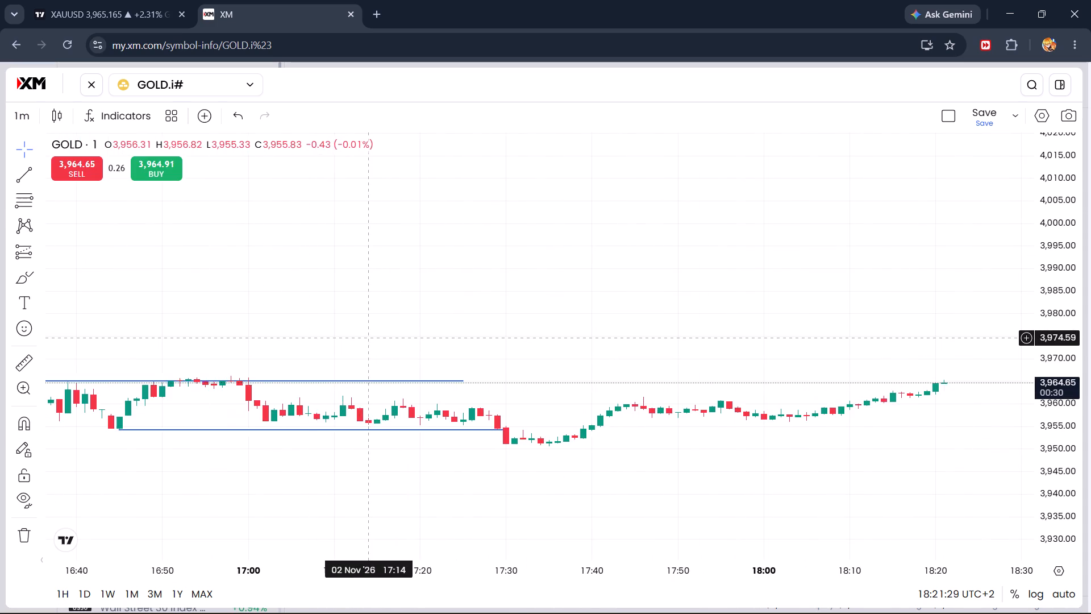
scroll(367, 338, "down", 14)
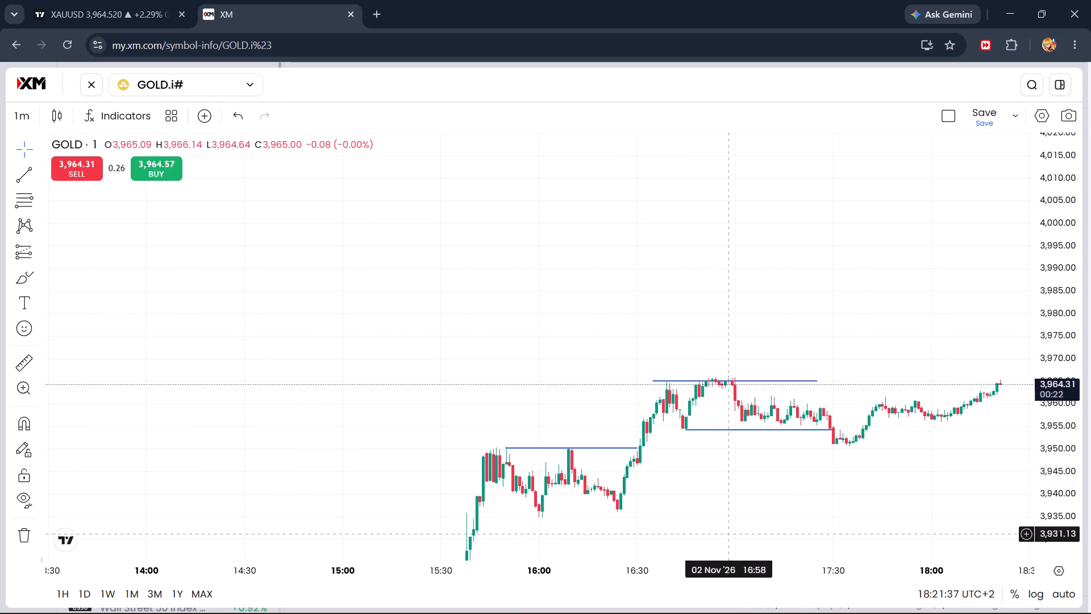
left_click_drag(718, 500, 631, 131)
scroll(630, 197, "down", 5)
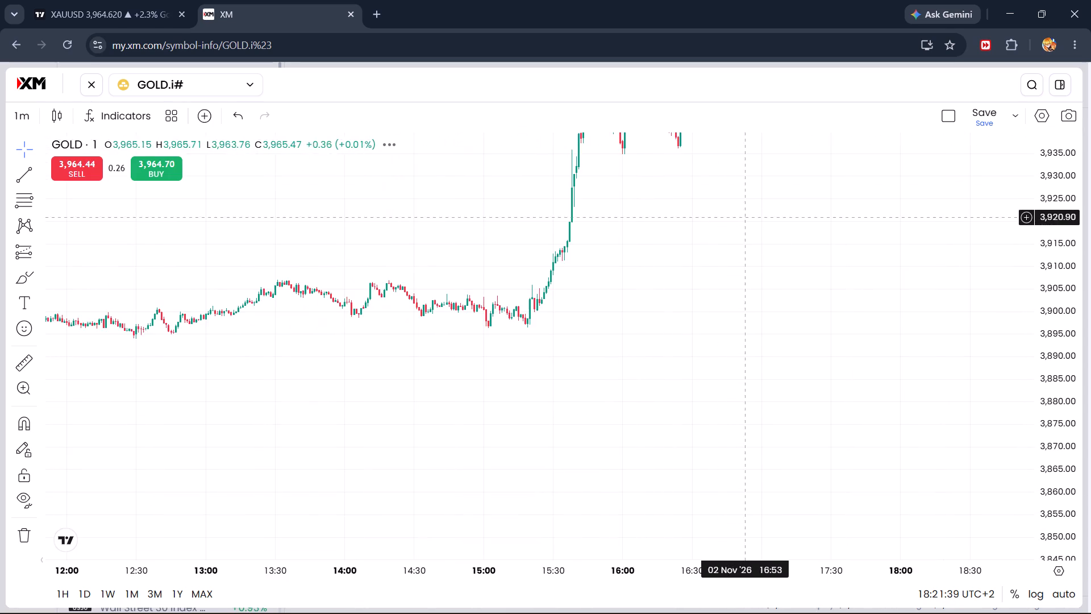
left_click_drag(753, 206, 657, 405)
left_click_drag(826, 316, 734, 429)
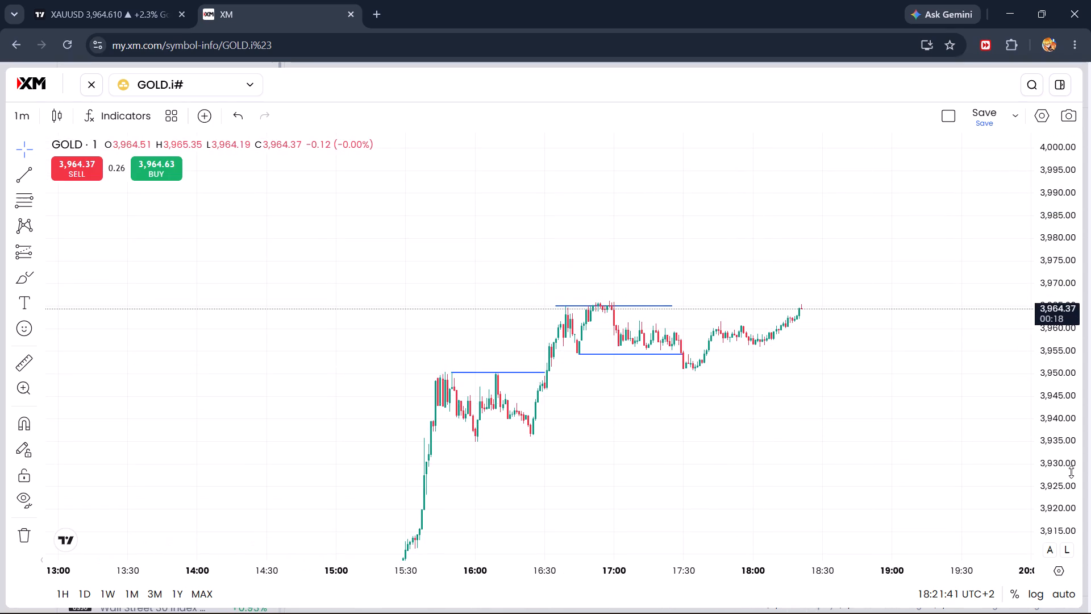
left_click_drag(1058, 501, 1024, 148)
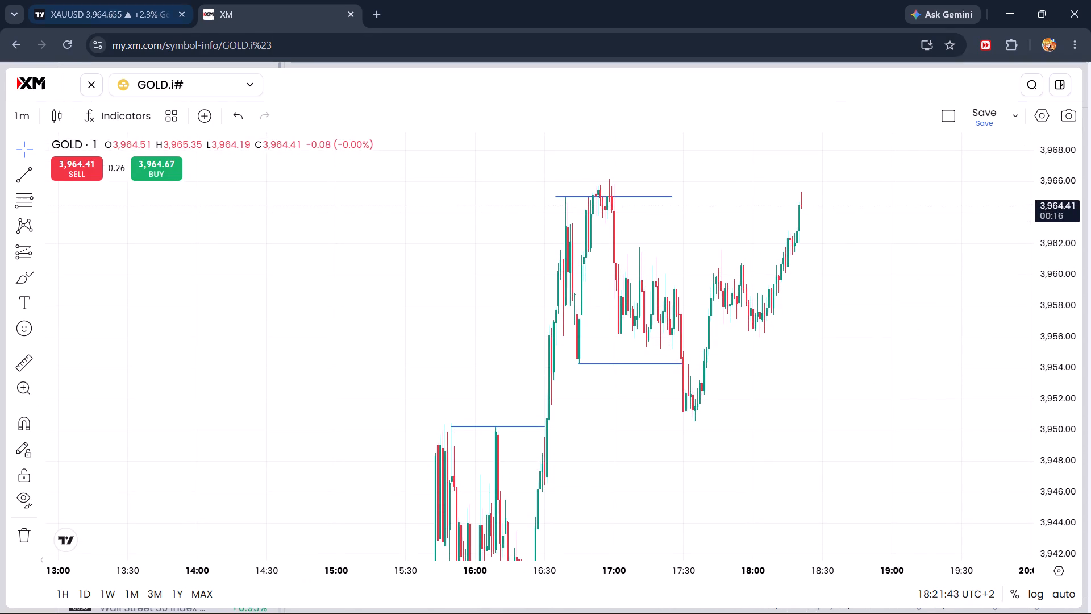
On the TradingView XAUUSD 5-minute chart, place a long position with entry at 3,964.596 and stop at 3,949.975, just below the 4H PCH level.
left_click(104, 0)
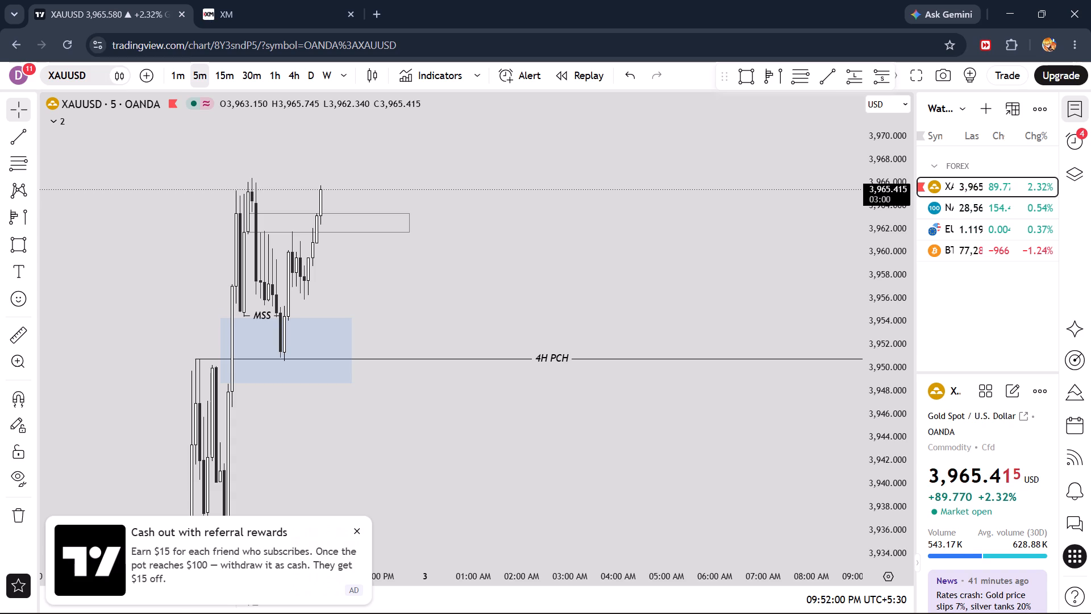
left_click_drag(422, 155, 631, 197)
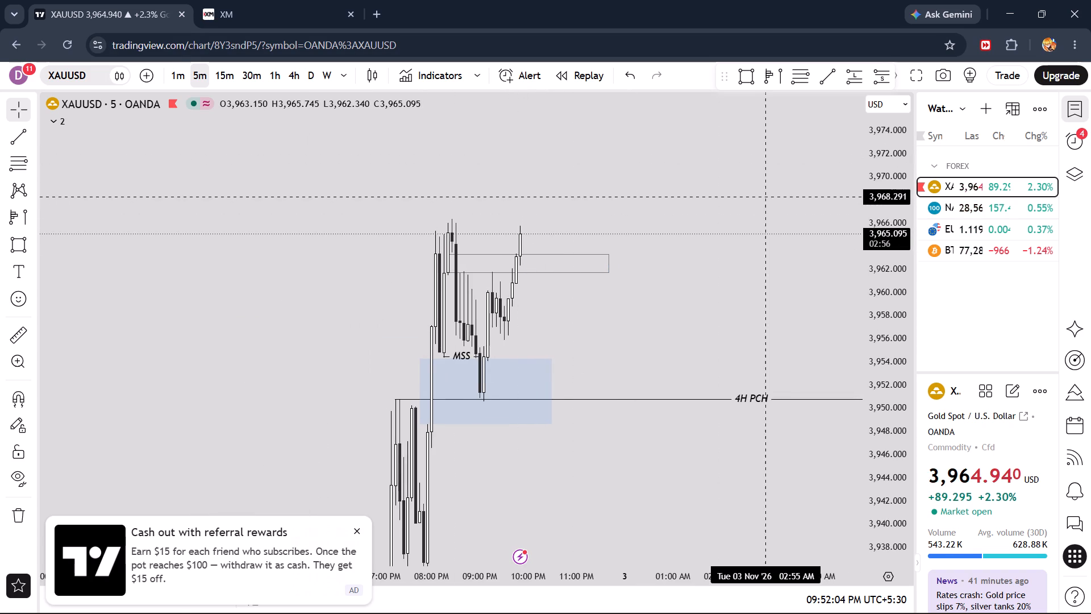
left_click(860, 77)
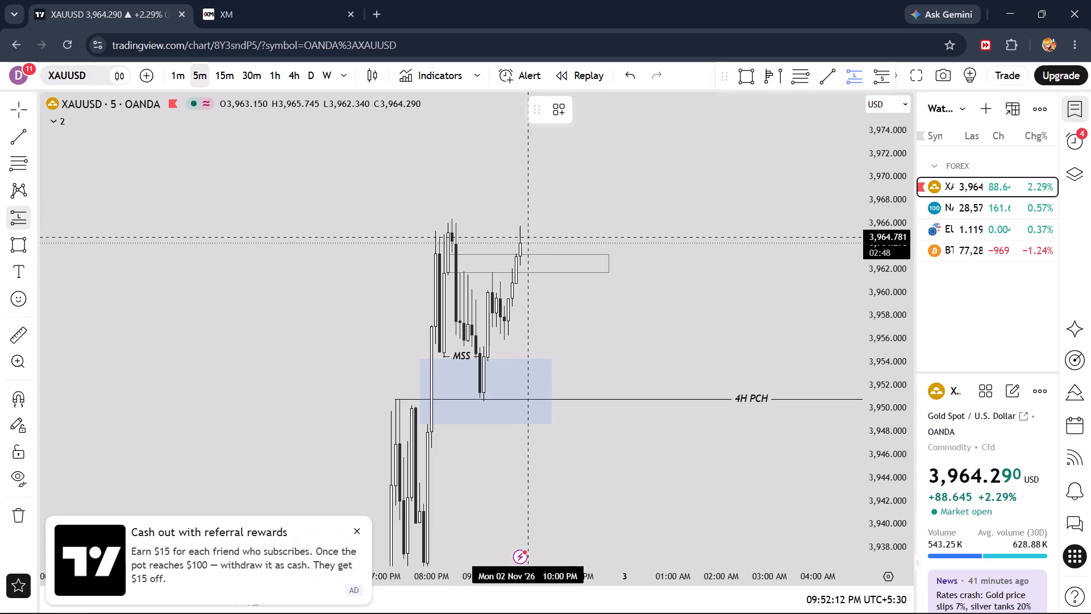
left_click(526, 239)
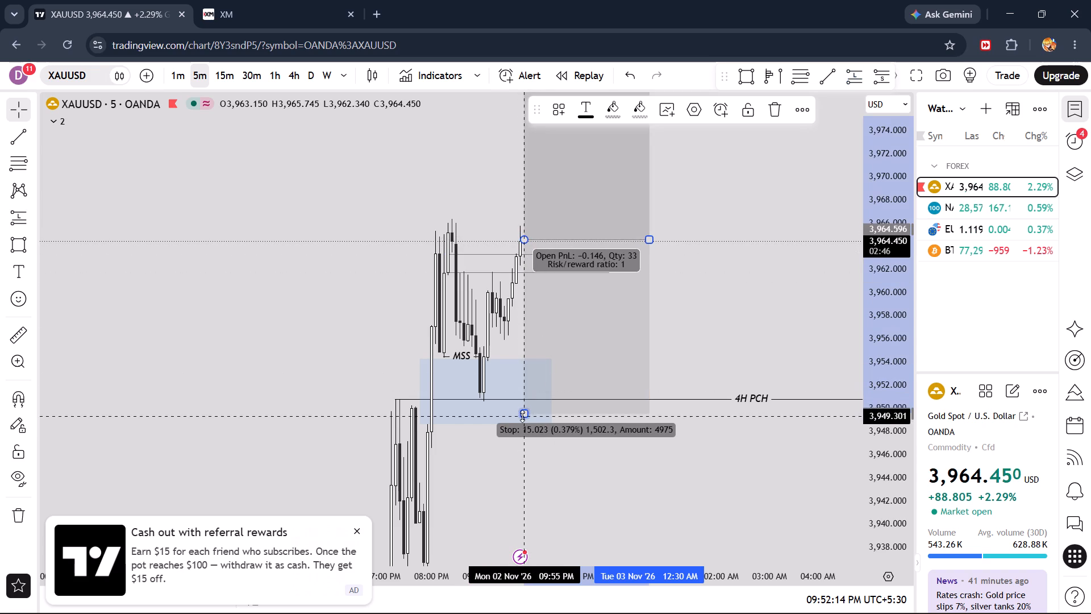
left_click_drag(522, 416, 528, 406)
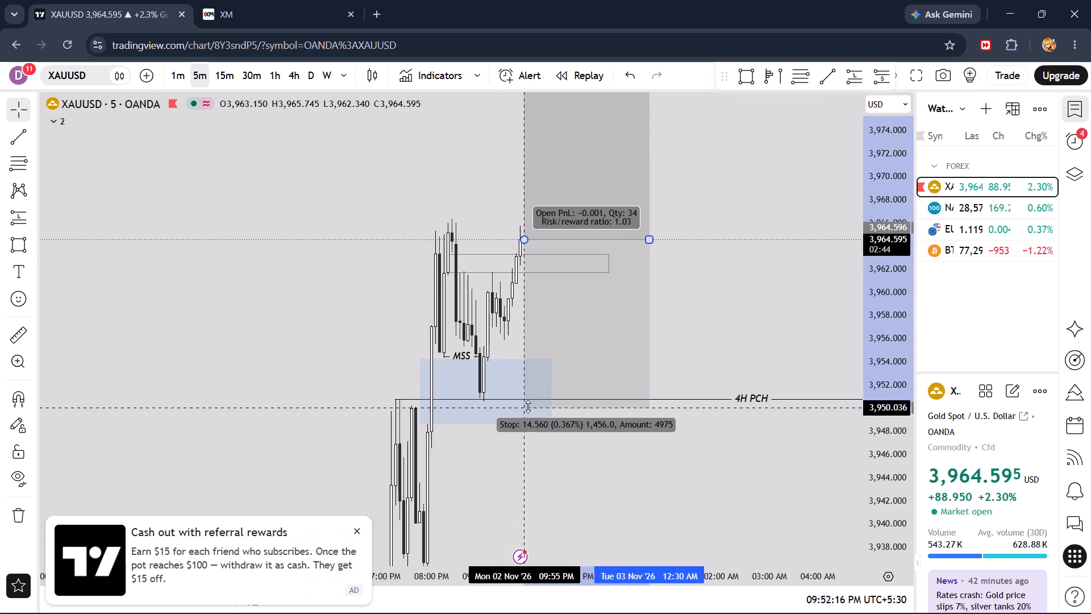
left_click_drag(528, 406, 529, 408)
On the 15-minute chart, draw a rectangle from 3,993.167 to 3,987.143 at the earlier sell-off's start, extended to 03 Nov 06:15 AM.
left_click_drag(715, 238, 709, 425)
left_click(230, 84)
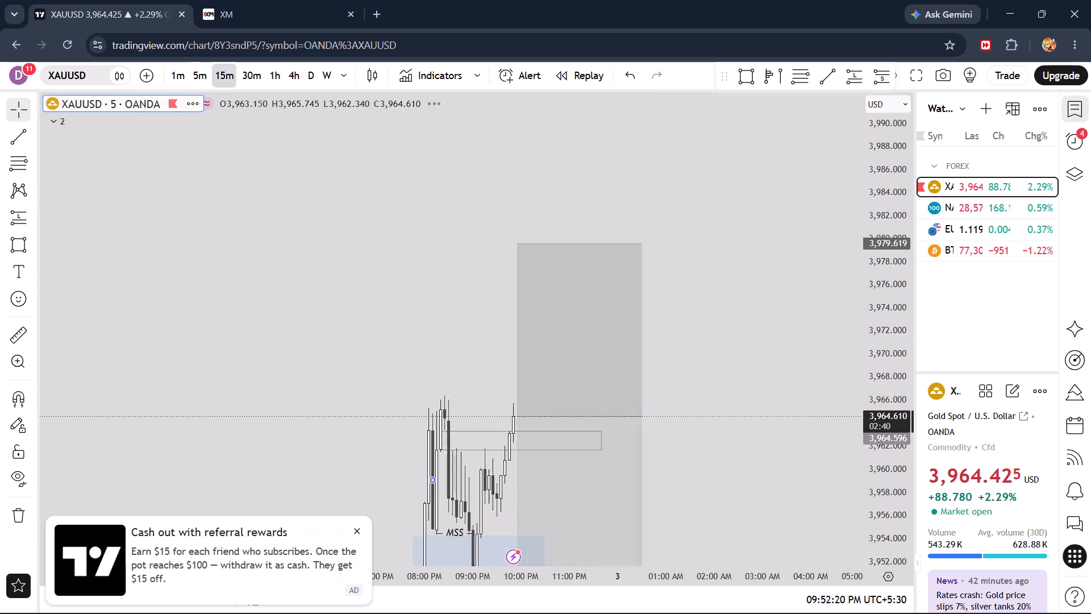
left_click_drag(880, 169, 885, 392)
left_click_drag(355, 241, 372, 246)
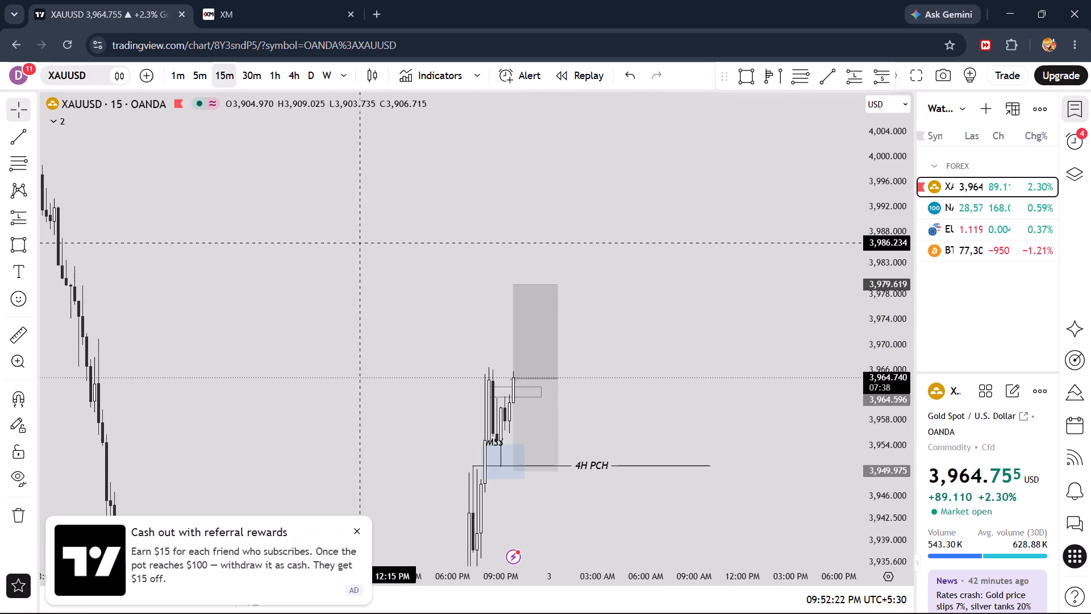
left_click_drag(372, 246, 506, 284)
left_click(736, 77)
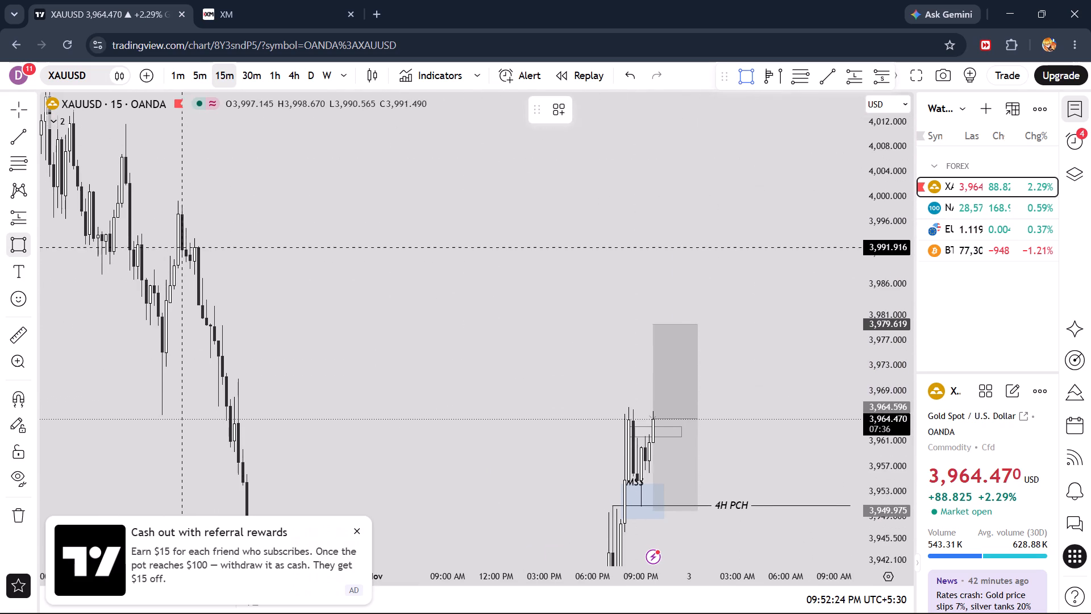
left_click(195, 239)
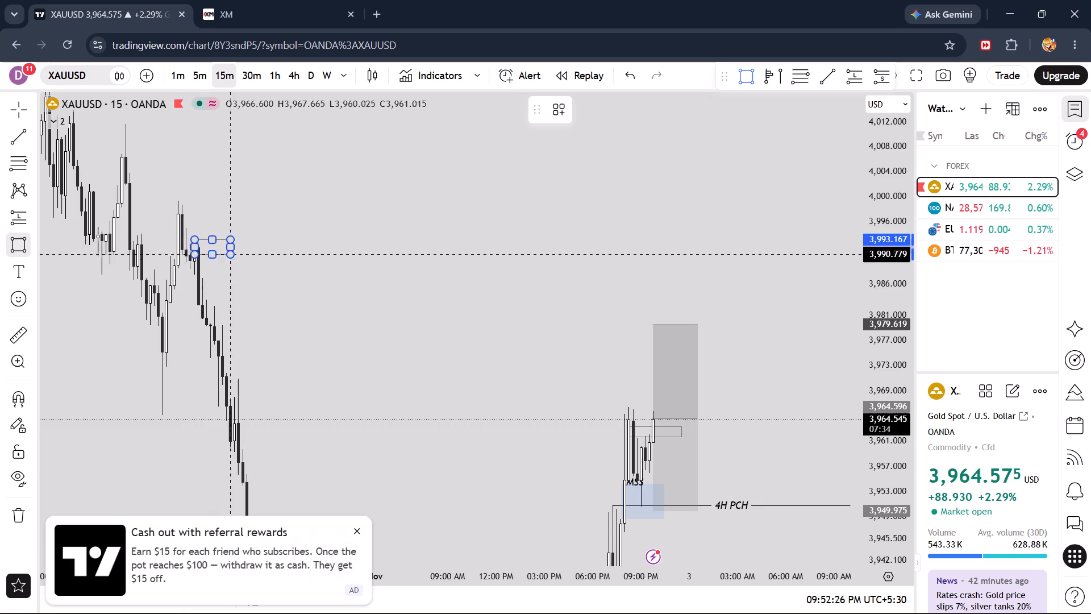
left_click(241, 277)
left_click_drag(245, 259, 622, 267)
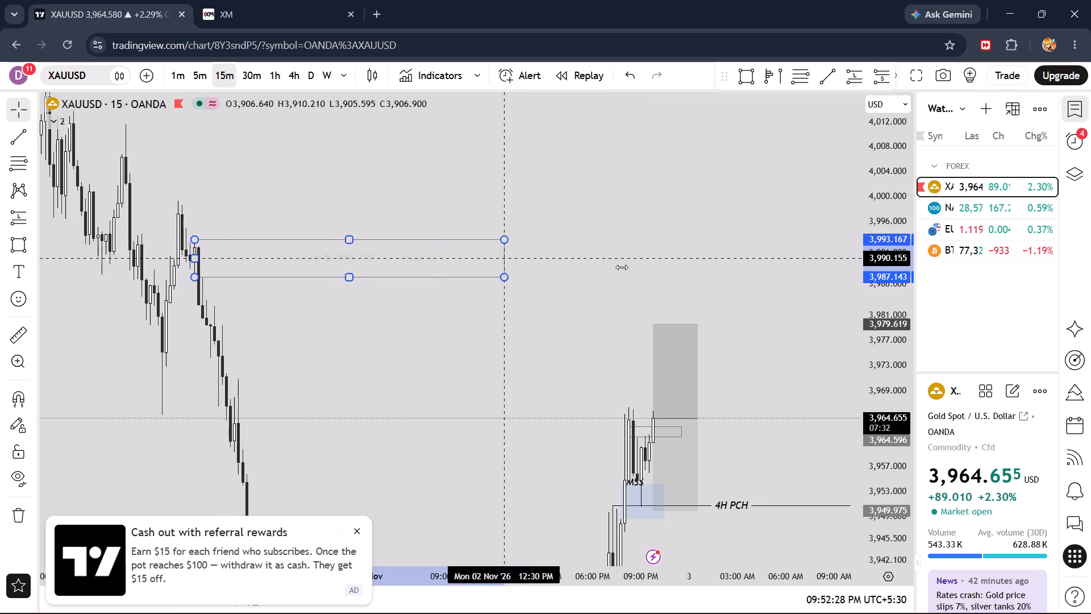
left_click_drag(622, 267, 790, 267)
Apply the saved red-filled style template to the new rectangle zone.
left_click(573, 110)
left_click(558, 105)
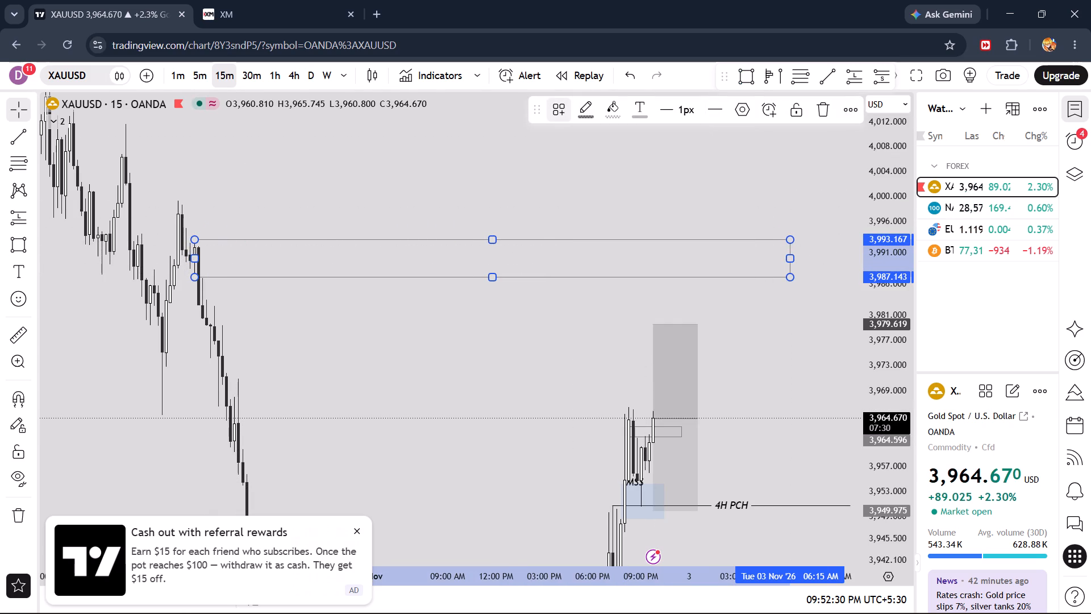
left_click(574, 196)
On the 1-minute chart, raise the long position's target to 3,987.256 at the lower edge of the red zone.
left_click(174, 78)
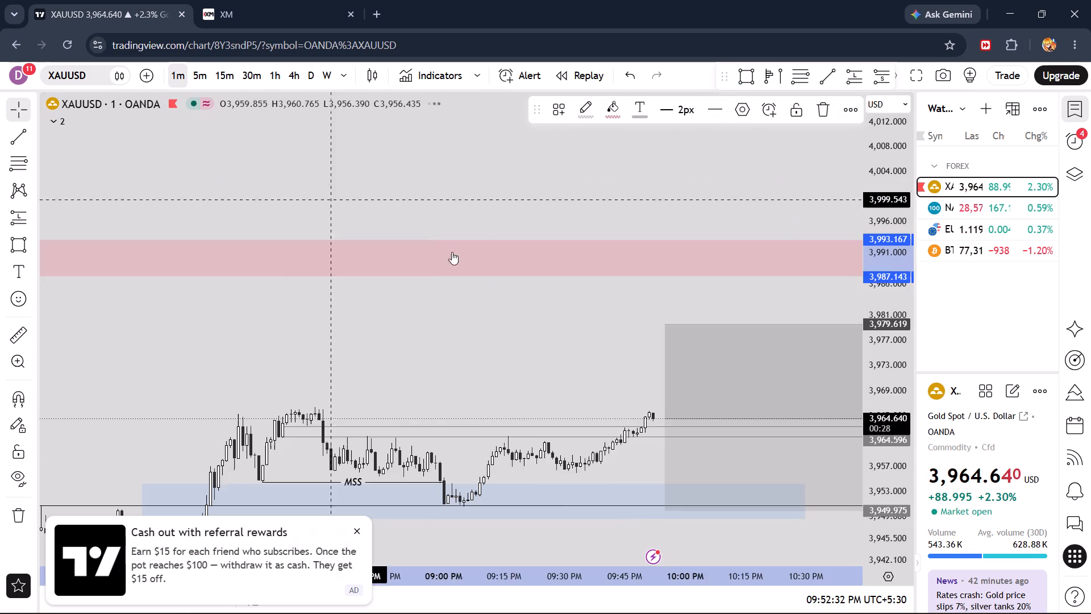
left_click_drag(724, 306, 514, 302)
left_click_drag(465, 322, 468, 272)
Shorten the long position's time span so that it ends at about 10:15 PM.
left_click_drag(391, 333, 228, 318)
scroll(581, 331, "down", 5)
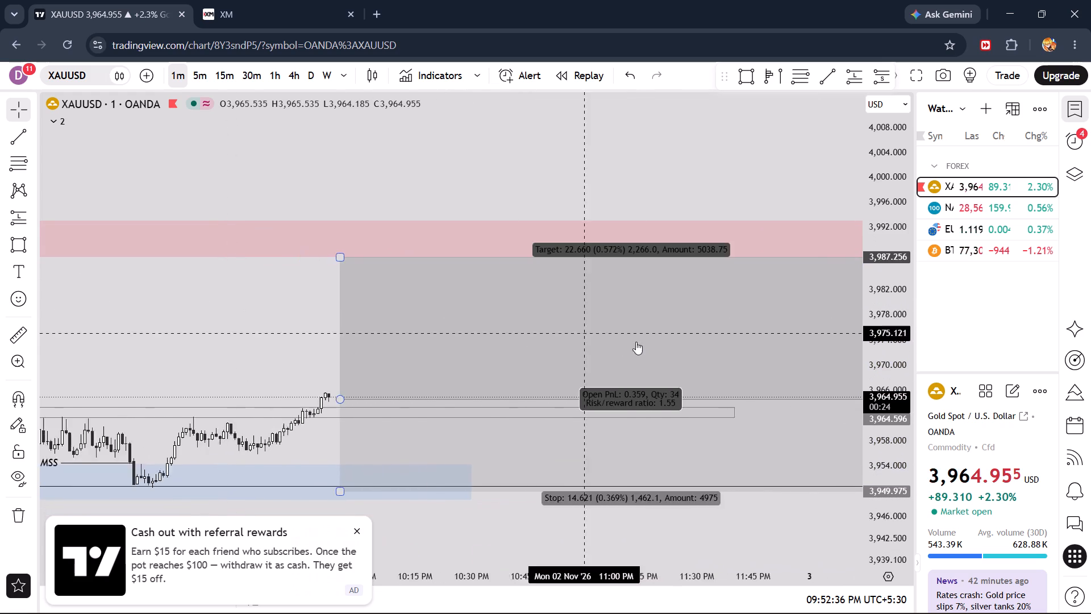
scroll(636, 342, "down", 3)
left_click_drag(447, 328, 280, 324)
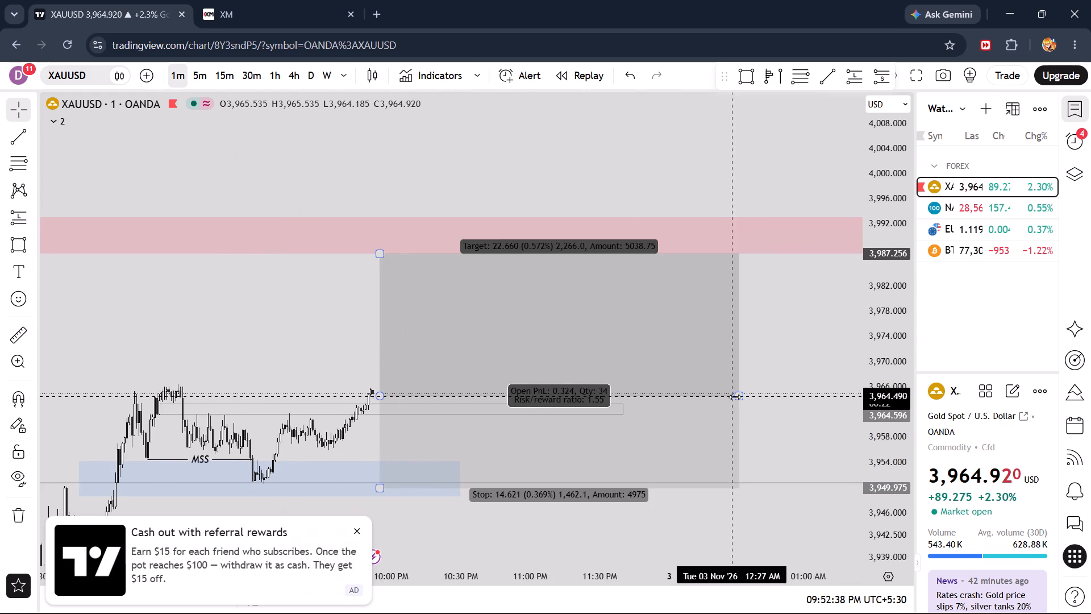
left_click_drag(742, 394, 430, 395)
Examine the latest candles around the long entry and the outlined box on the 1-minute and 5-minute charts.
left_click_drag(497, 337, 716, 302)
left_click_drag(885, 472, 882, 226)
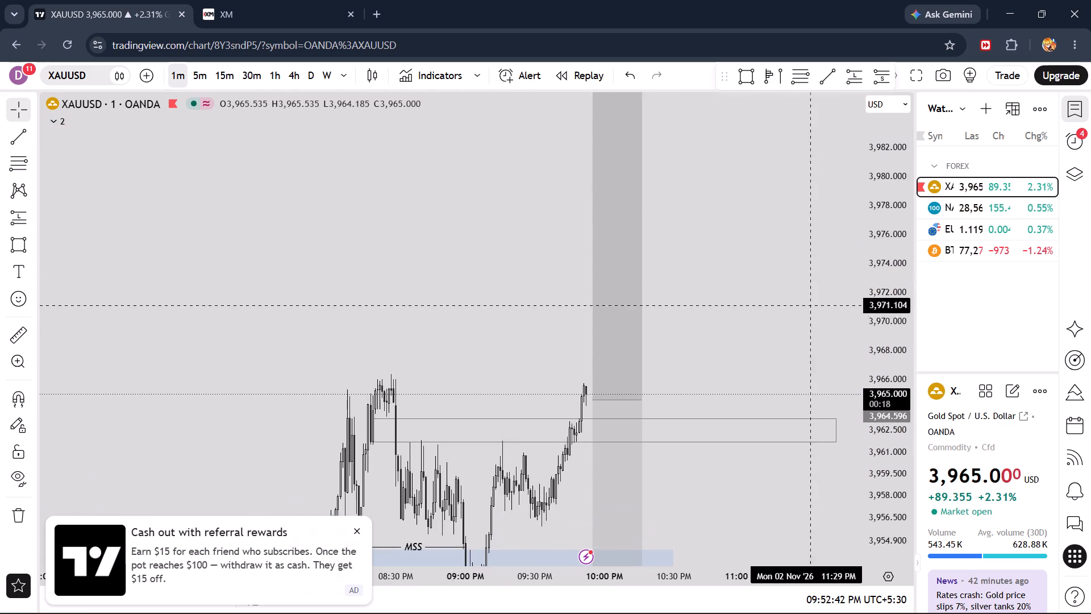
scroll(722, 394, "up", 10)
left_click_drag(543, 332, 745, 310)
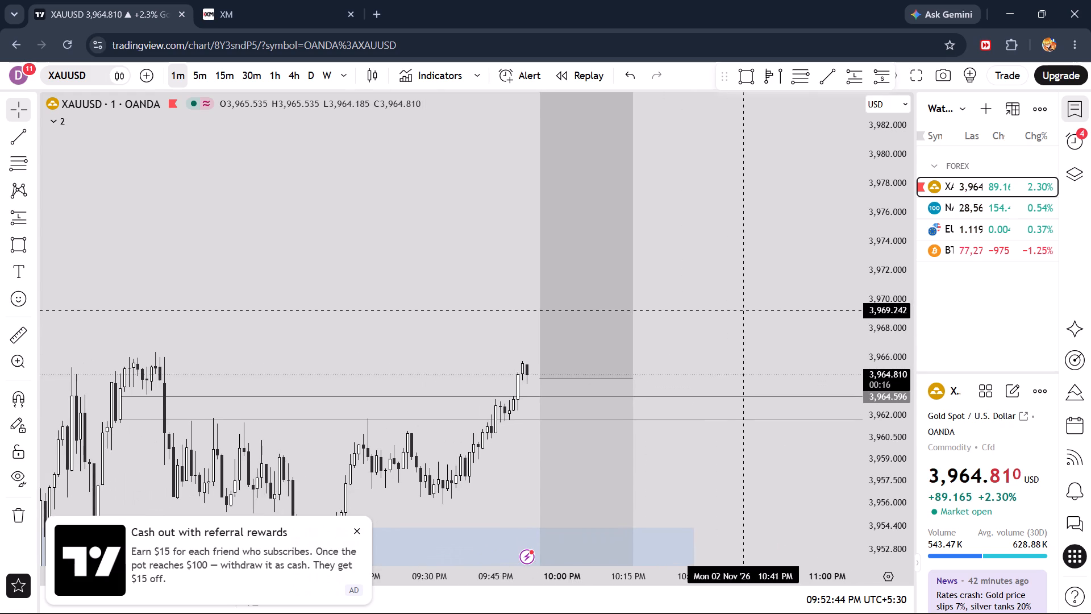
left_click_drag(893, 455, 876, 213)
left_click(203, 74)
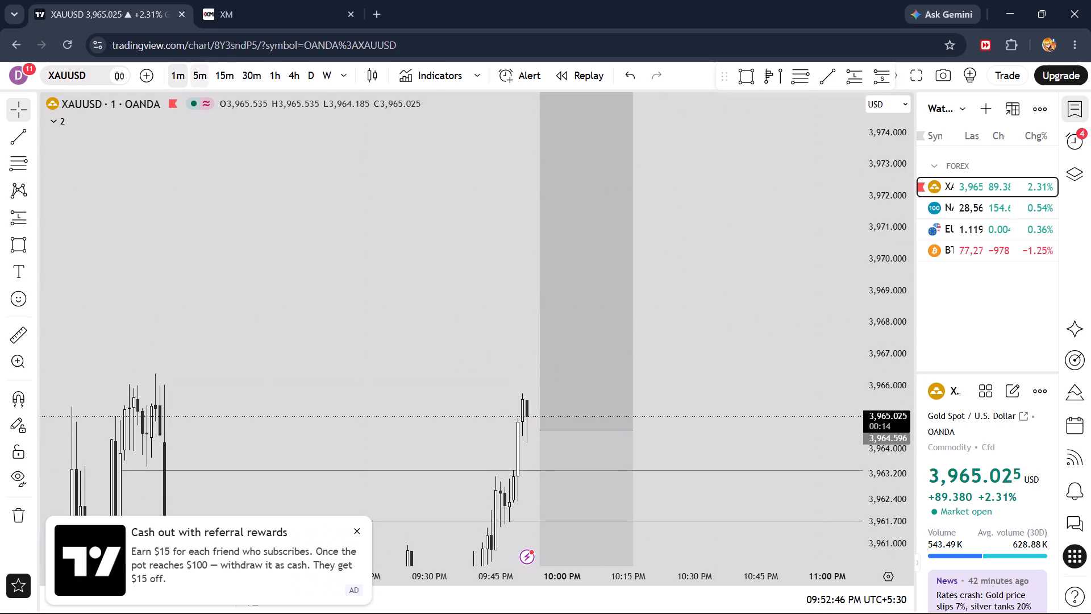
scroll(635, 374, "up", 6)
left_click_drag(503, 370, 687, 287)
left_click_drag(875, 252, 882, 459)
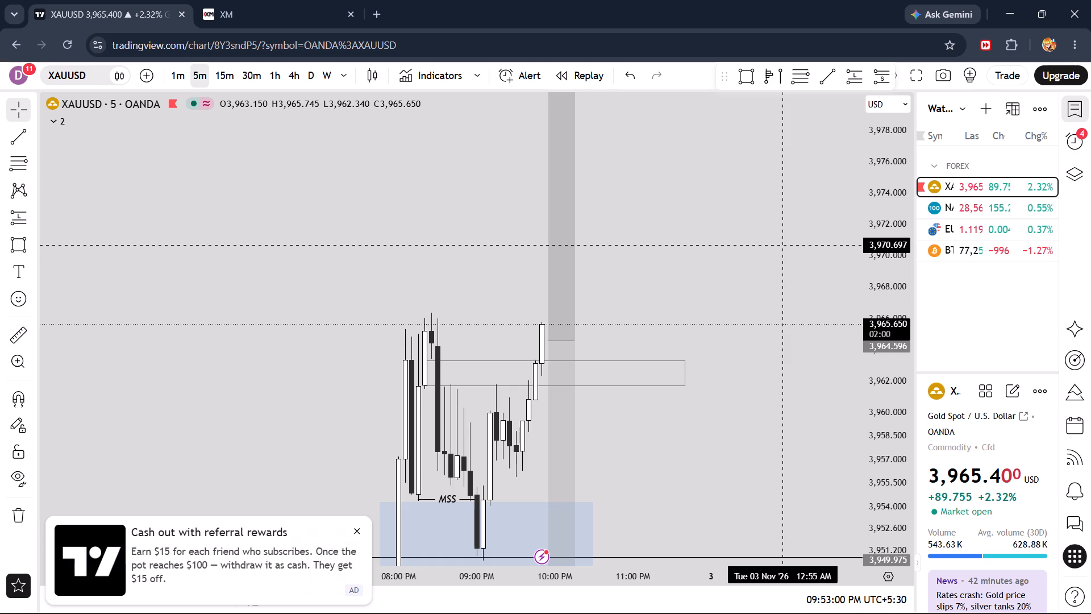
Compare the rally from the MSS low through the outlined box on the 1-minute and 5-minute charts.
left_click(169, 67)
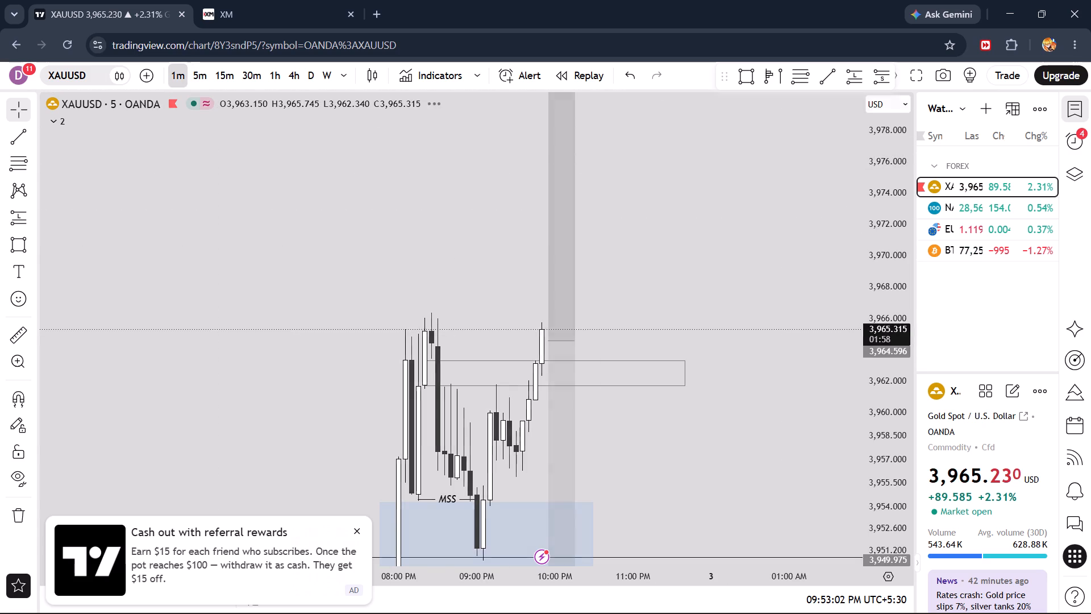
scroll(503, 388, "down", 16)
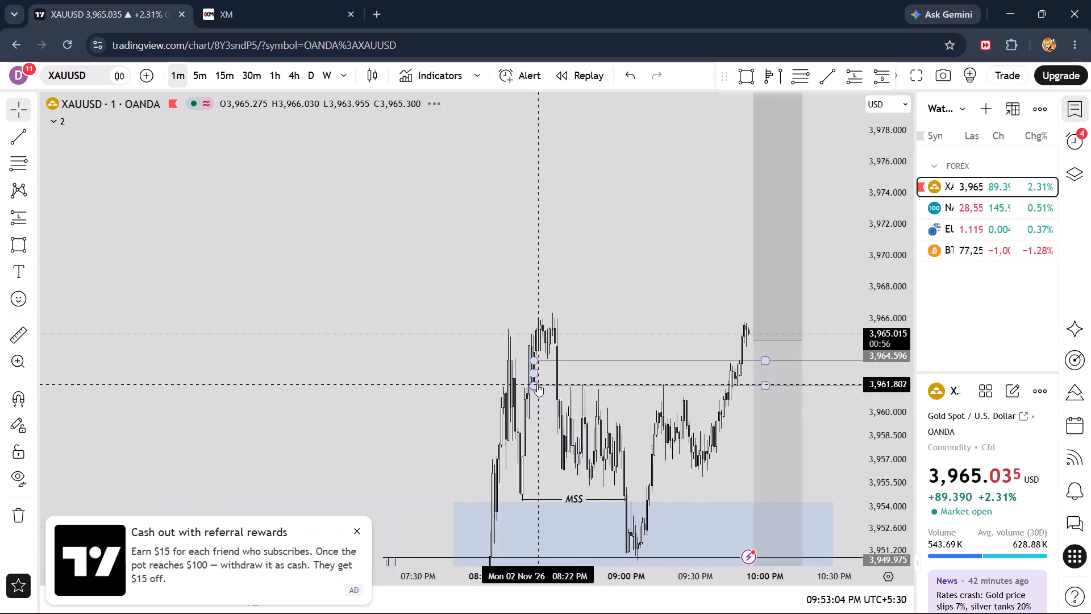
left_click_drag(378, 370, 325, 341)
scroll(325, 341, "up", 7)
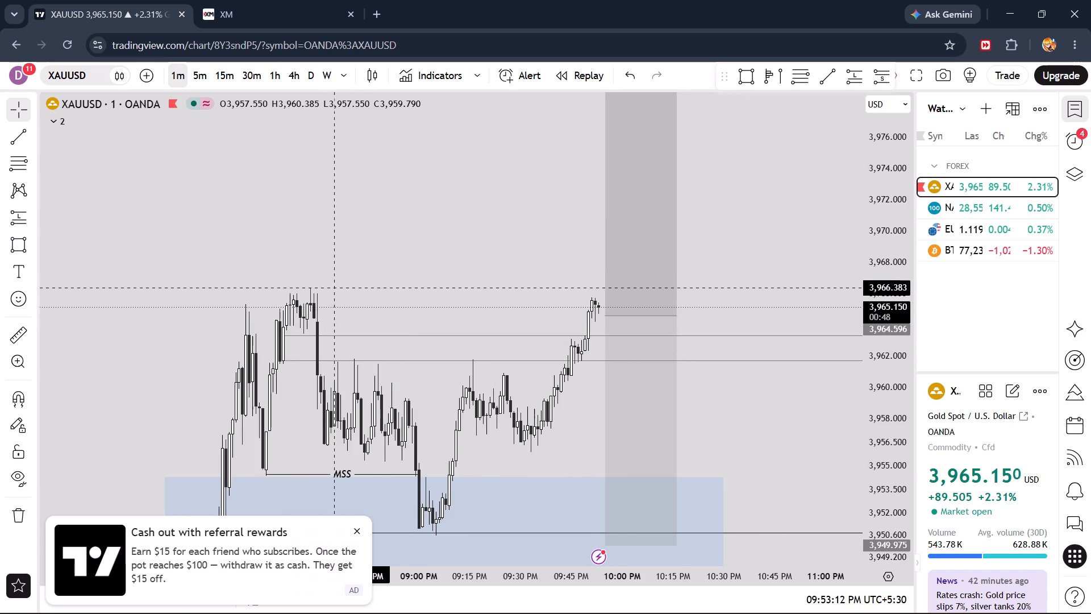
left_click_drag(483, 281, 327, 275)
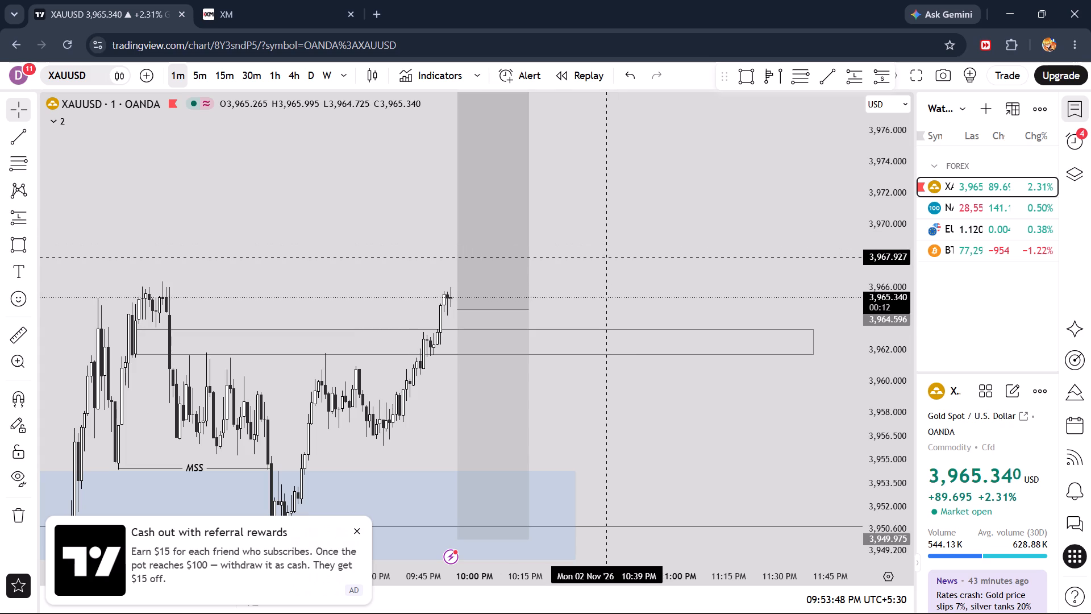
left_click(197, 76)
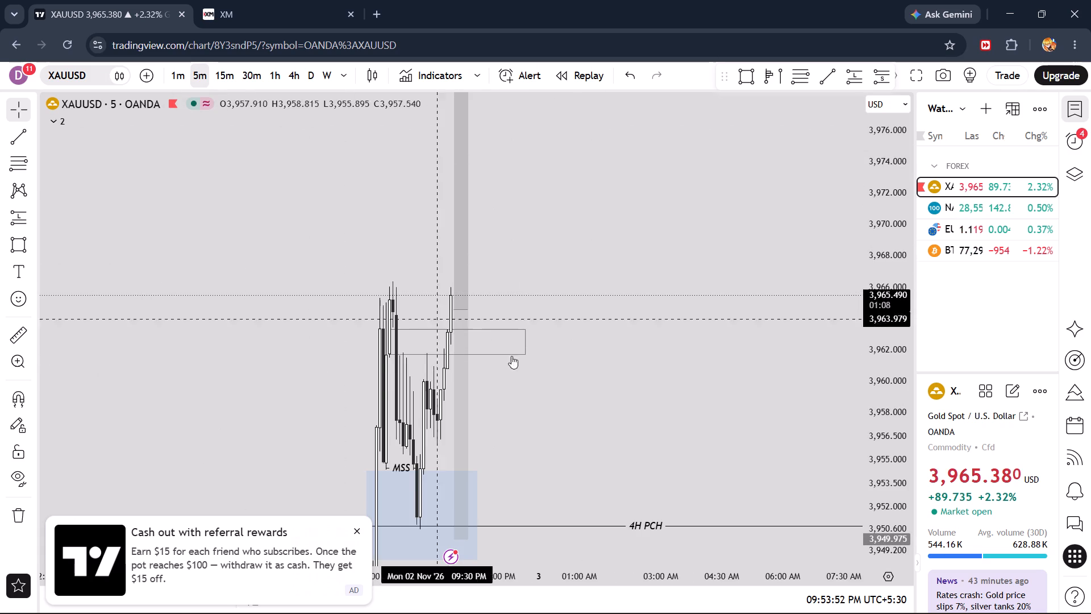
scroll(565, 363, "up", 2)
left_click(180, 76)
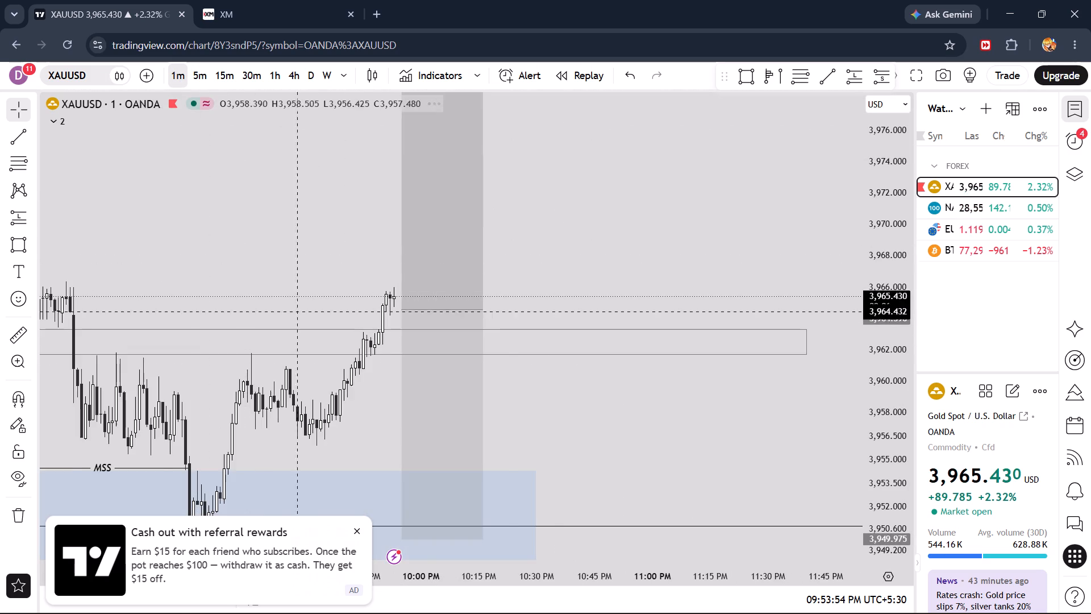
scroll(309, 316, "down", 1)
left_click_drag(394, 413, 434, 306)
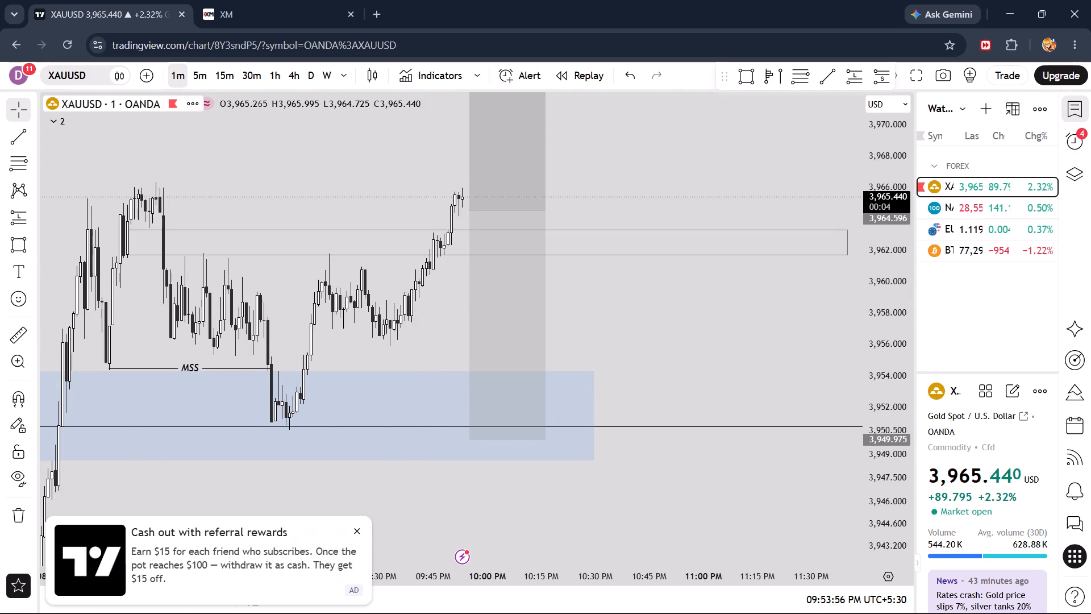
left_click(197, 77)
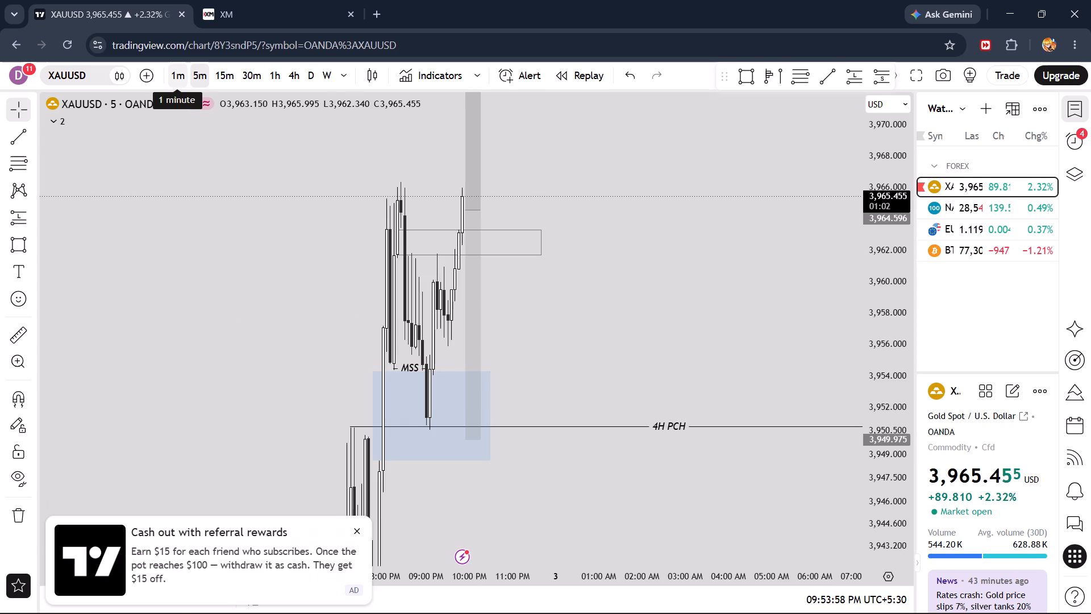
left_click(182, 70)
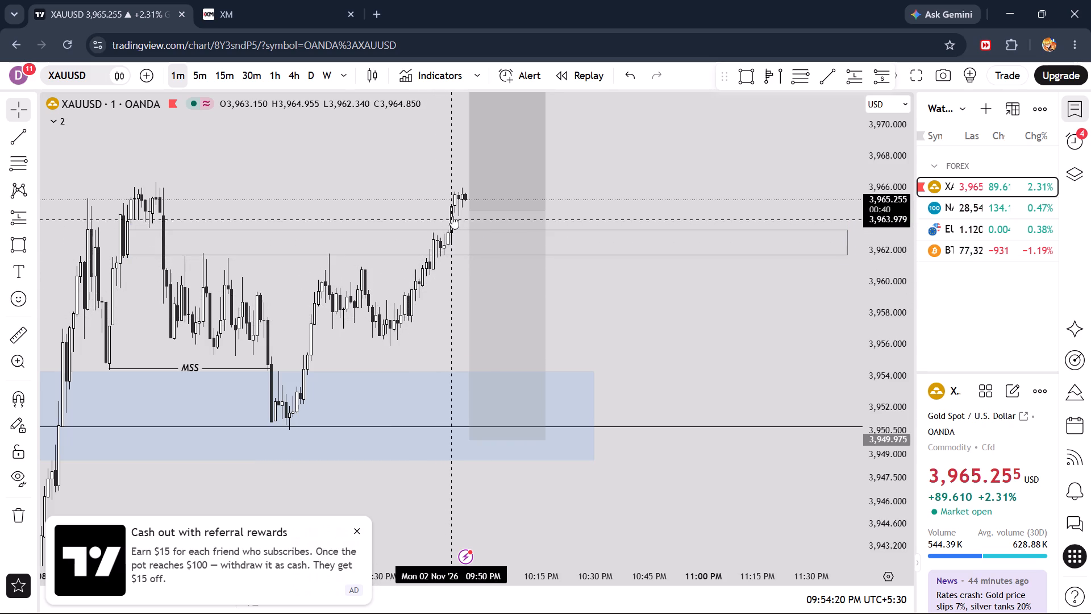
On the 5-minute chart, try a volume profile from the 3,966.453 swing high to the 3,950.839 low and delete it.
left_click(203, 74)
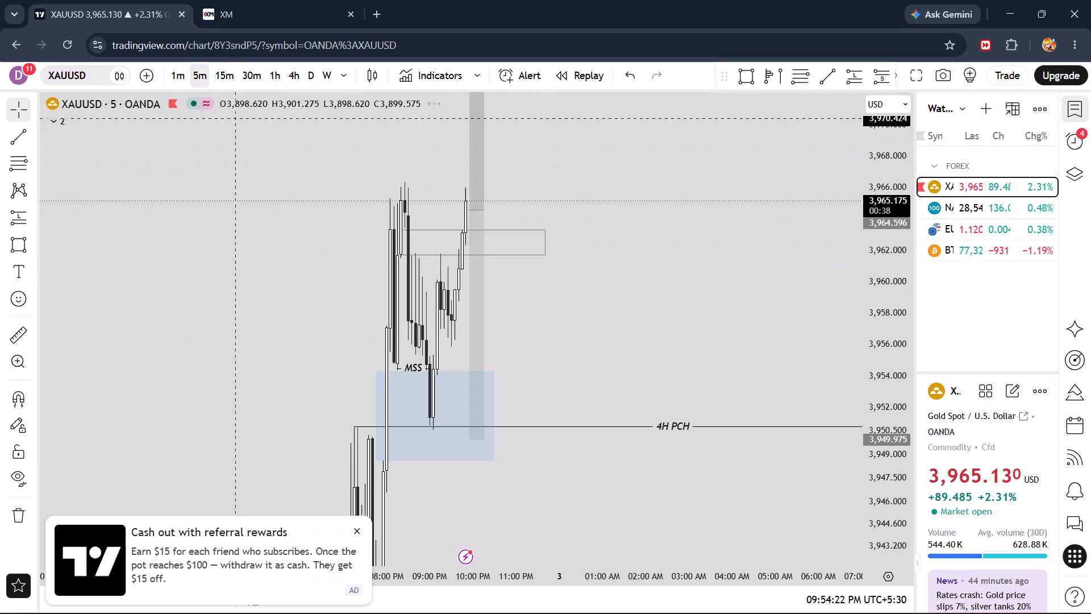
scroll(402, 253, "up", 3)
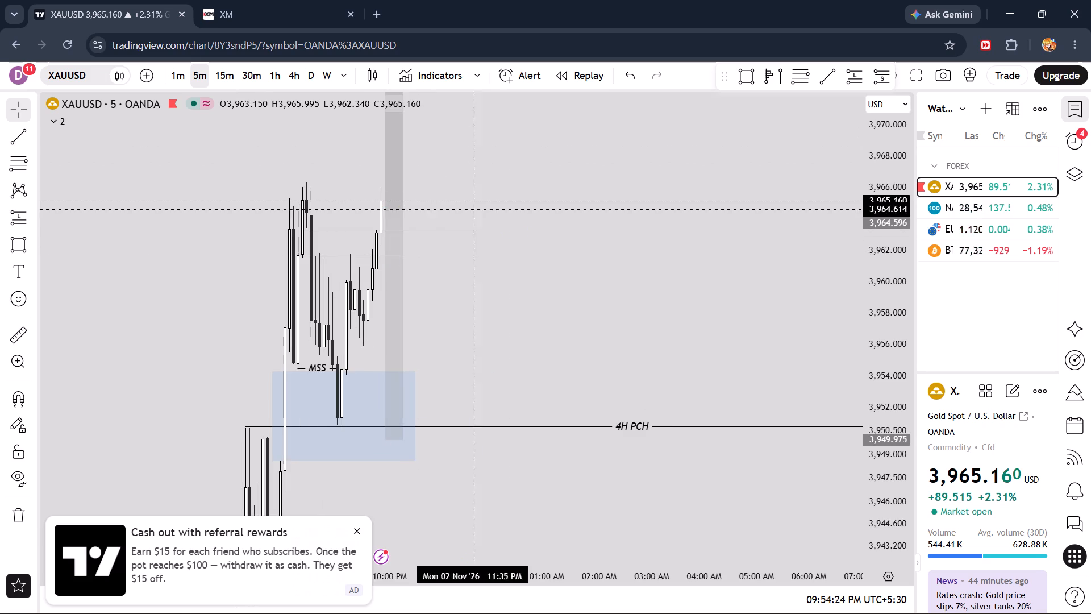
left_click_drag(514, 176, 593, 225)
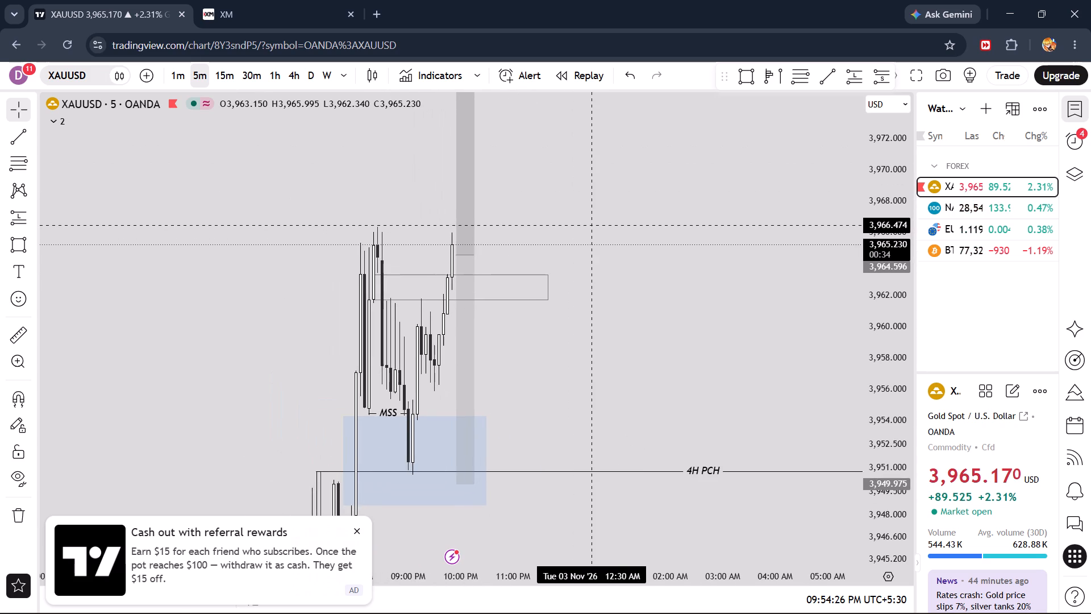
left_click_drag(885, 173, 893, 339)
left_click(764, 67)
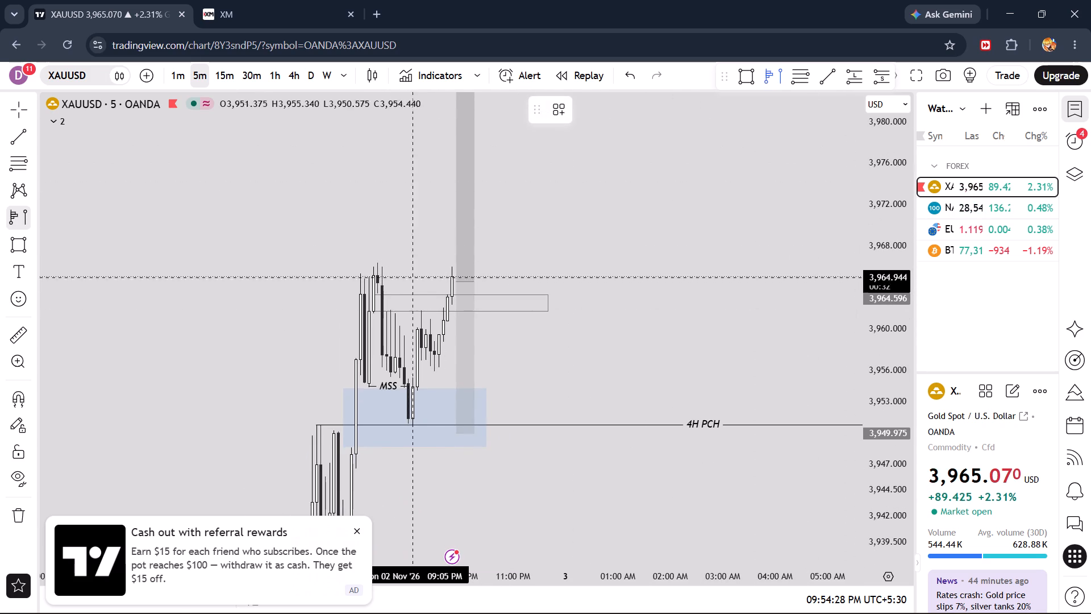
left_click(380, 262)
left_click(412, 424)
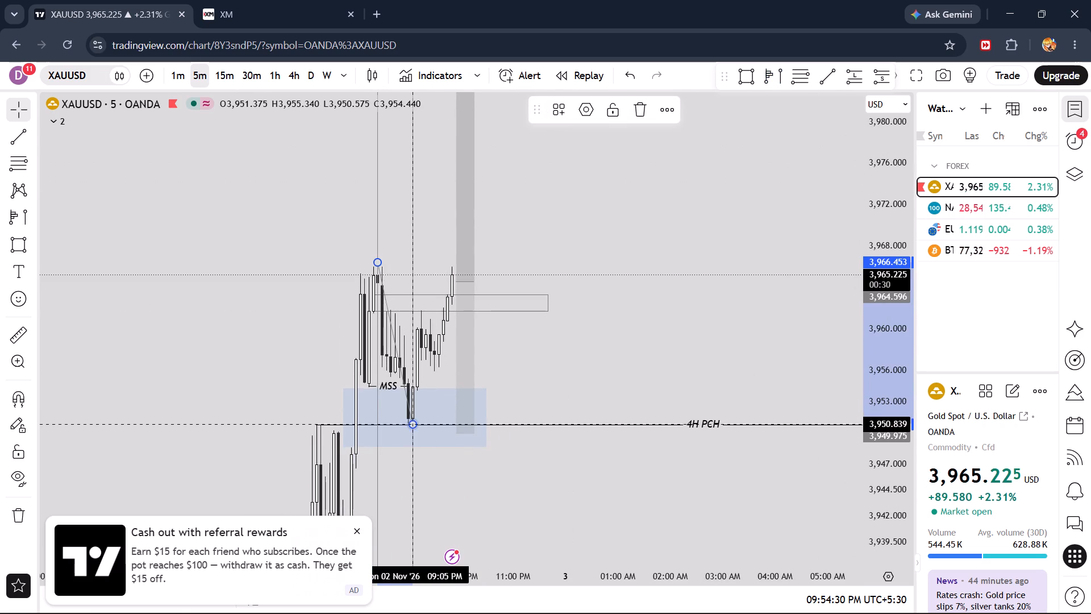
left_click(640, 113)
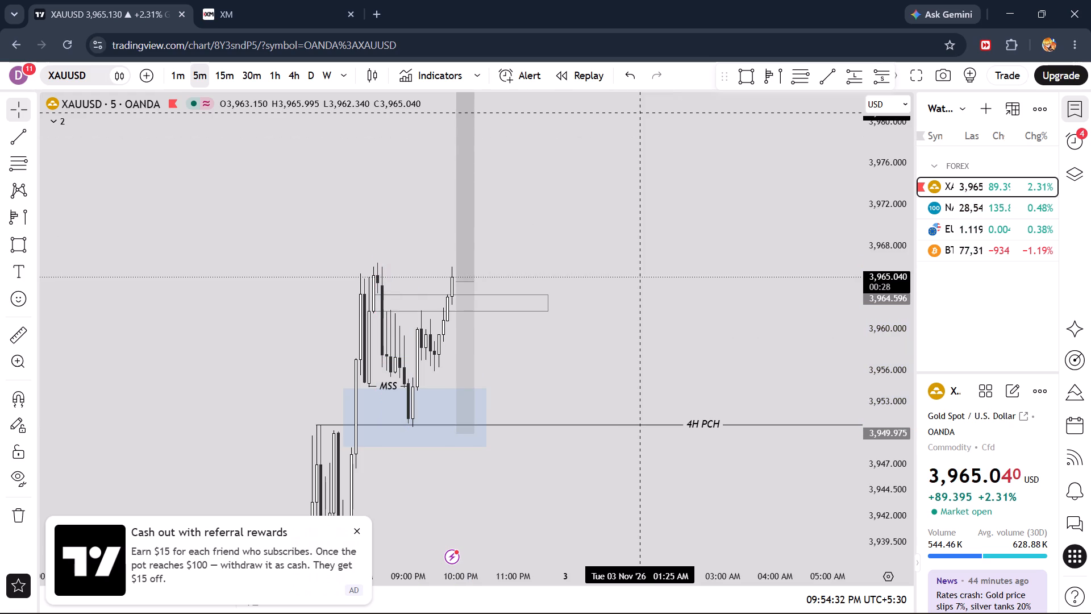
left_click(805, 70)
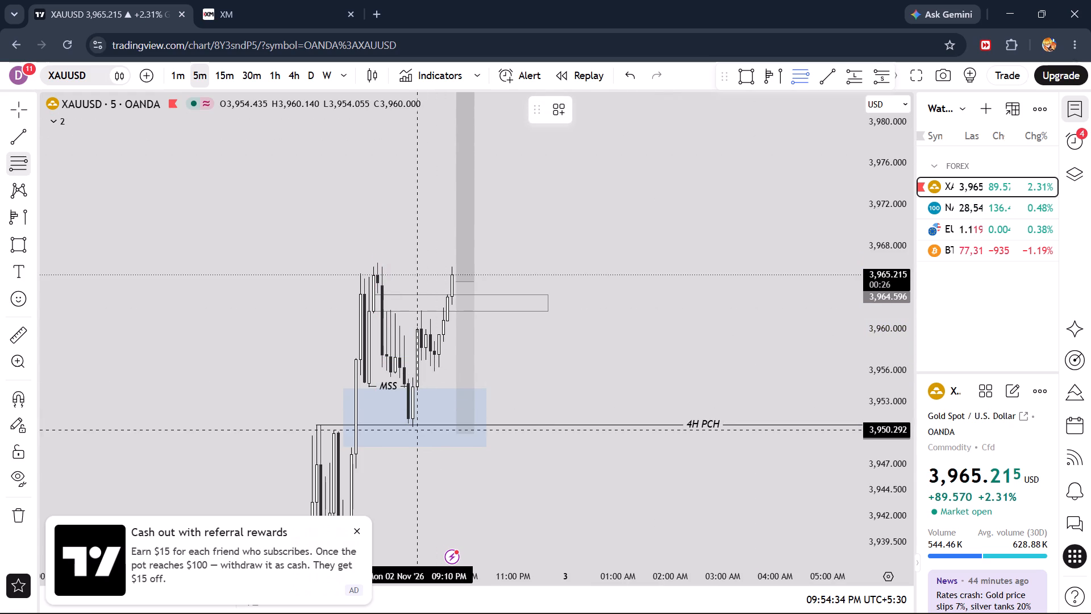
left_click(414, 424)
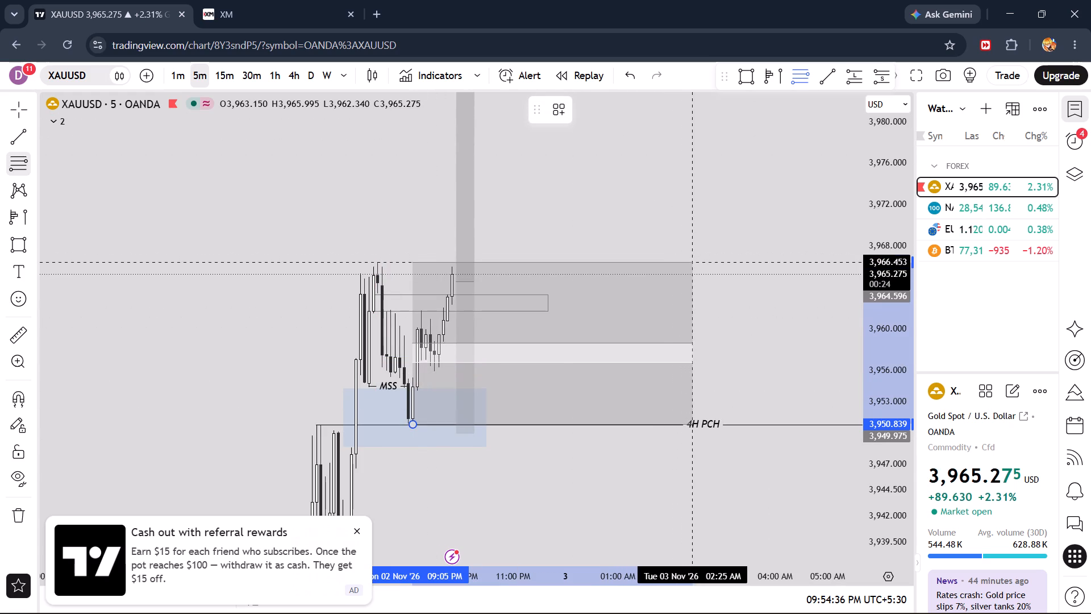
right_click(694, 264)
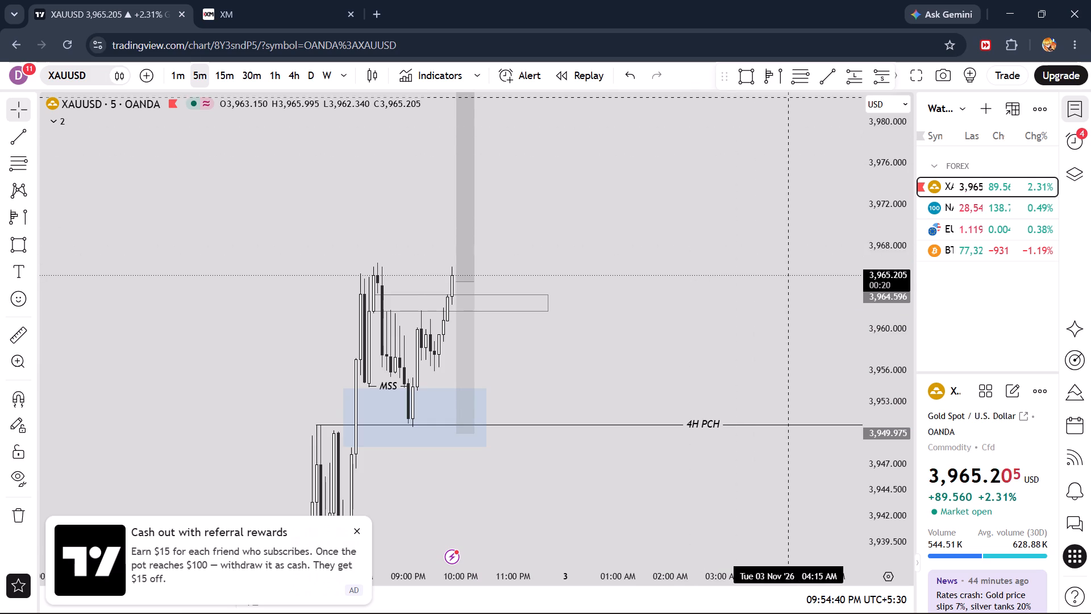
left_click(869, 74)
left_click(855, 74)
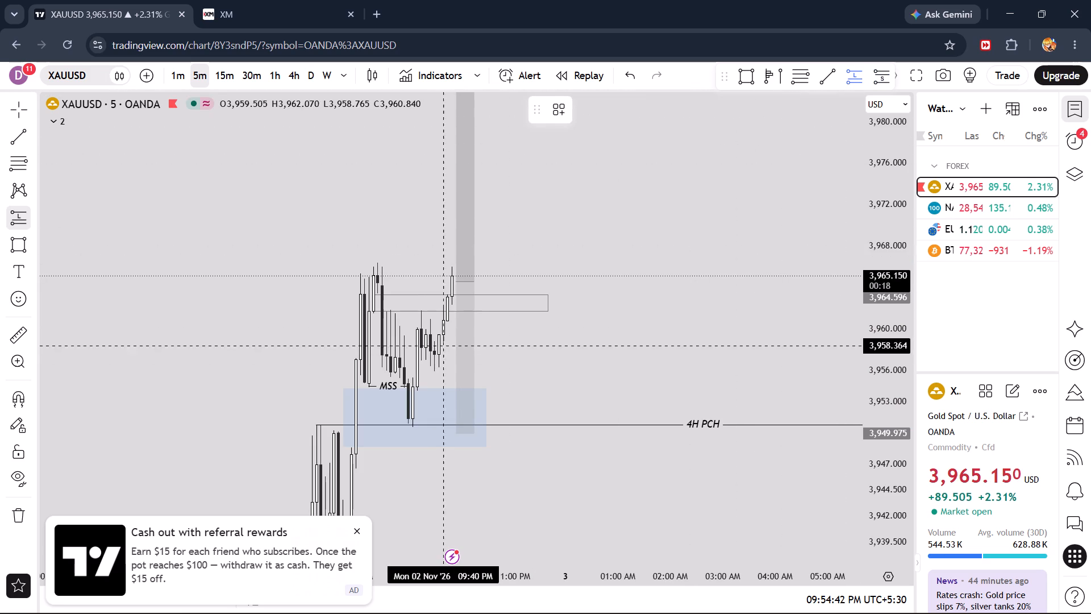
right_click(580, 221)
Delete the long position from the 5-minute chart.
left_click(468, 187)
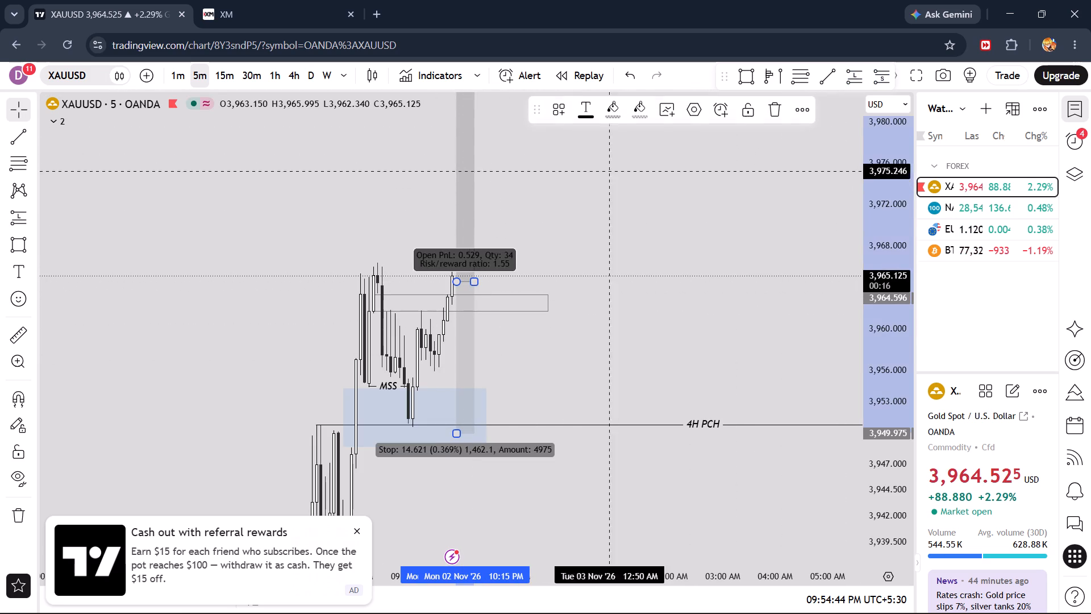
left_click(778, 107)
Examine the latest candles against the outlined box and the blue zone on the 5-minute and 1-minute charts.
scroll(609, 271, "up", 8)
left_click_drag(356, 255, 538, 283)
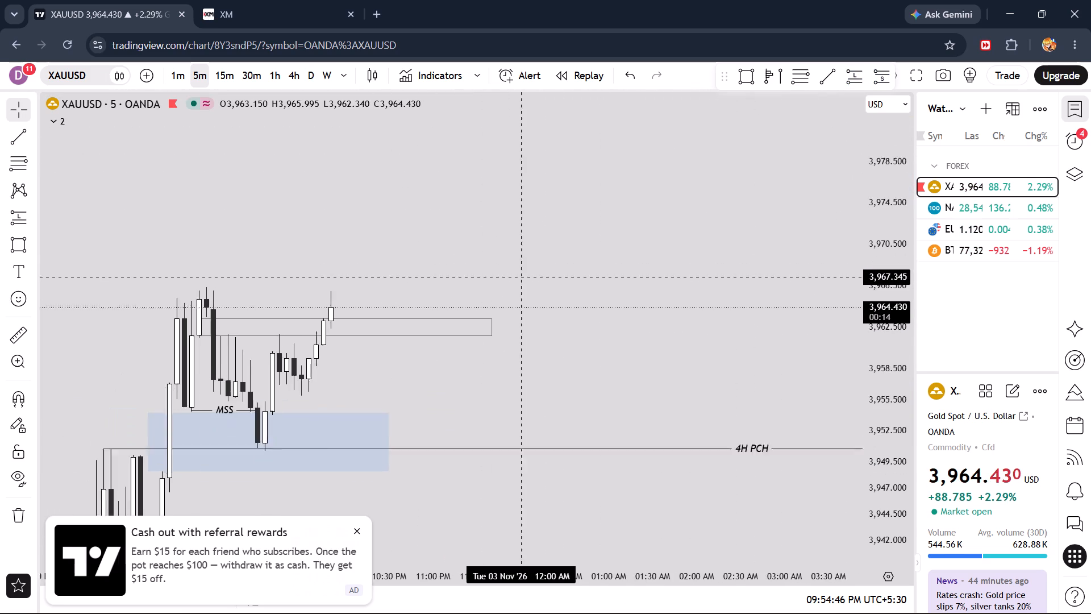
left_click_drag(538, 283, 545, 285)
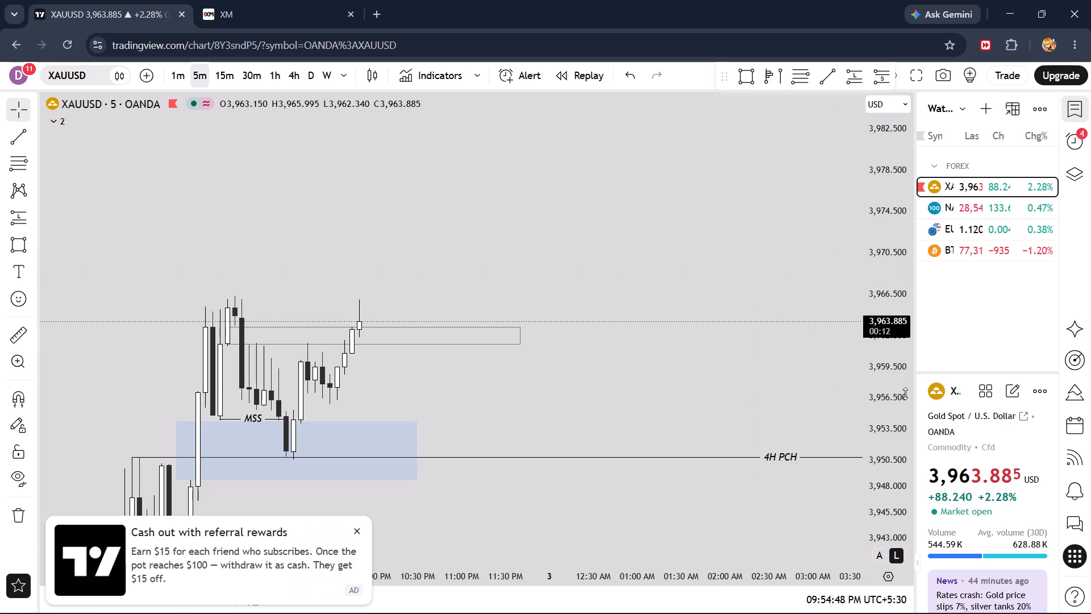
left_click_drag(900, 407, 898, 175)
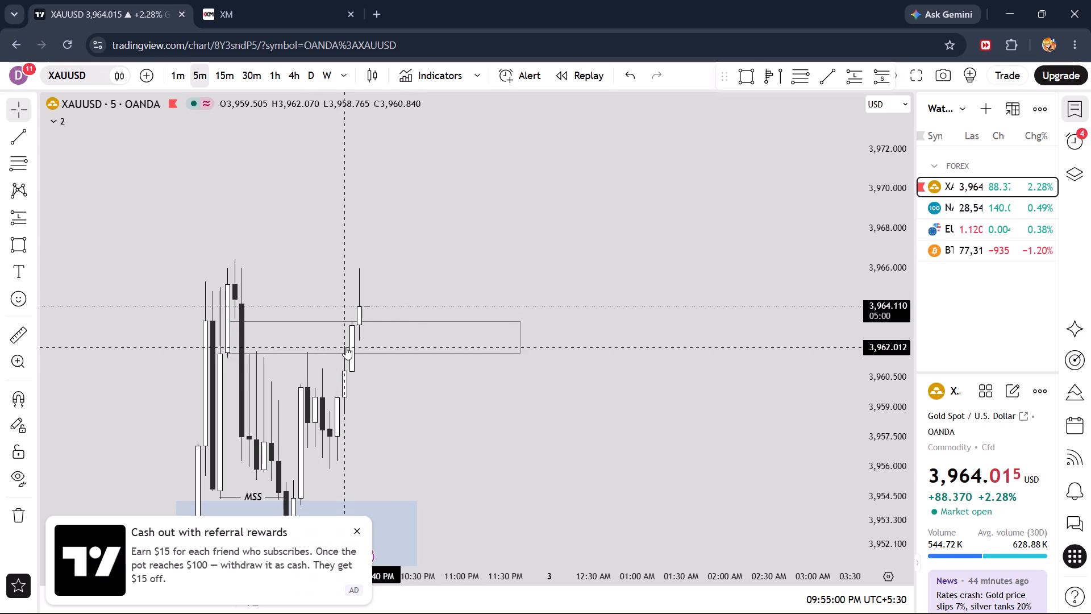
left_click(181, 78)
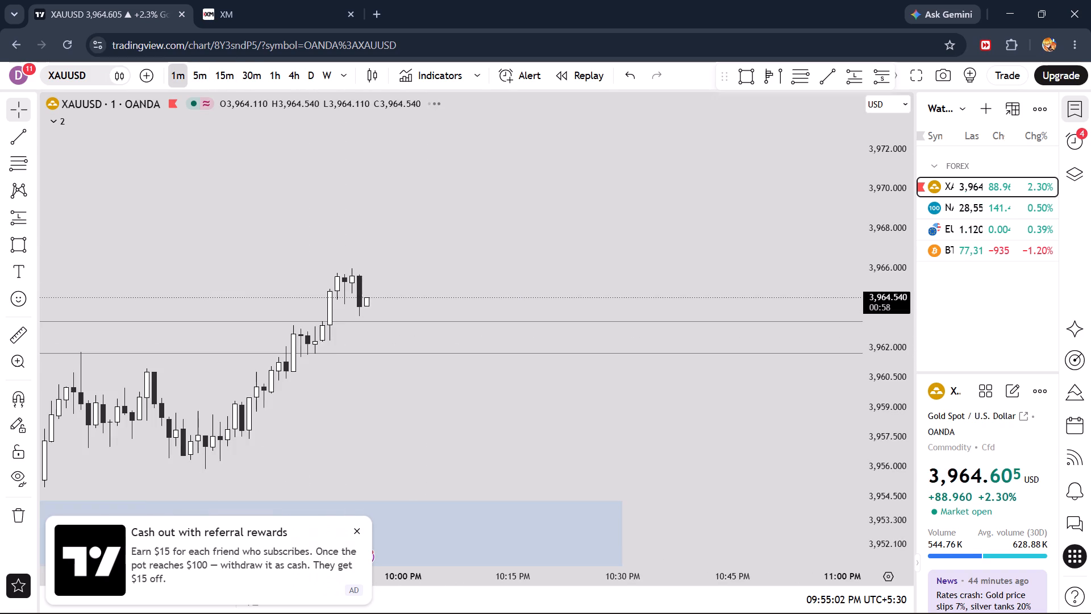
scroll(290, 296, "down", 8)
scroll(405, 301, "down", 2)
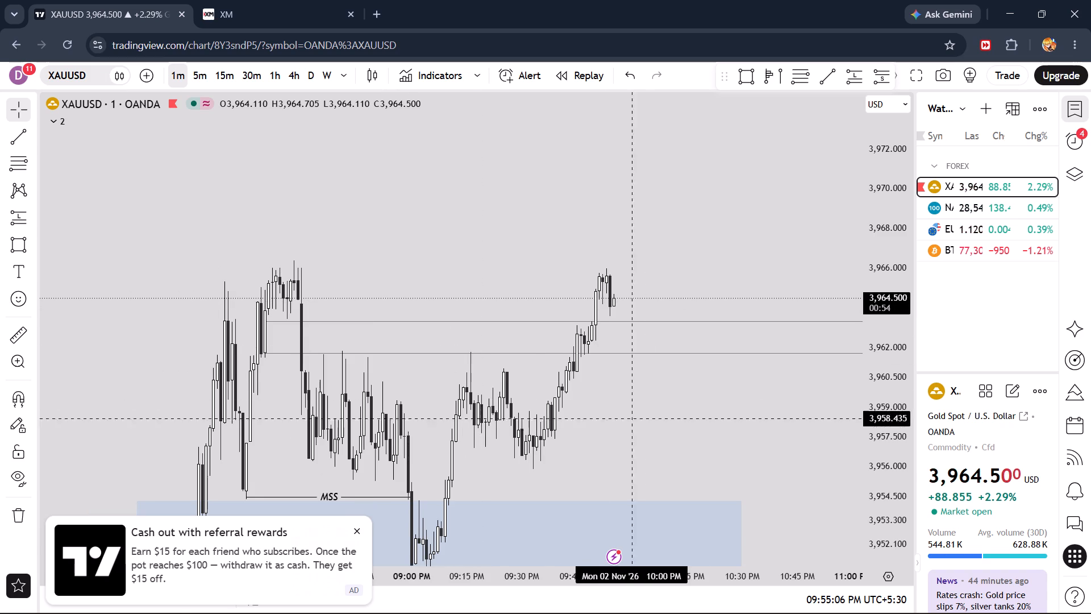
left_click_drag(651, 437, 475, 345)
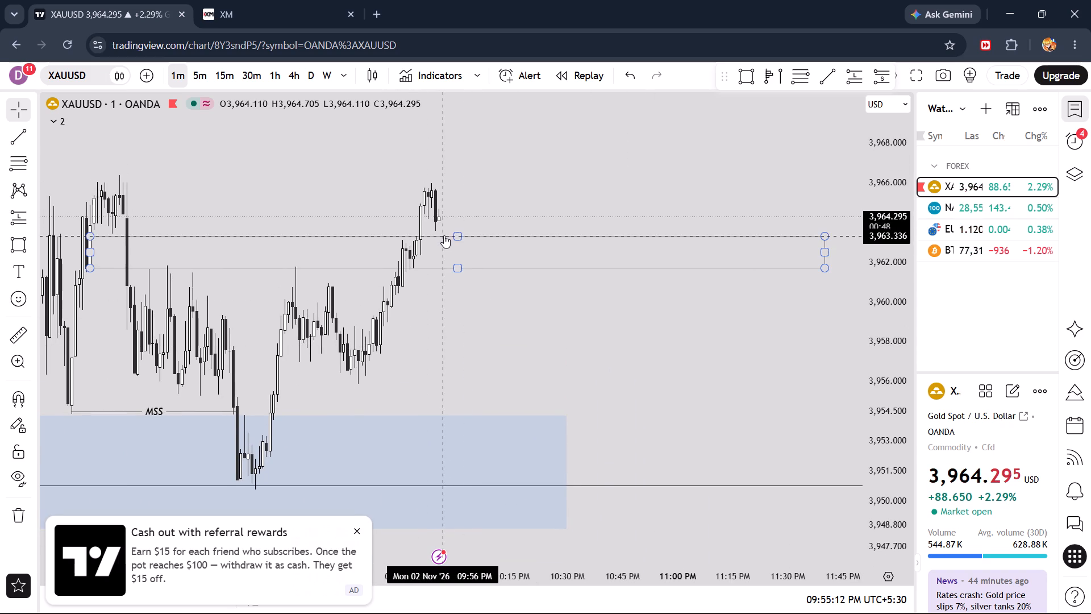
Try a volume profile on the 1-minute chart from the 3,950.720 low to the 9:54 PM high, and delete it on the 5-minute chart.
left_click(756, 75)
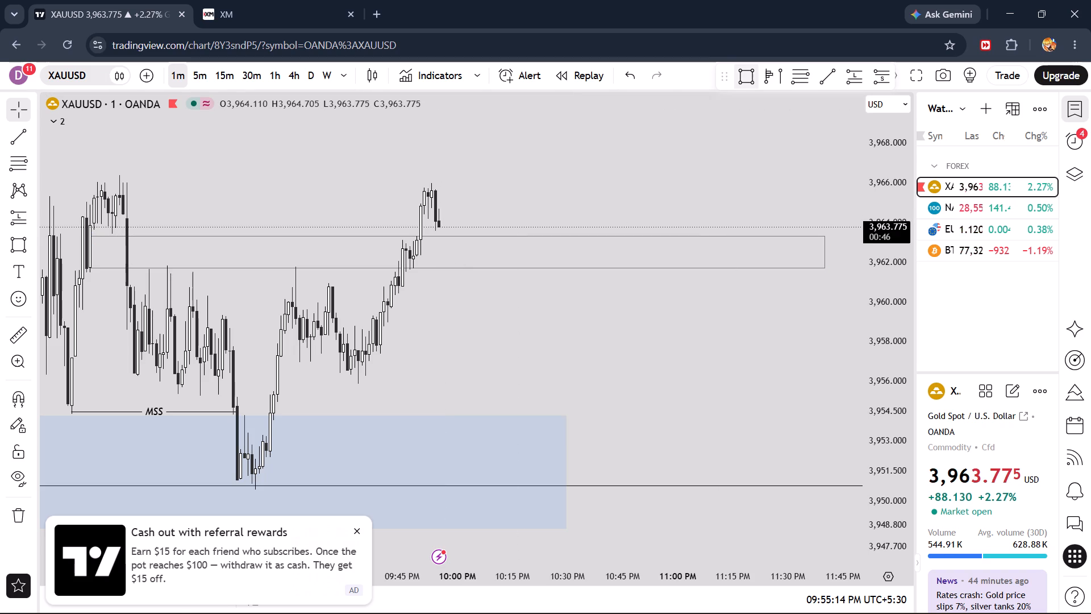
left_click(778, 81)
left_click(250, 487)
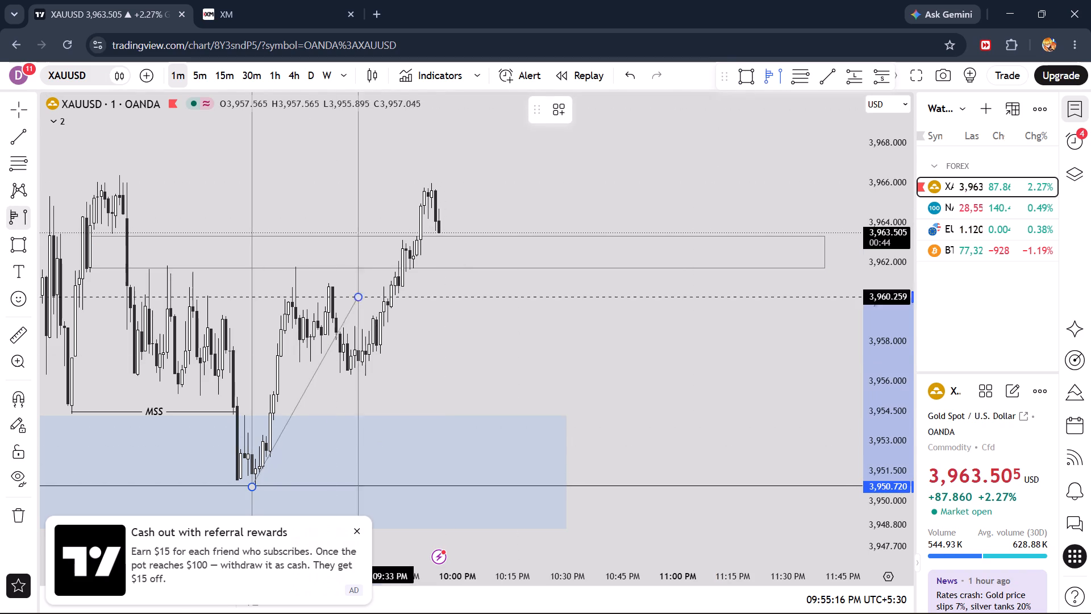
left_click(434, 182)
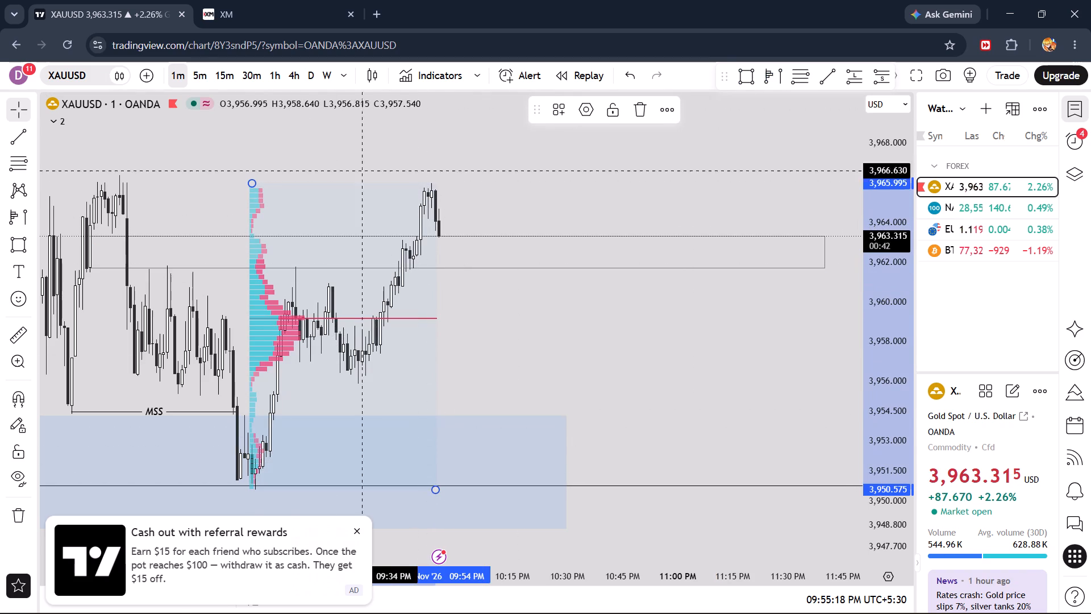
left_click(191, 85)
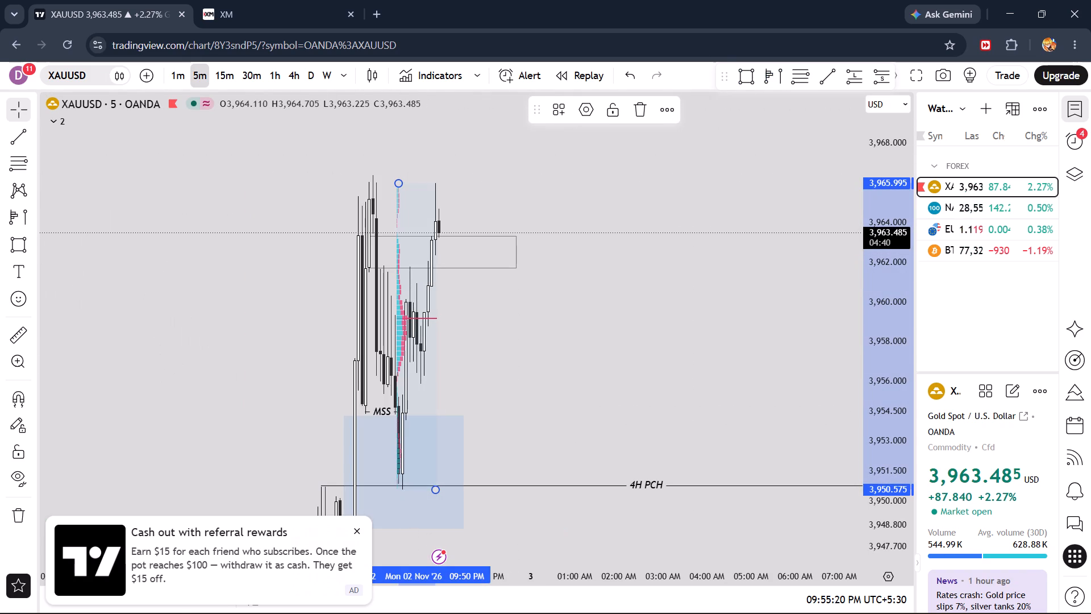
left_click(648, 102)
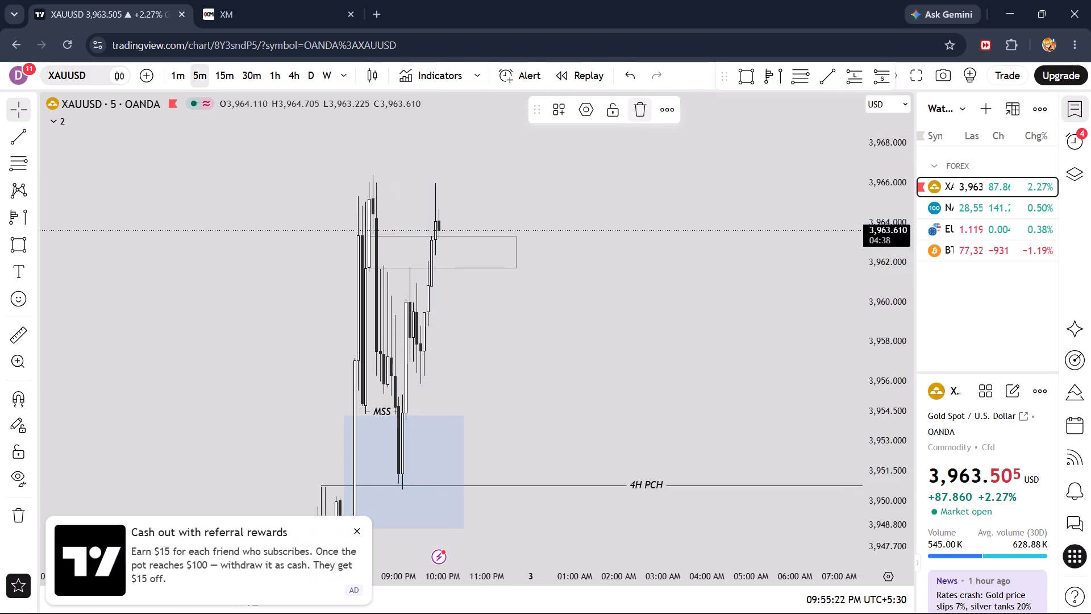
Draw a rectangle from 3,960.759 to 3,959.436, spanning 9:20 PM to 12:10 AM, and apply the Fvg drawing template.
left_click(755, 71)
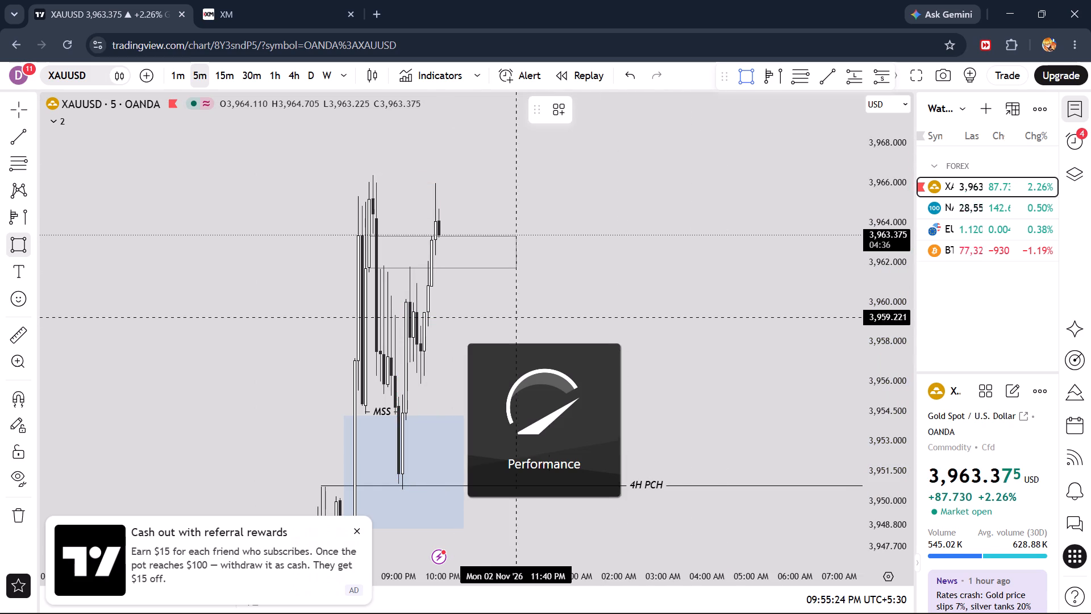
left_click(426, 287)
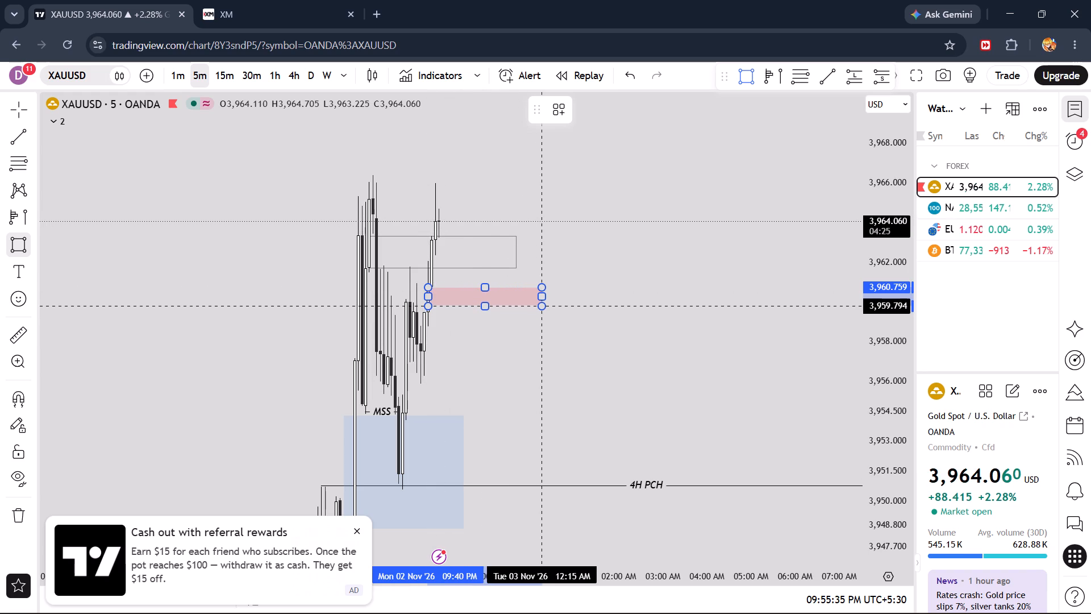
left_click(537, 313)
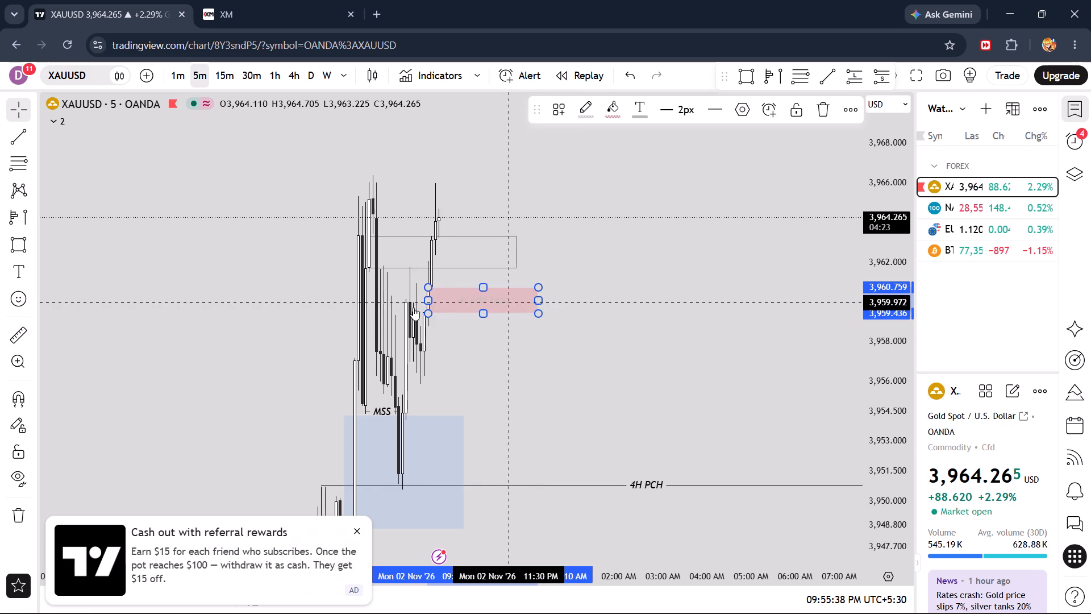
left_click_drag(423, 300, 413, 300)
left_click(561, 112)
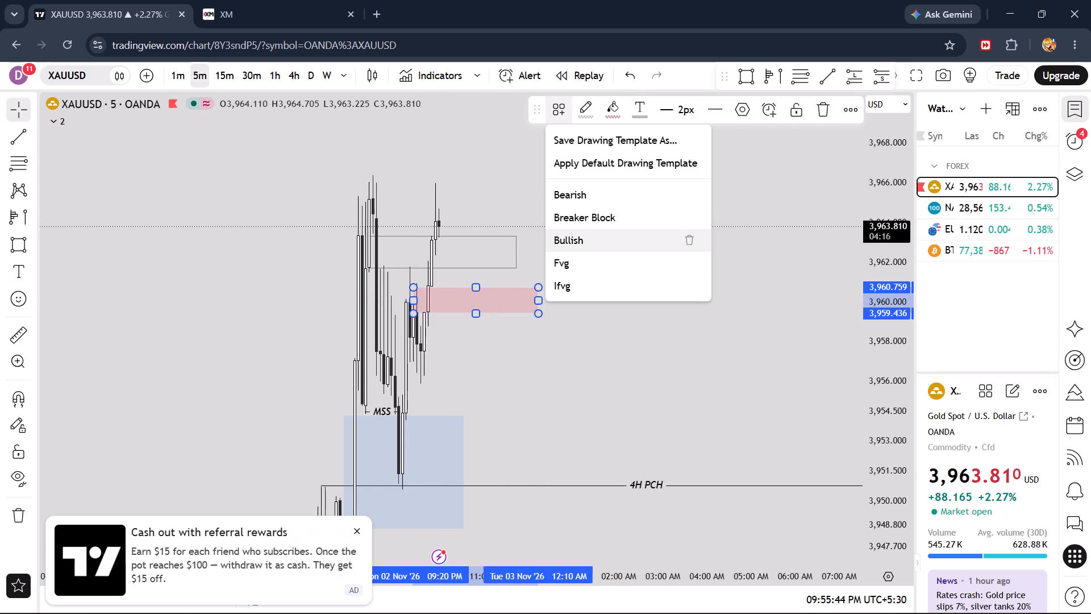
left_click(573, 268)
Switch the gold chart to the 1-minute timeframe and dismiss the referral rewards advert.
left_click_drag(582, 246, 659, 263)
scroll(659, 263, "up", 3)
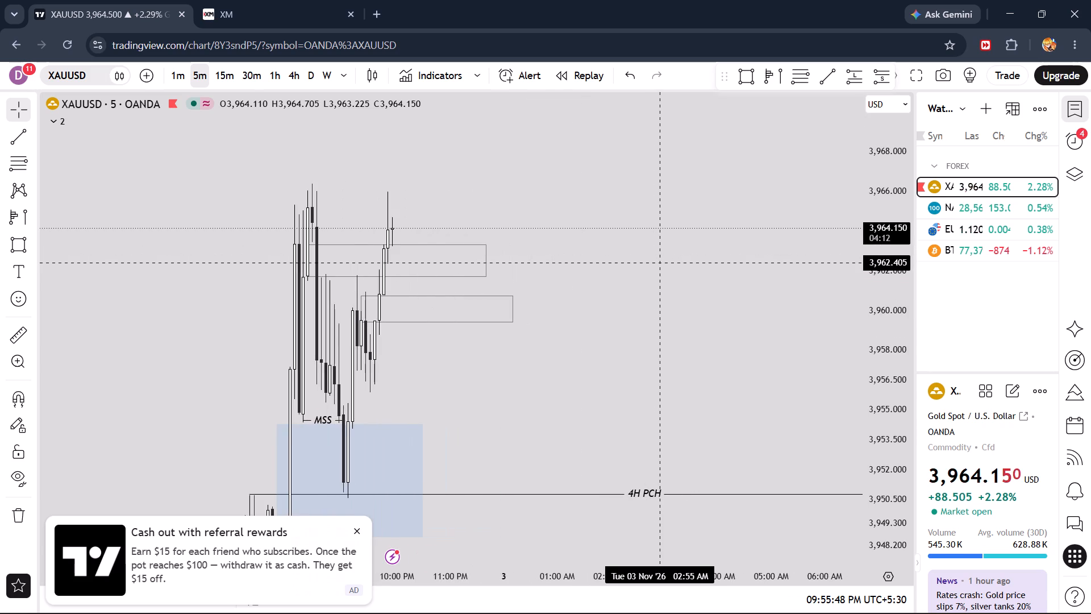
left_click(180, 70)
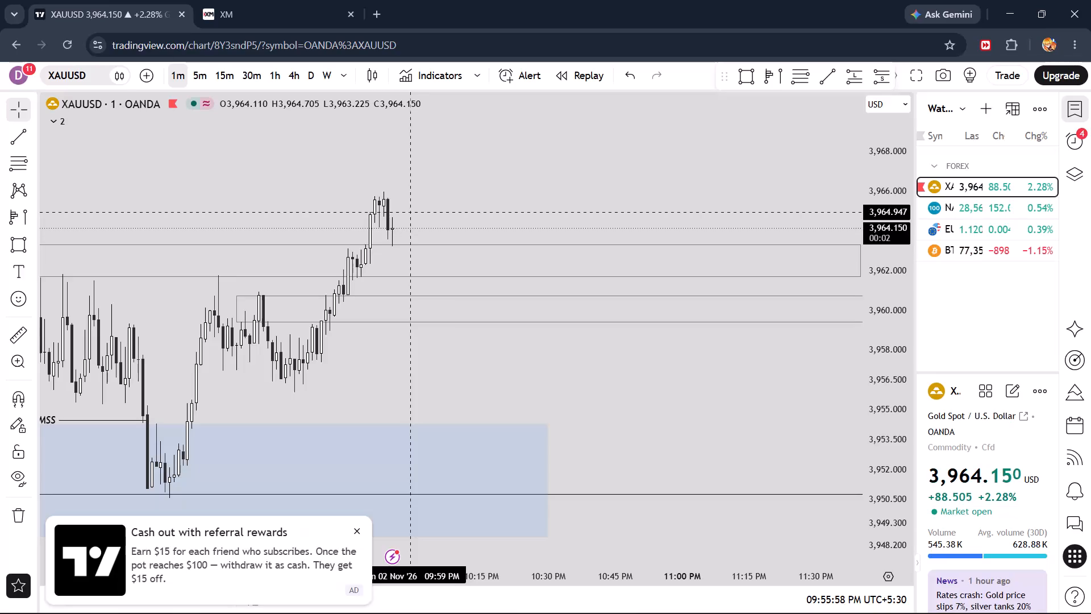
left_click(358, 529)
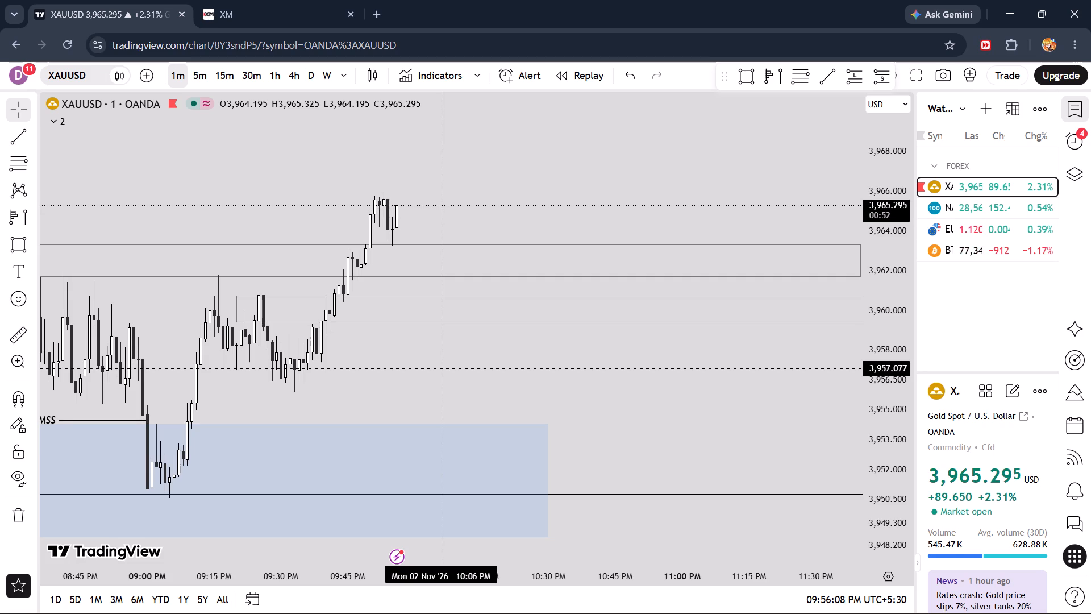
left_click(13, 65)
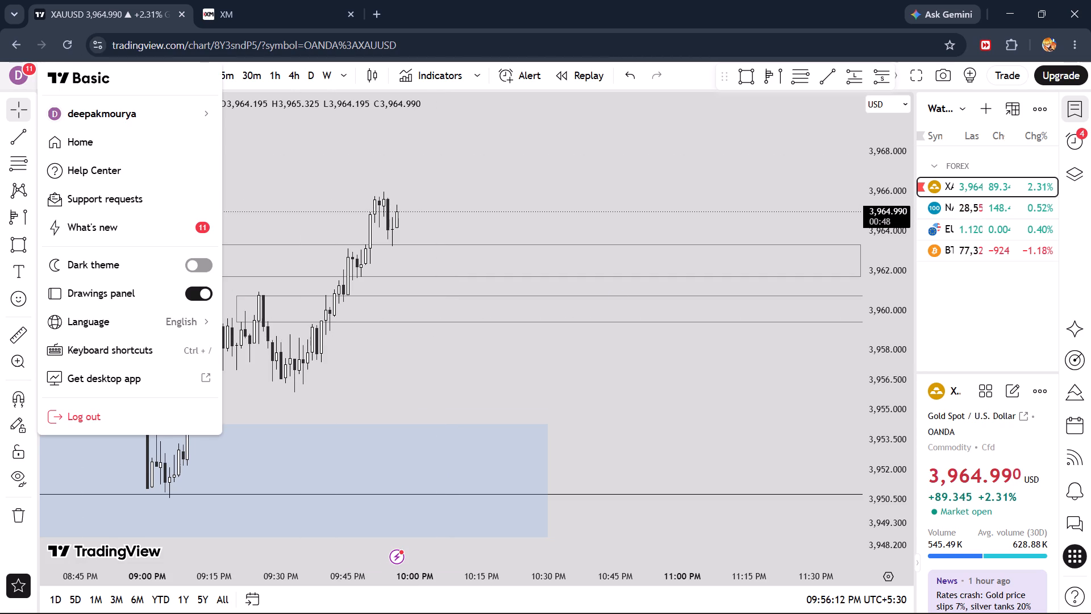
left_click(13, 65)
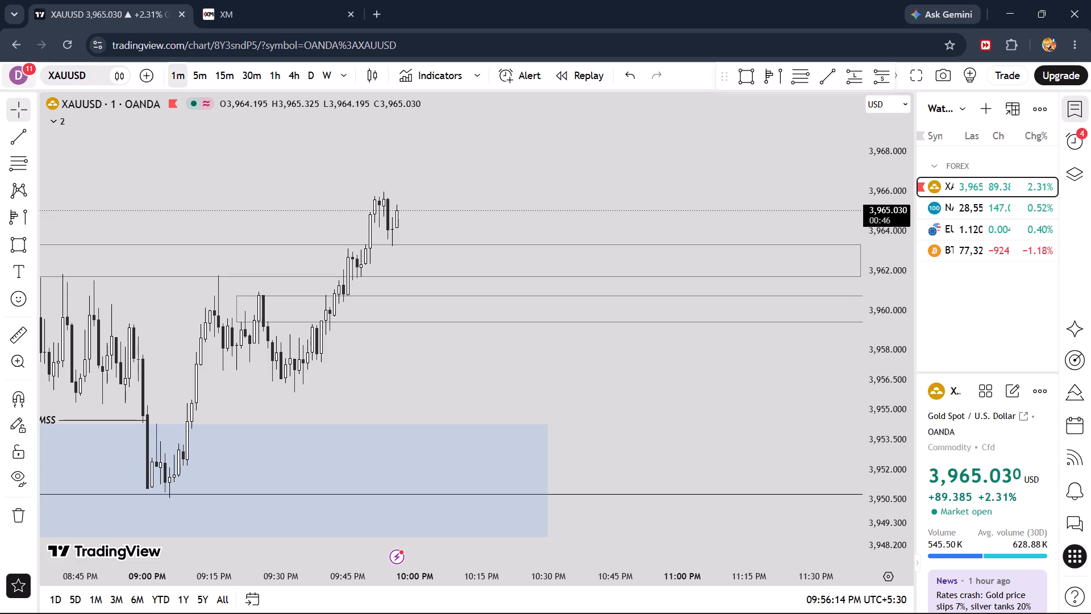
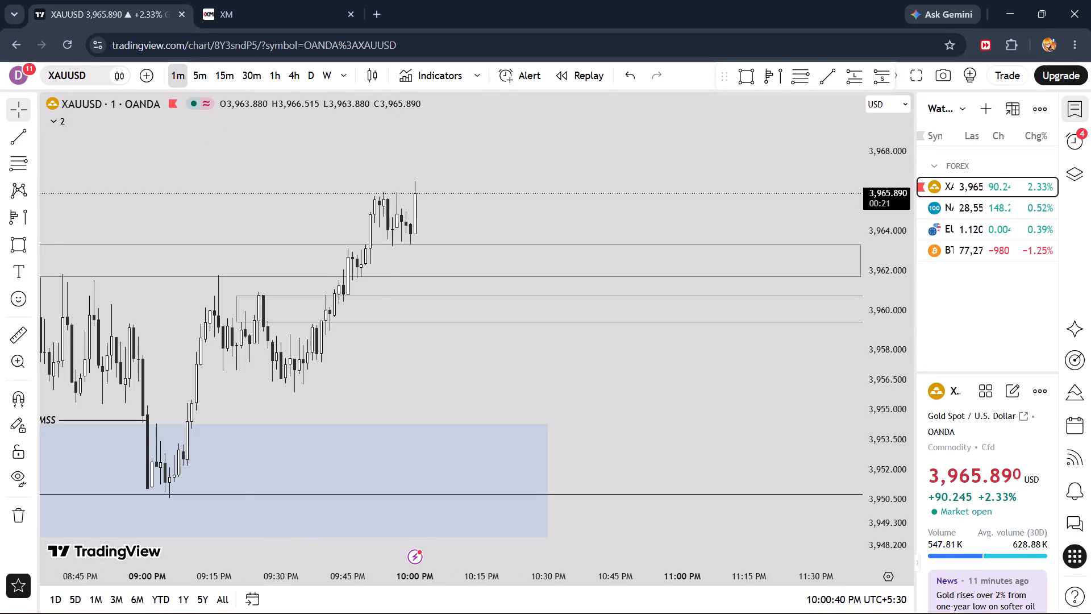
Place a long position on the 1-minute gold chart with entry at 3,966.308 and stop at 3,955.612.
scroll(236, 90, "down", 2)
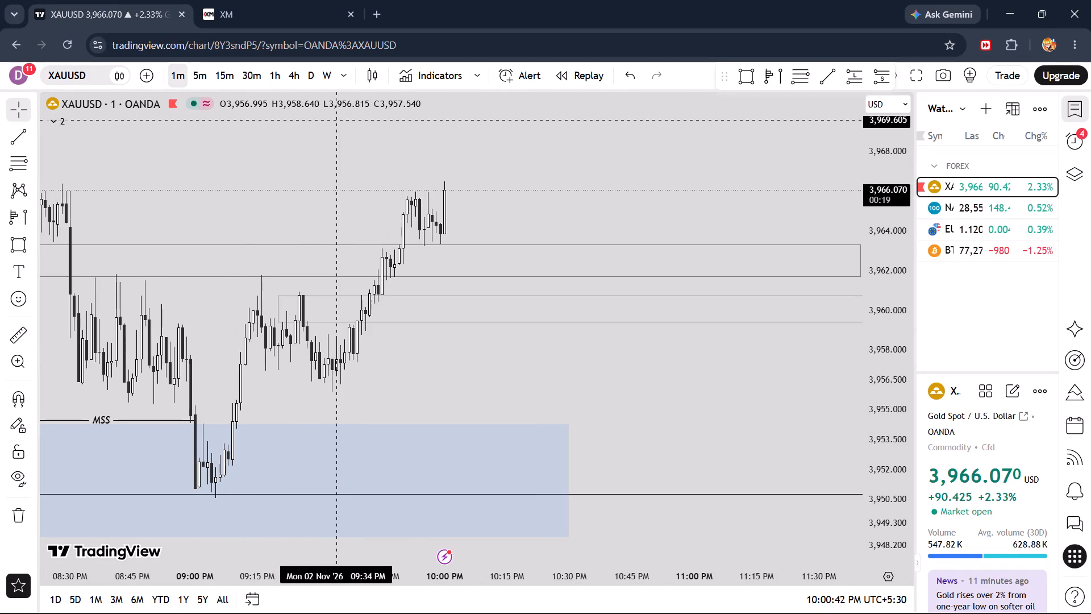
left_click(185, 70)
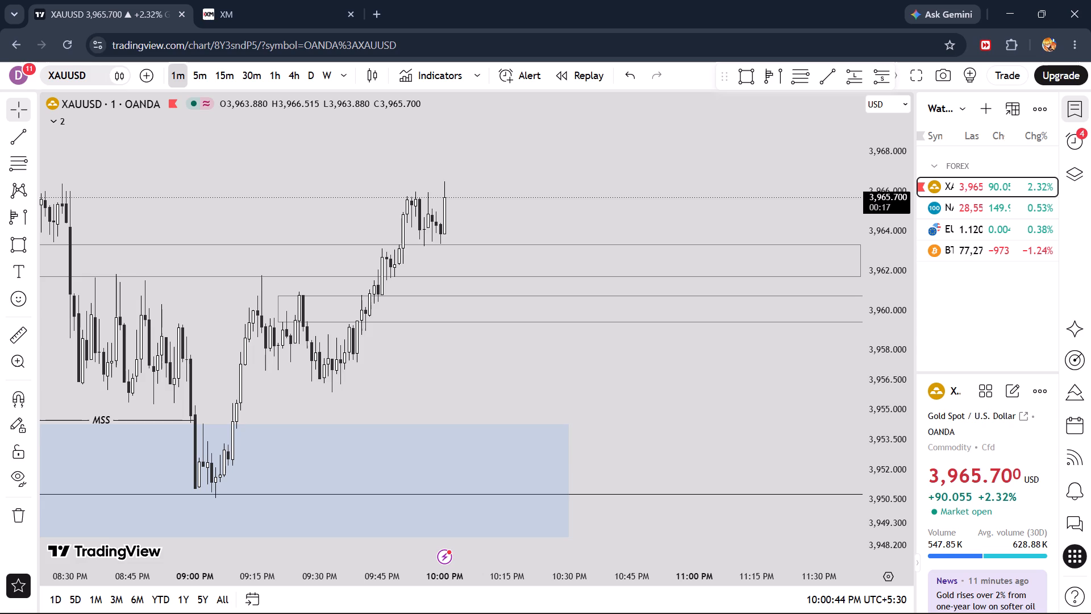
left_click(203, 73)
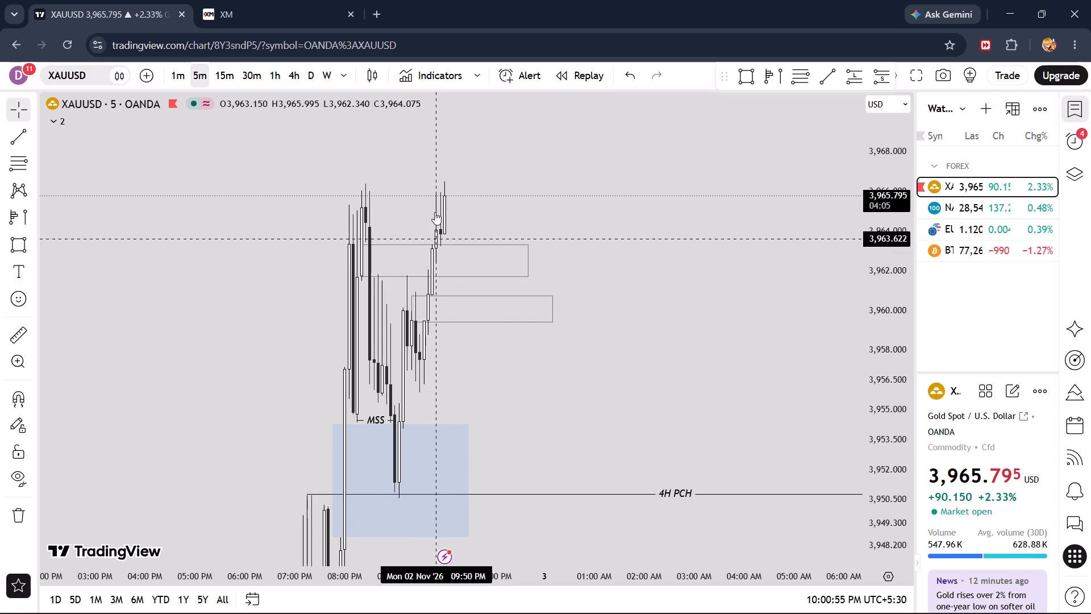
scroll(482, 220, "up", 1)
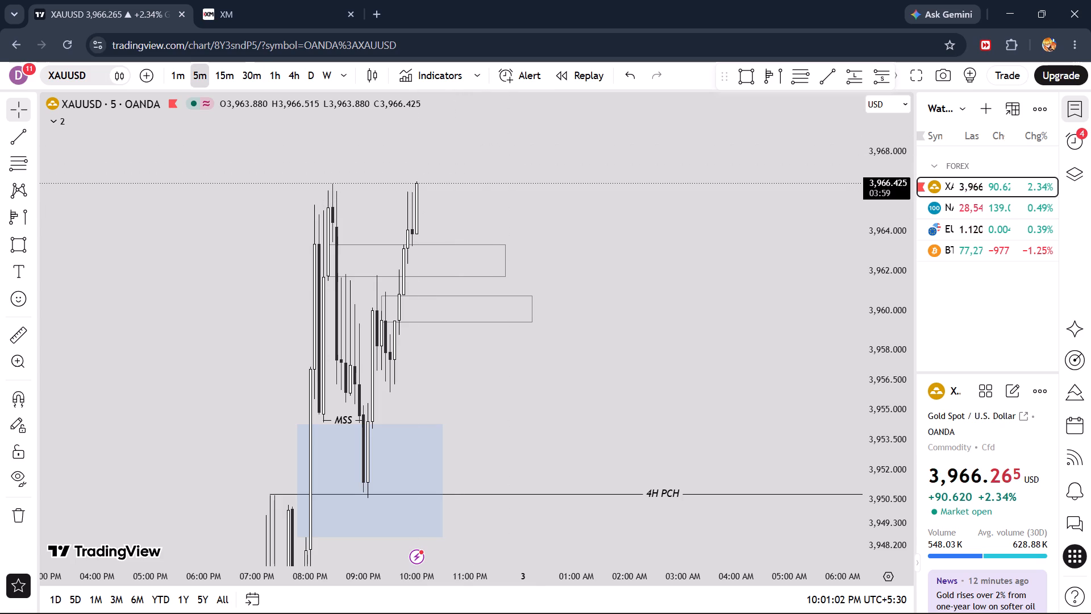
left_click(184, 70)
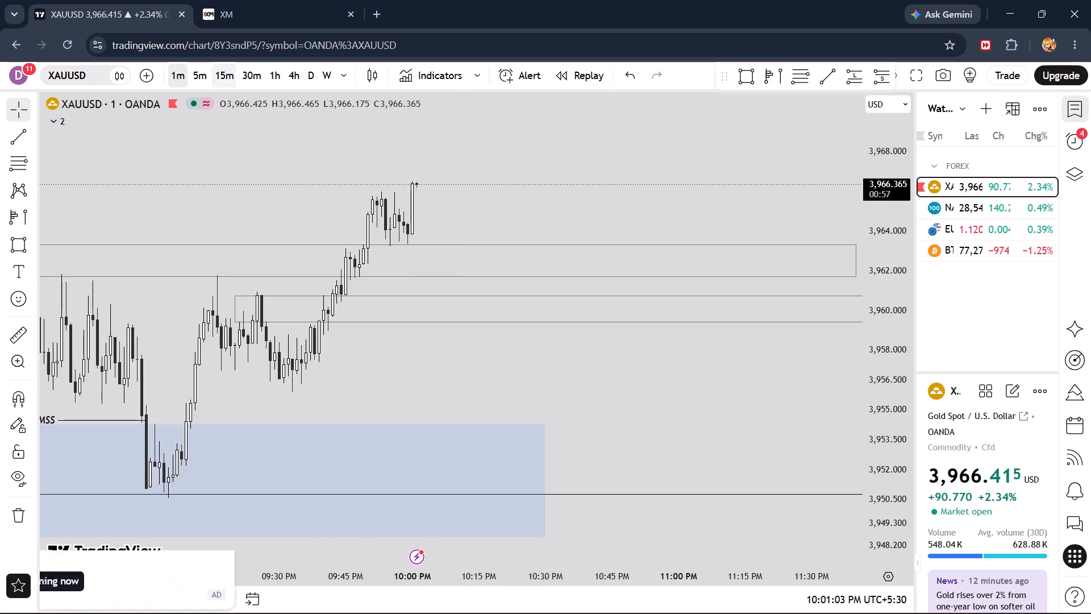
left_click(847, 84)
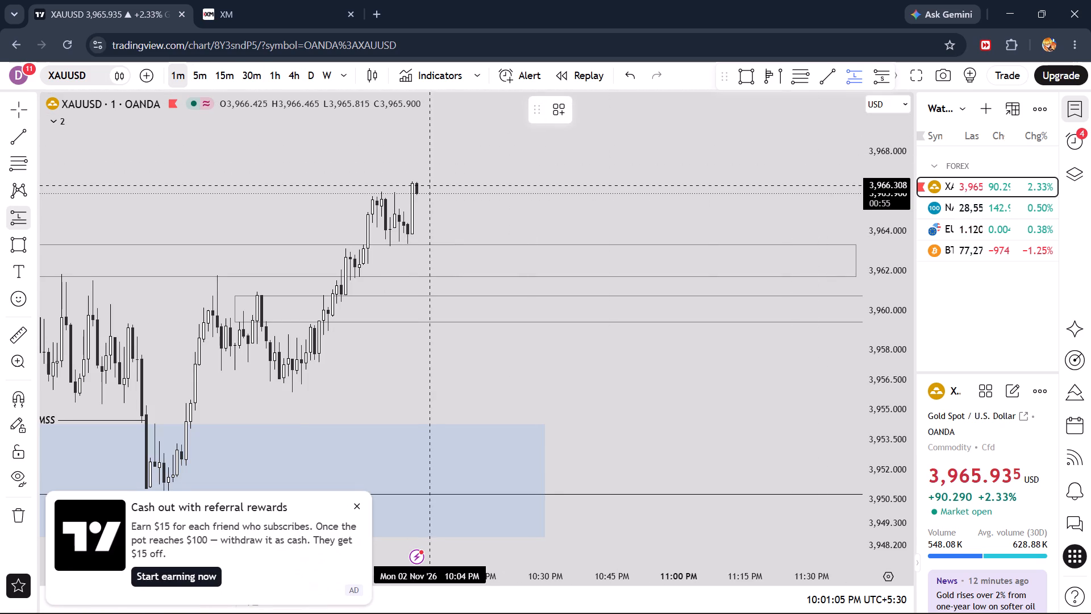
left_click(417, 185)
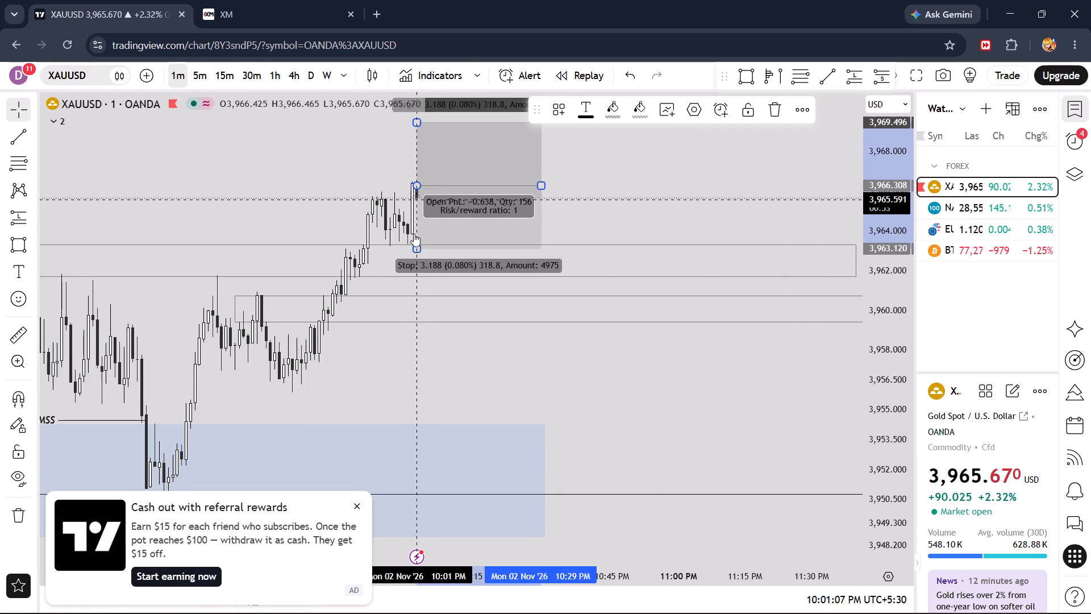
left_click_drag(417, 247, 415, 339)
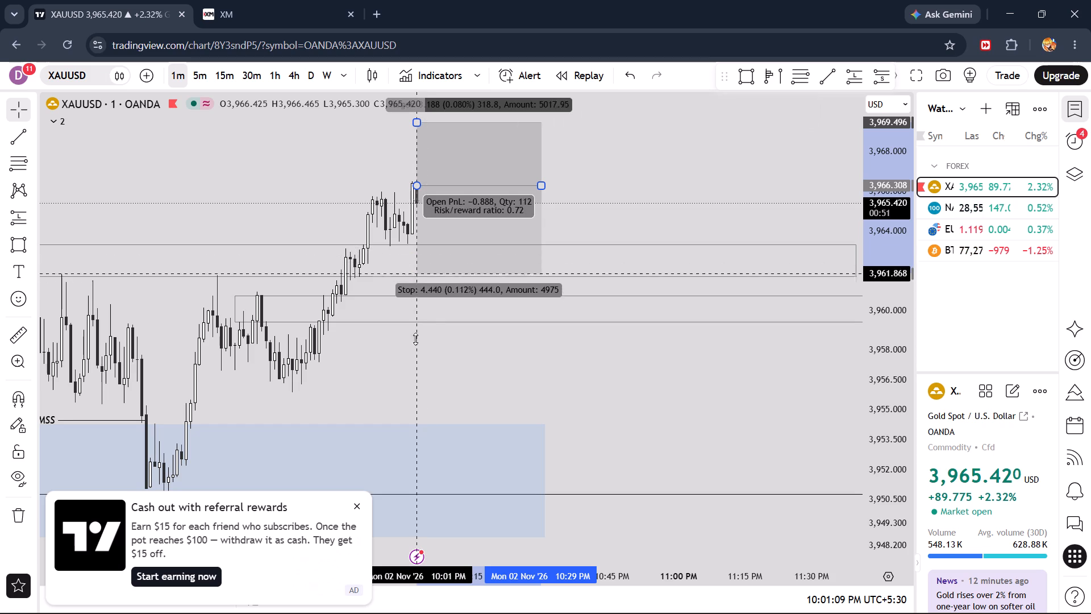
left_click_drag(415, 339, 409, 403)
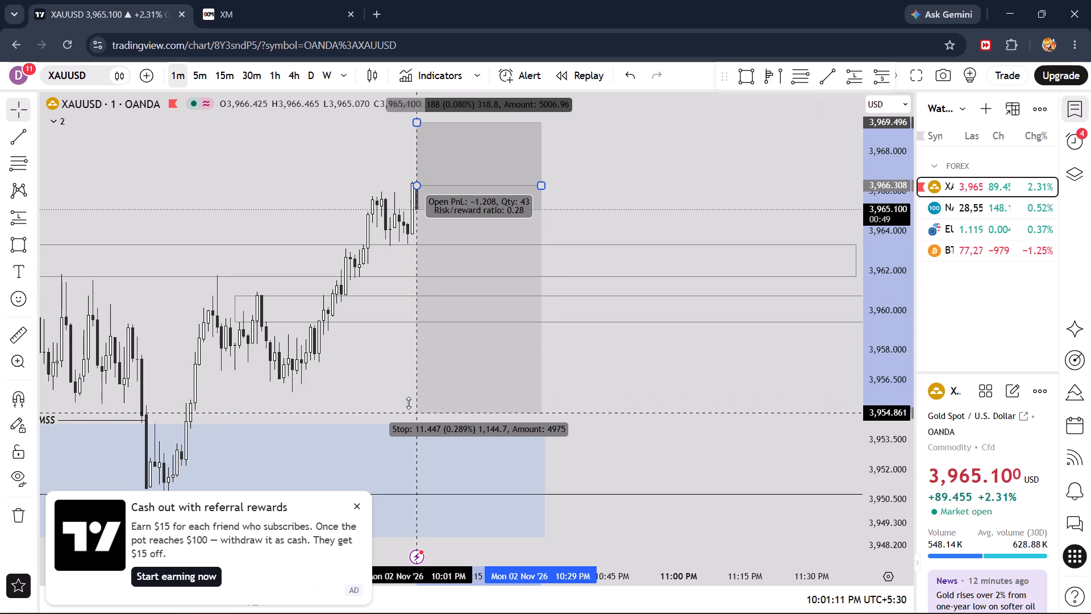
left_click_drag(409, 403, 409, 397)
On the 5-minute chart, measure the price distance from the long position's entry level down to its stop.
left_click(202, 79)
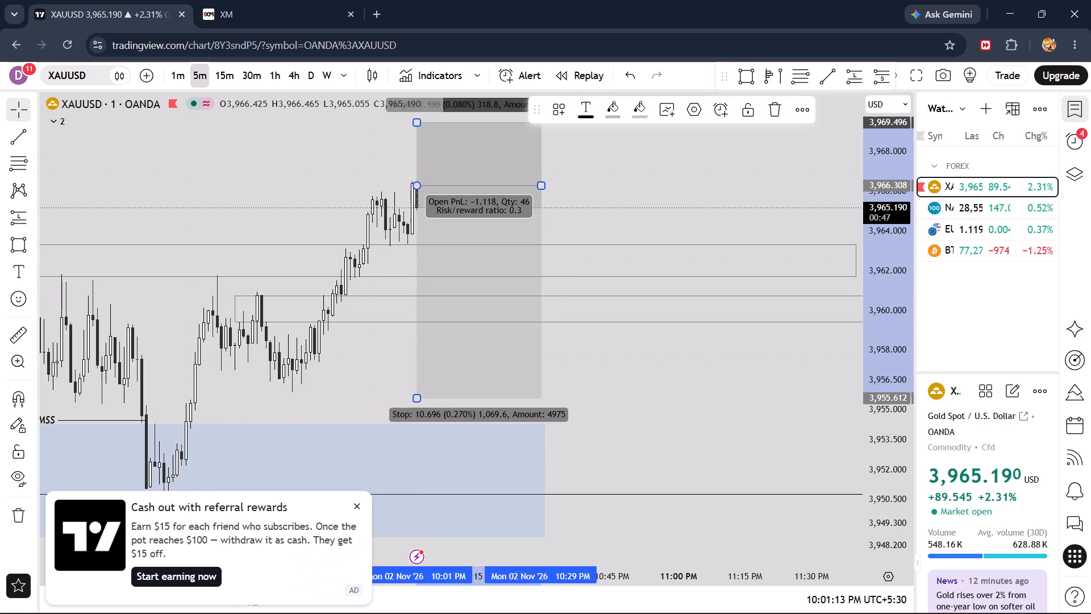
scroll(377, 247, "up", 7)
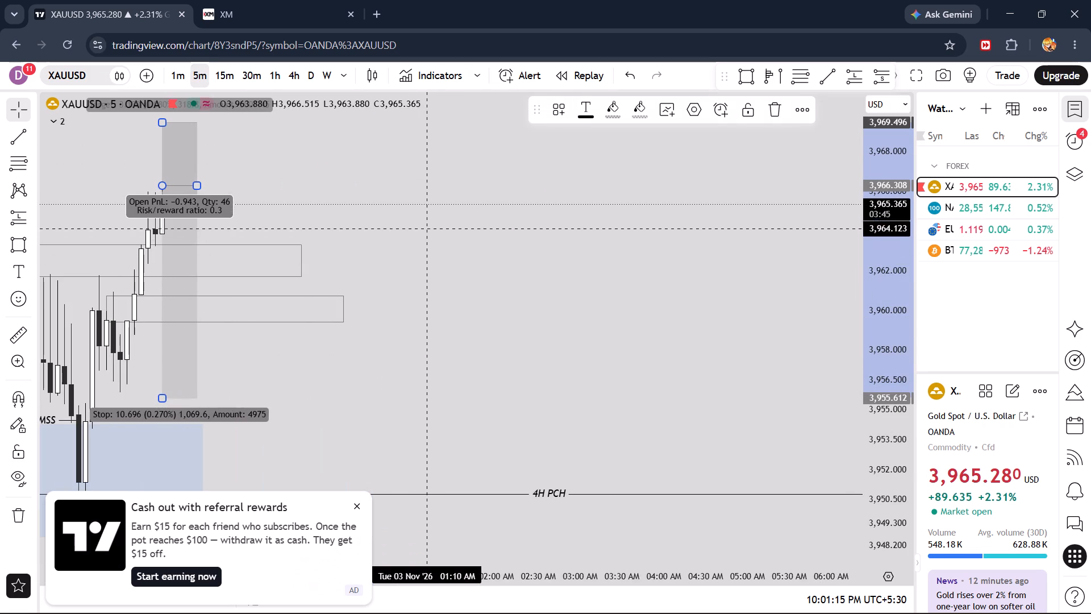
left_click_drag(890, 179, 884, 407)
left_click_drag(405, 240, 804, 277)
scroll(727, 268, "down", 2)
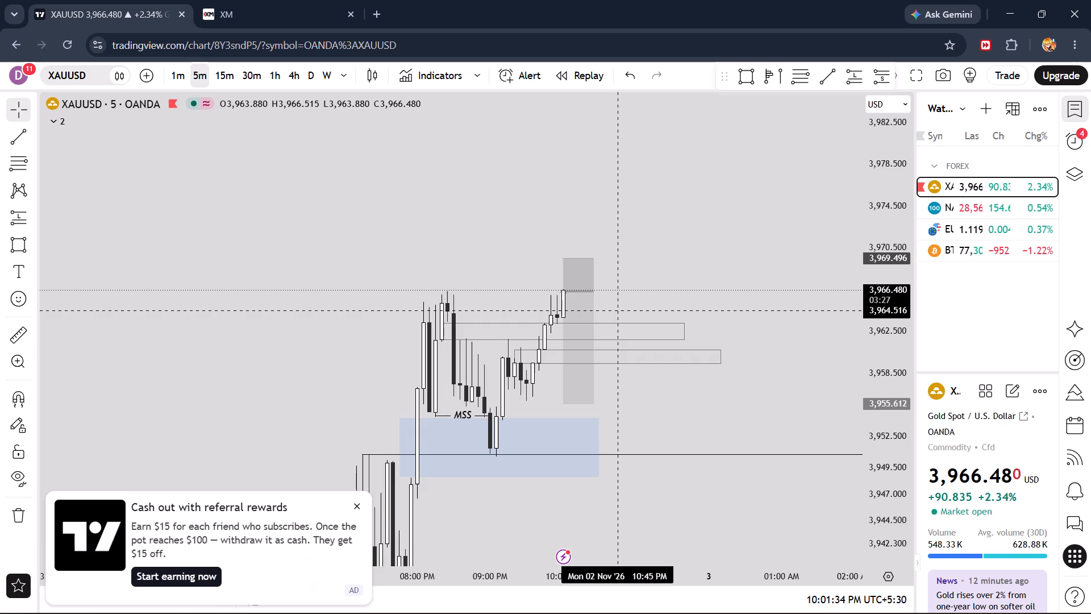
scroll(617, 310, "up", 5)
left_click_drag(897, 392, 897, 315)
left_click_drag(785, 396, 766, 294)
left_click(24, 329)
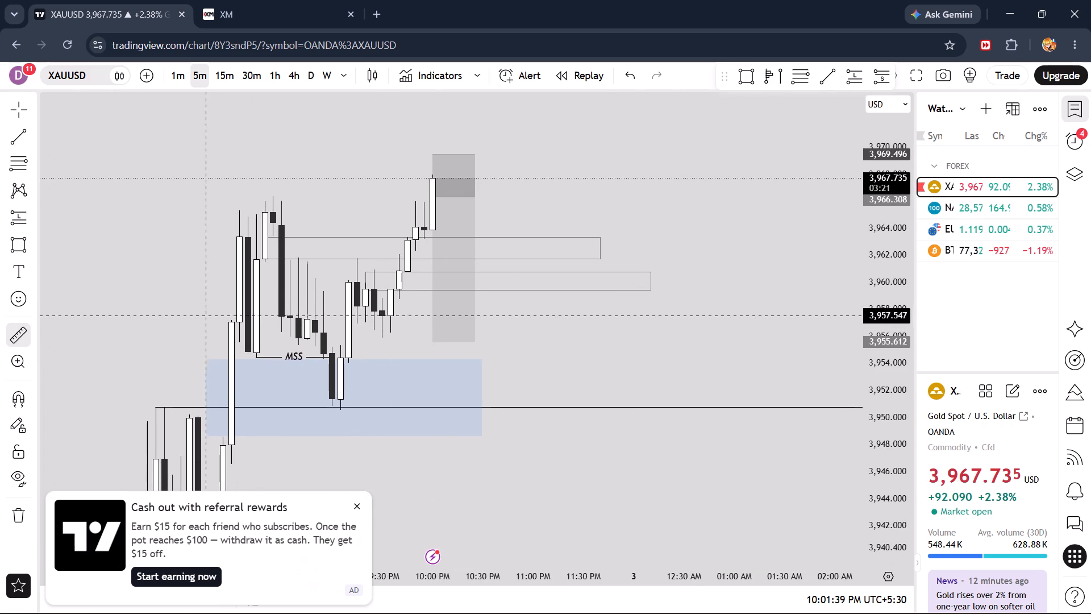
left_click(560, 198)
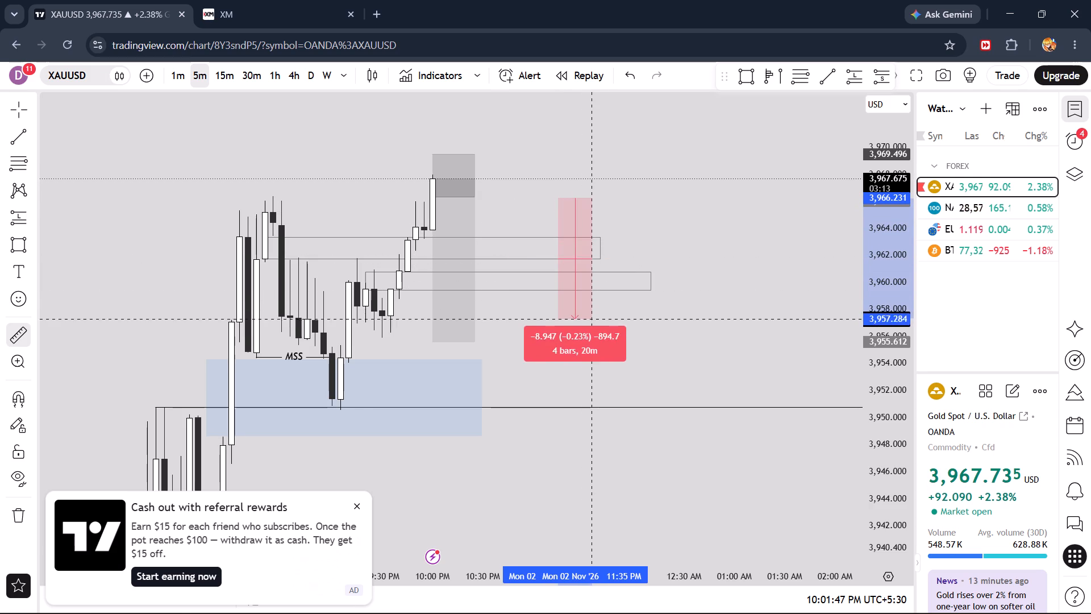
right_click(590, 342)
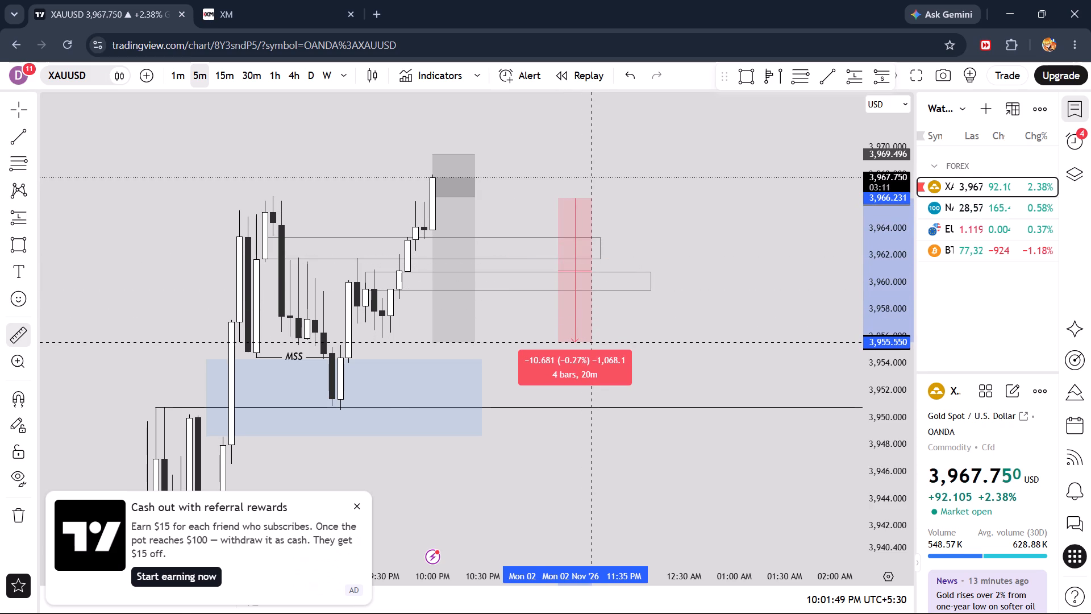
Raise the long position's target to 3,988.112, just inside the red zone above price.
left_click_drag(878, 193, 867, 402)
scroll(610, 406, "down", 8)
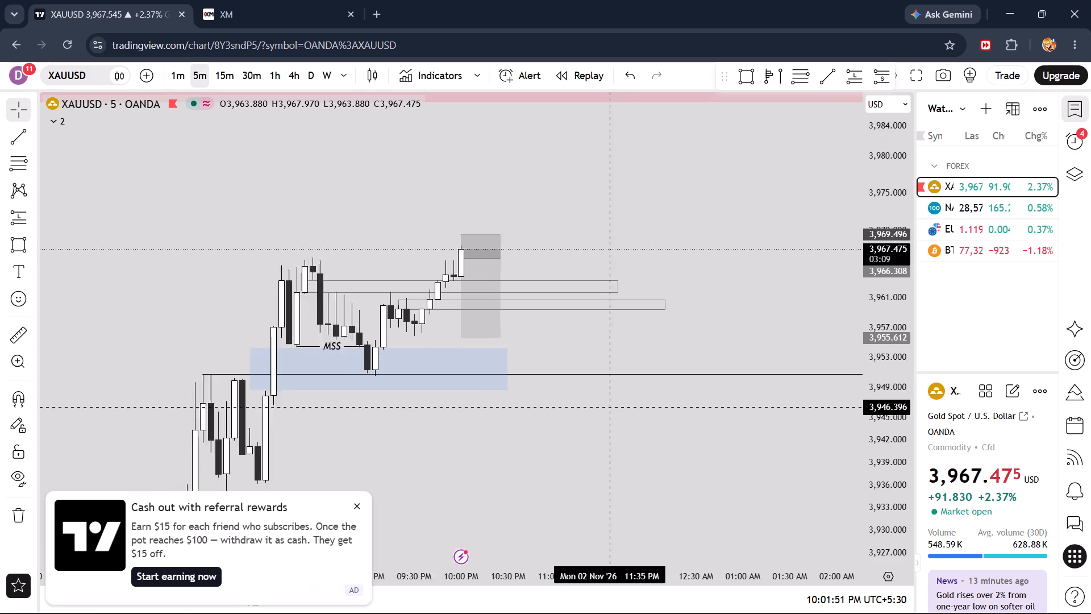
left_click_drag(755, 179, 736, 309)
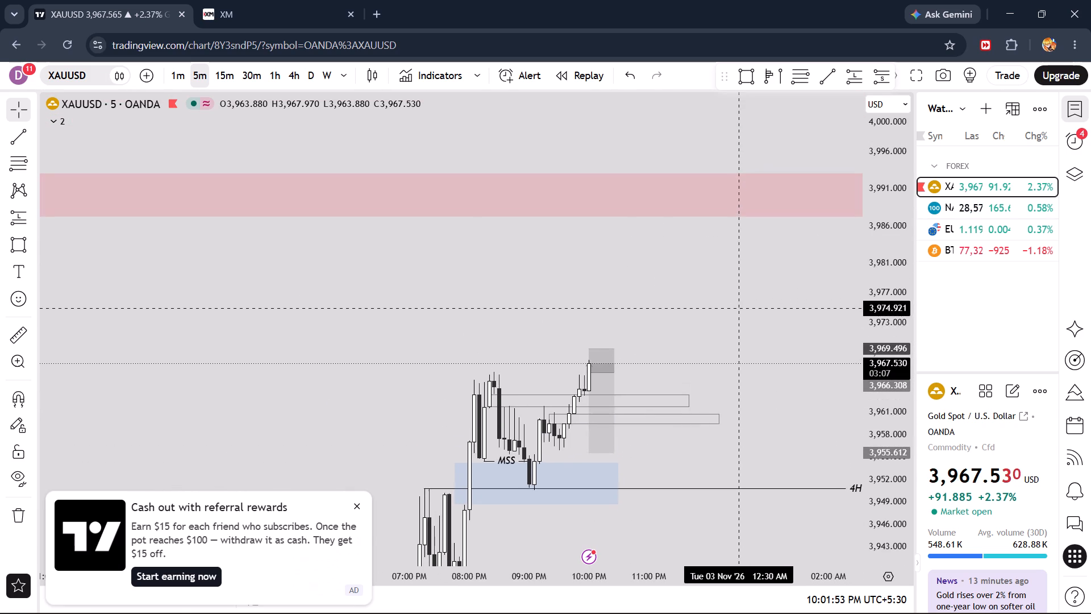
left_click_drag(590, 350, 594, 262)
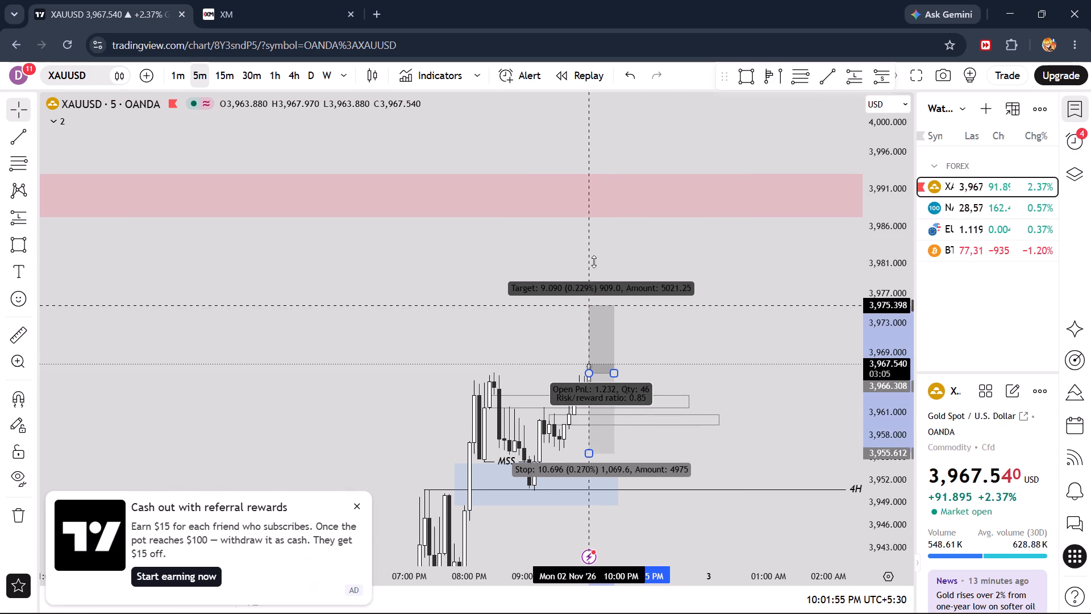
left_click_drag(594, 262, 596, 213)
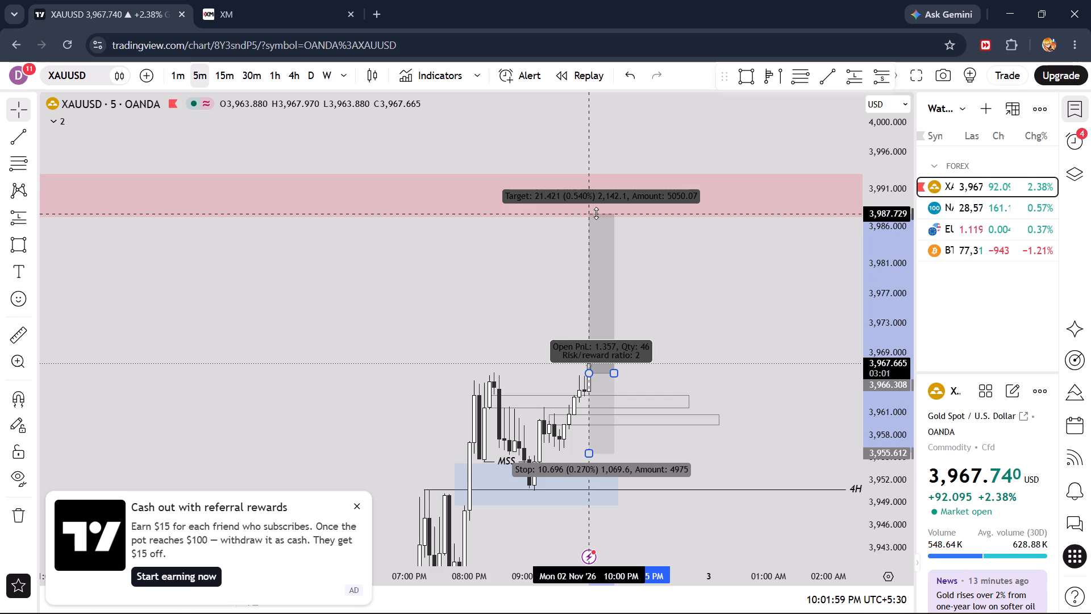
left_click_drag(596, 213, 596, 211)
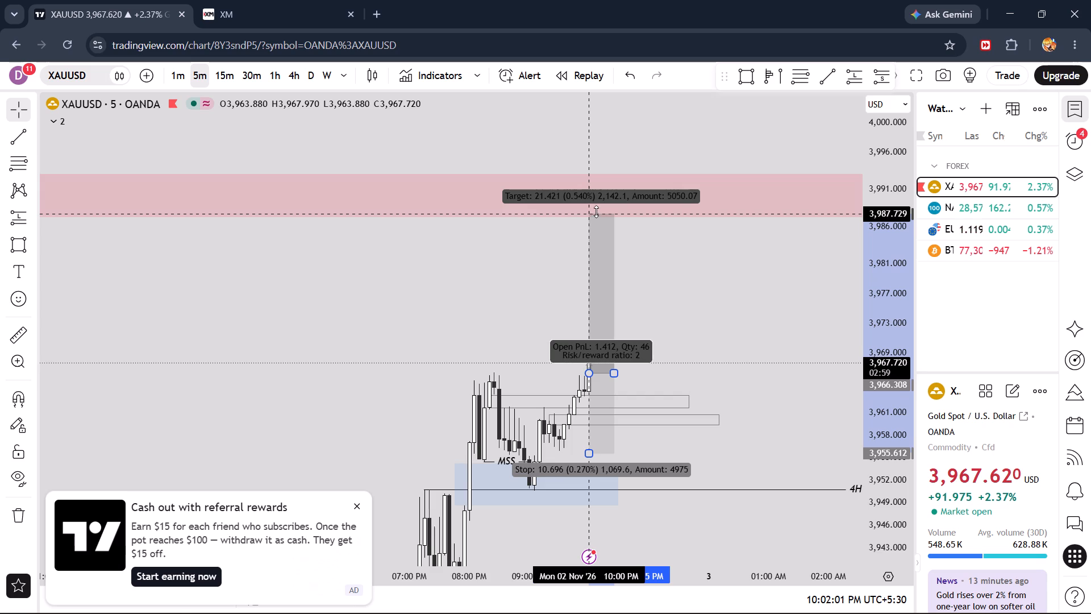
left_click_drag(596, 211, 596, 210)
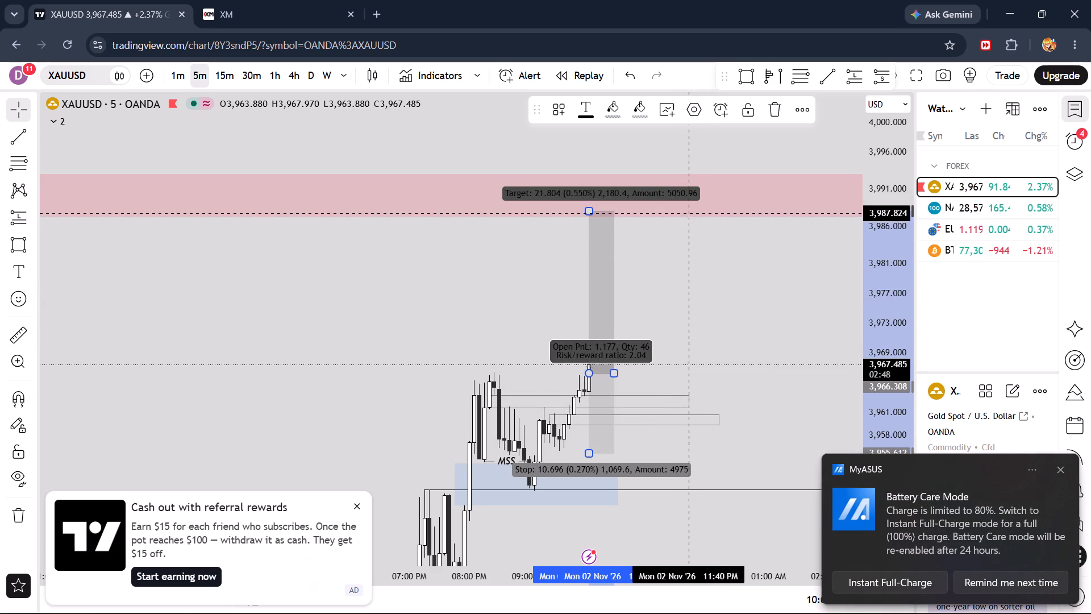
Lower the long position's stop to 3,955.501 and extend its box to about 10:45 PM.
left_click_drag(701, 296, 681, 173)
scroll(680, 218, "up", 6)
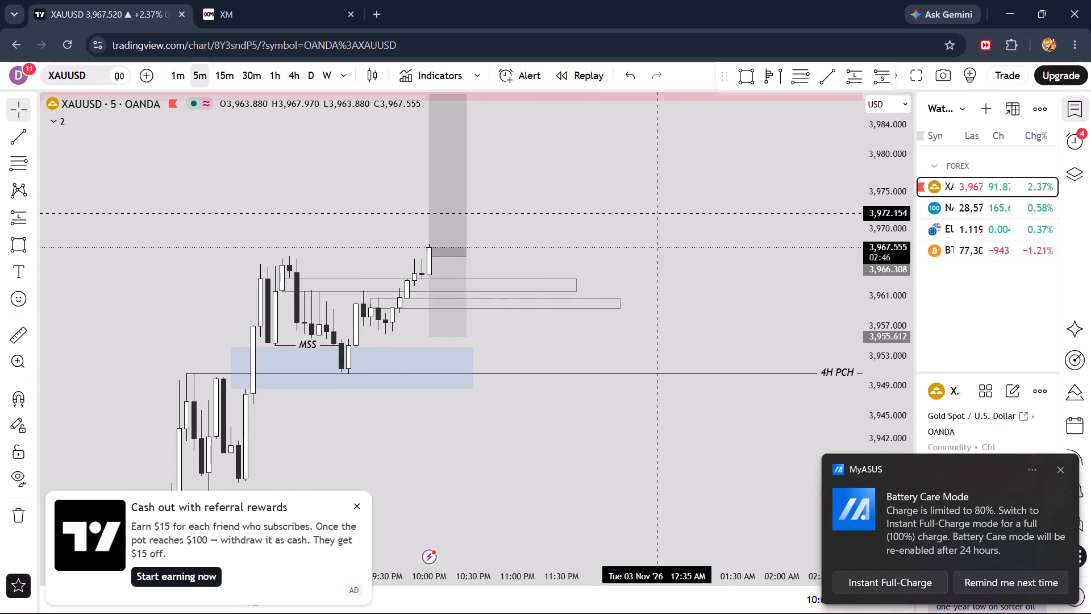
left_click_drag(561, 193, 690, 219)
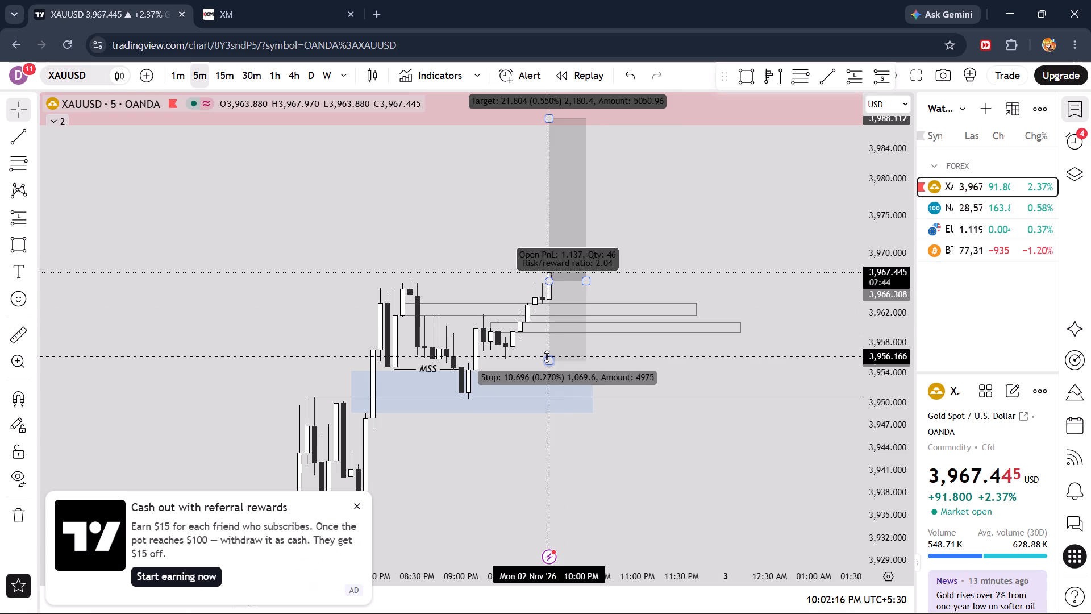
left_click(547, 356)
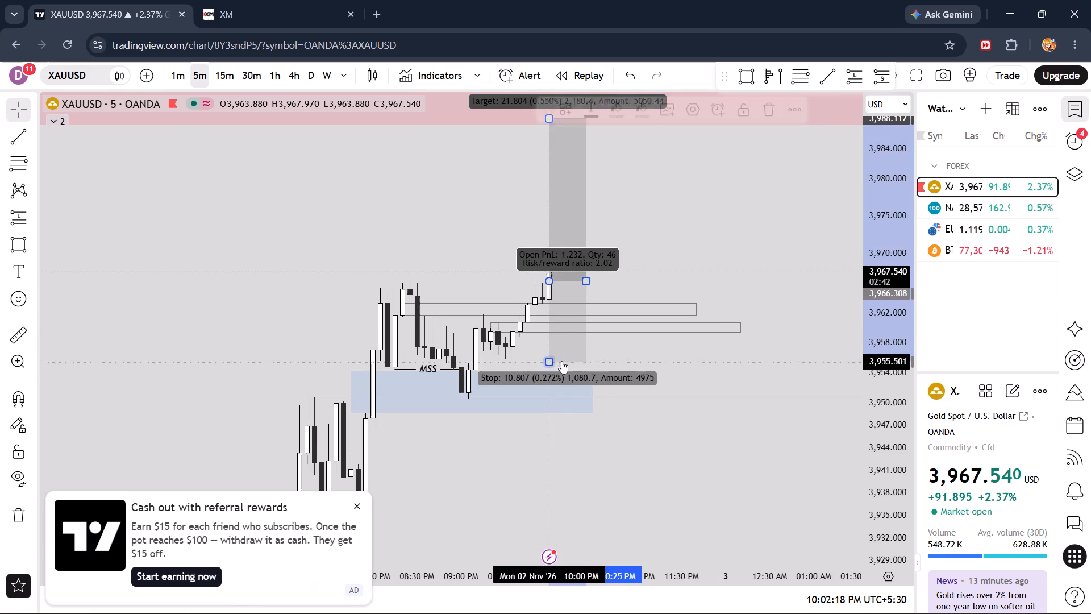
left_click_drag(696, 354, 696, 408)
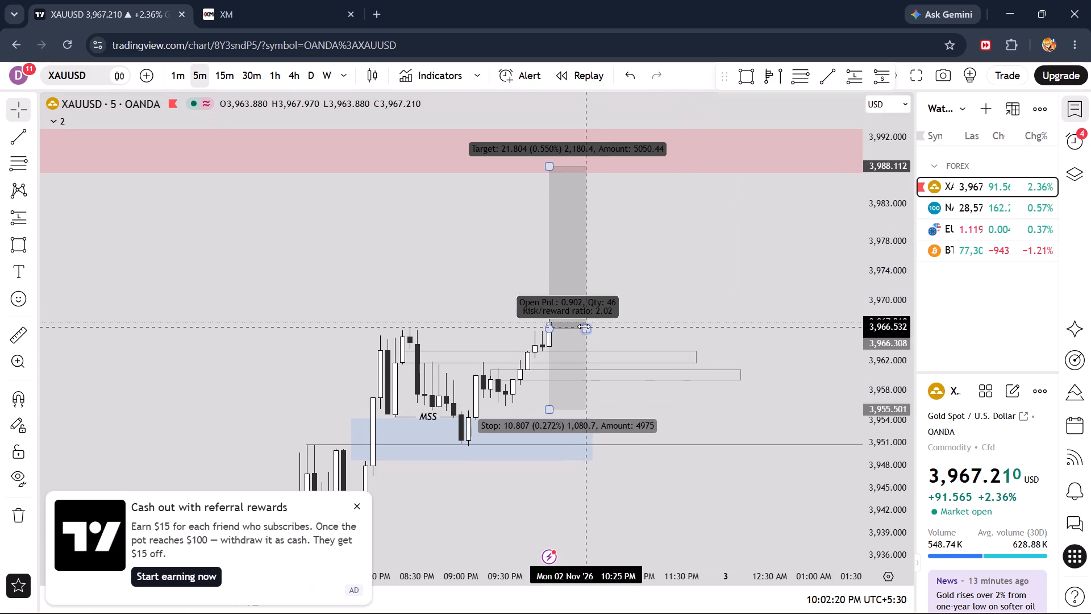
left_click_drag(583, 327, 617, 330)
Examine the latest candles against the long position, the outlined boxes and the blue zone on the 1-minute and 5-minute charts.
left_click_drag(661, 309, 725, 258)
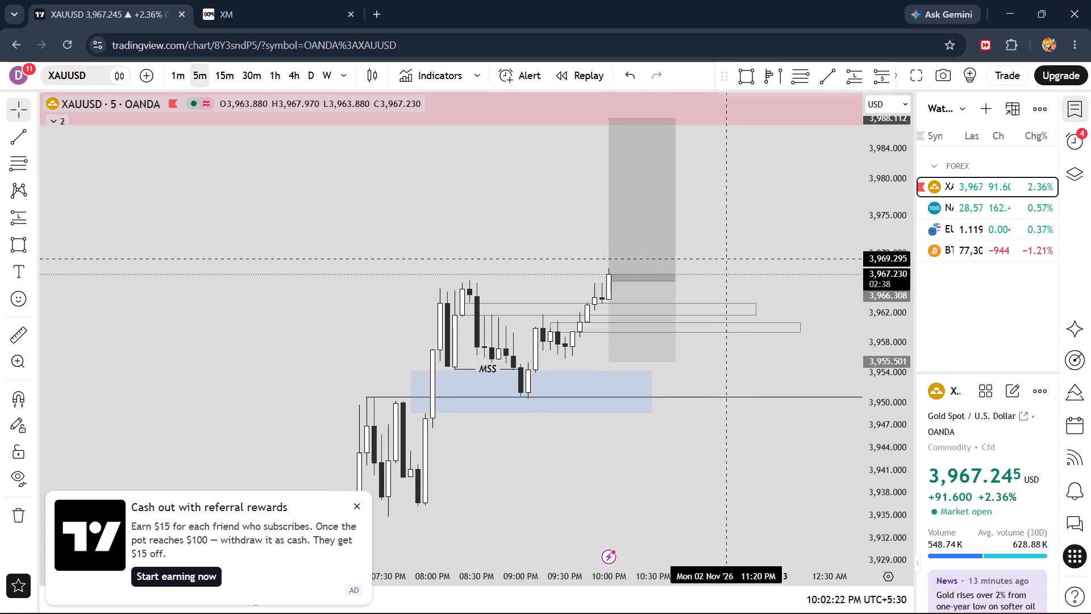
left_click(182, 73)
scroll(355, 237, "down", 8)
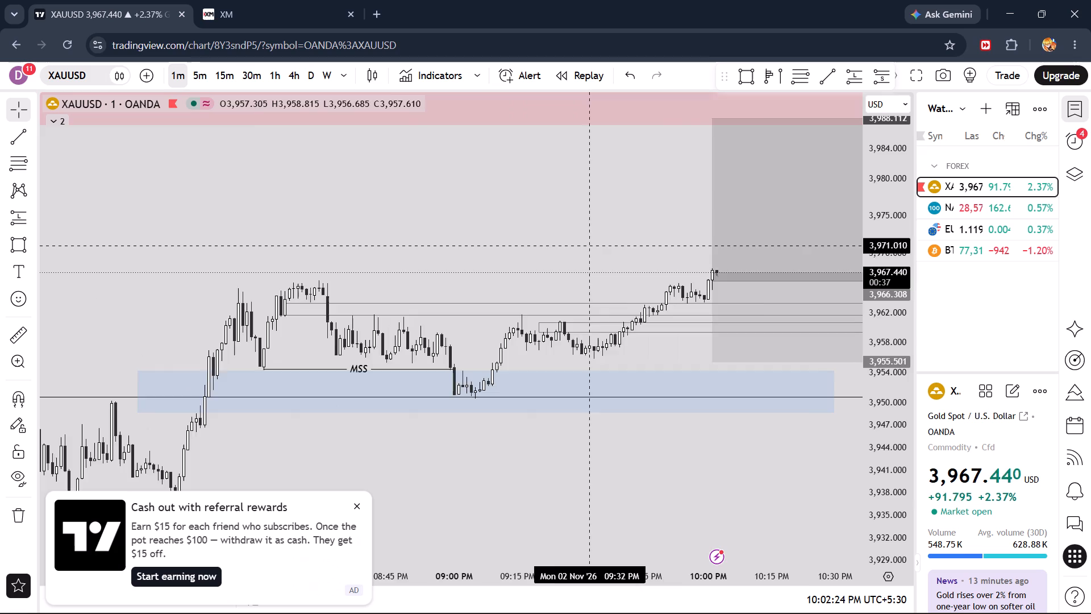
scroll(630, 250, "down", 8)
left_click_drag(698, 248, 515, 288)
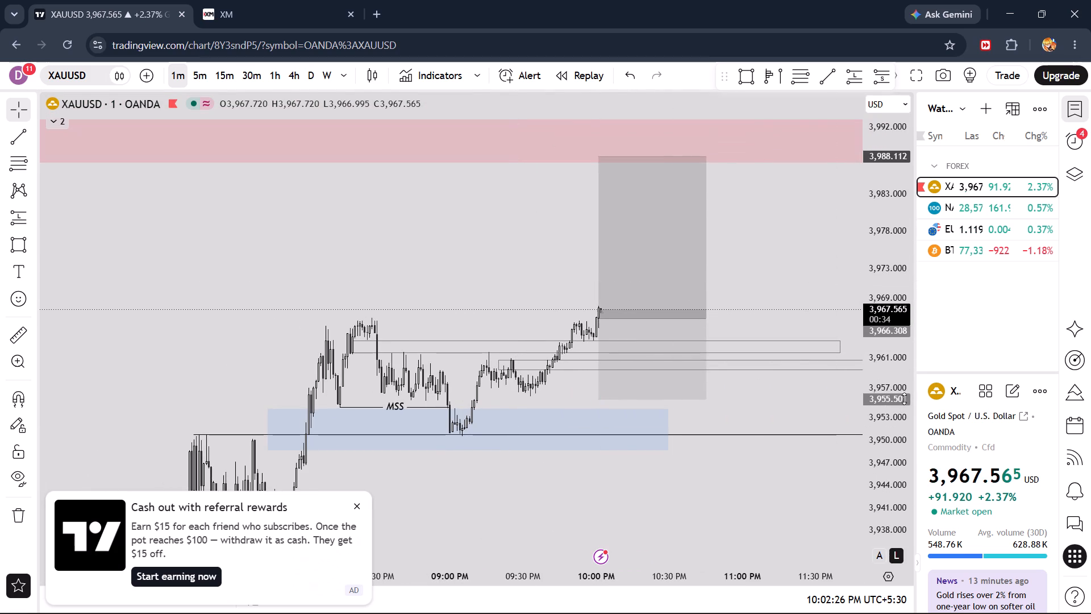
left_click_drag(896, 412, 887, 227)
left_click_drag(532, 247, 496, 148)
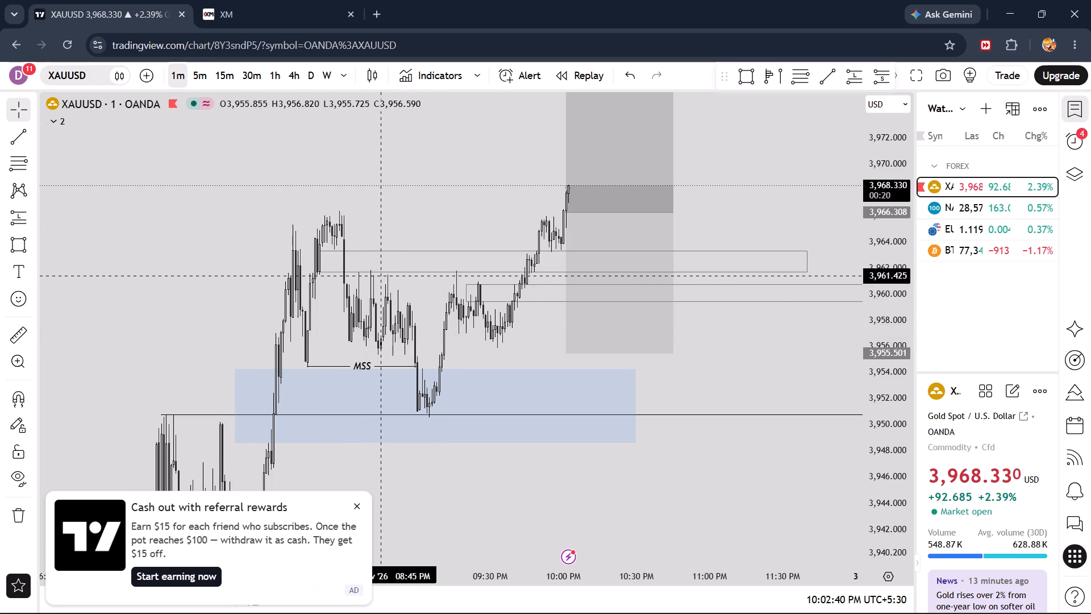
left_click(209, 73)
scroll(414, 282, "up", 10)
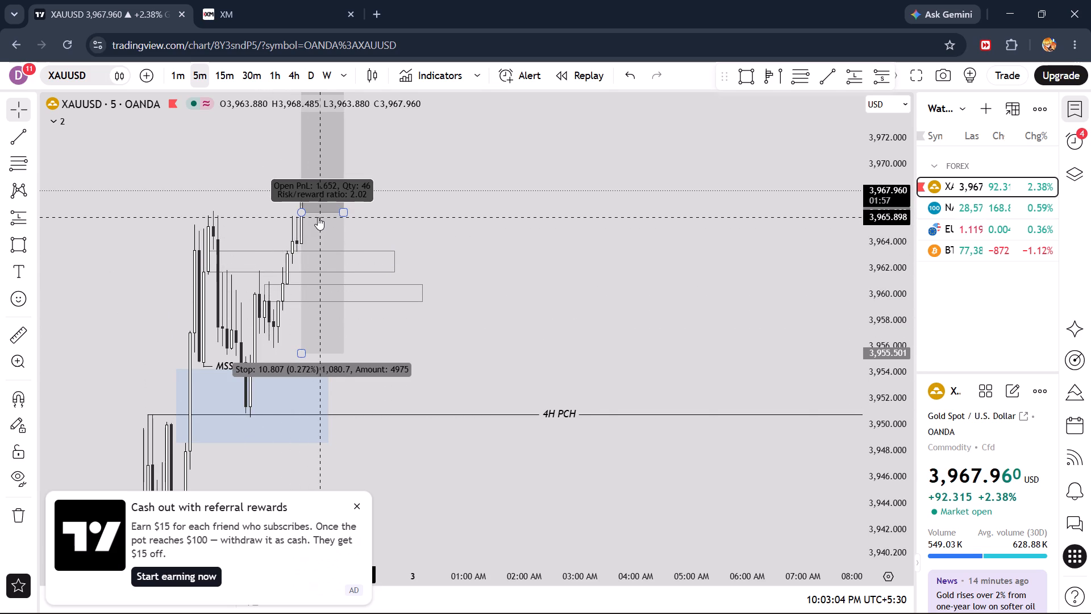
left_click_drag(426, 220, 630, 302)
scroll(631, 302, "up", 1)
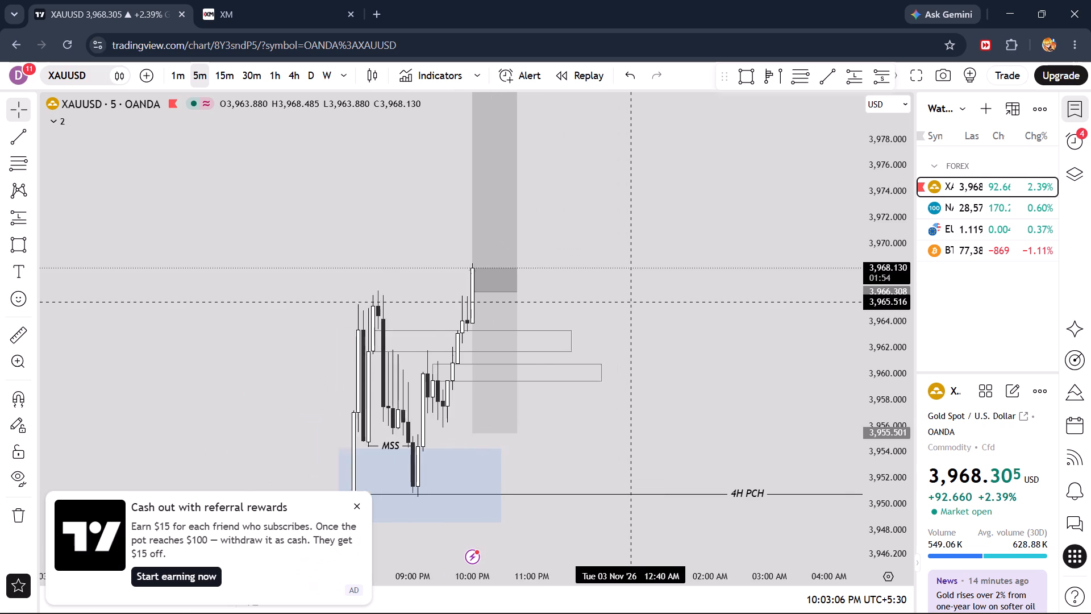
scroll(631, 302, "up", 2)
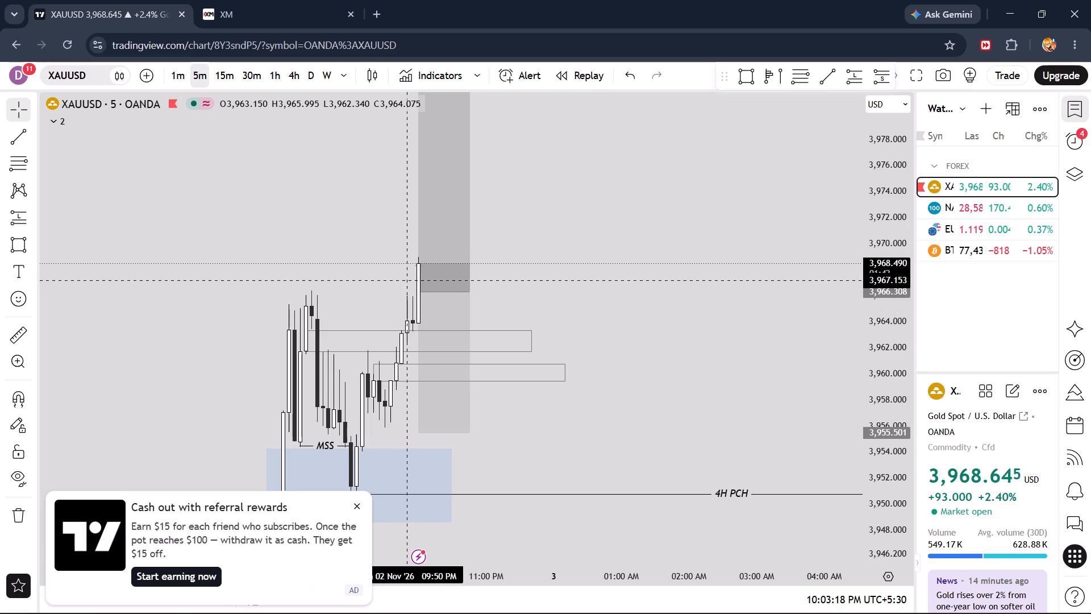
scroll(582, 287, "up", 2)
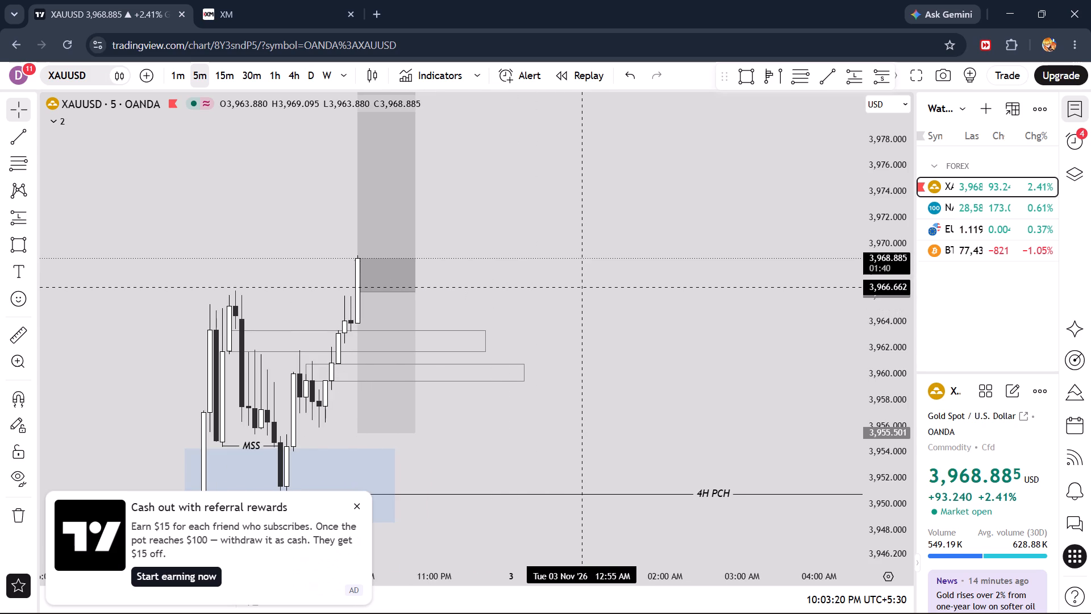
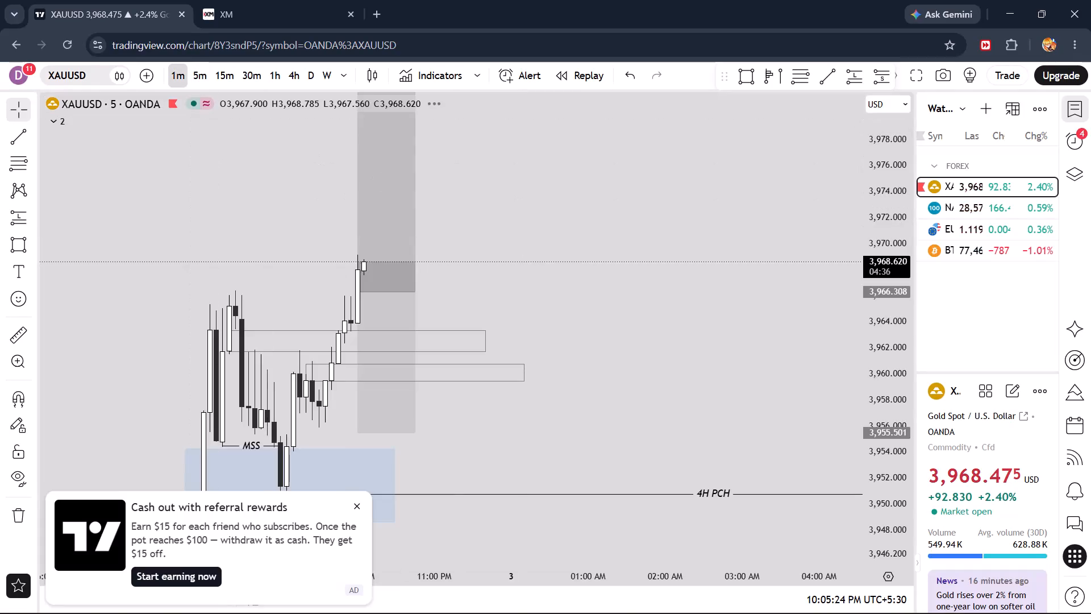
Examine the 1-minute candles against the long position, the outlined boxes and the red zone above price.
scroll(264, 256, "down", 7)
scroll(380, 268, "down", 1)
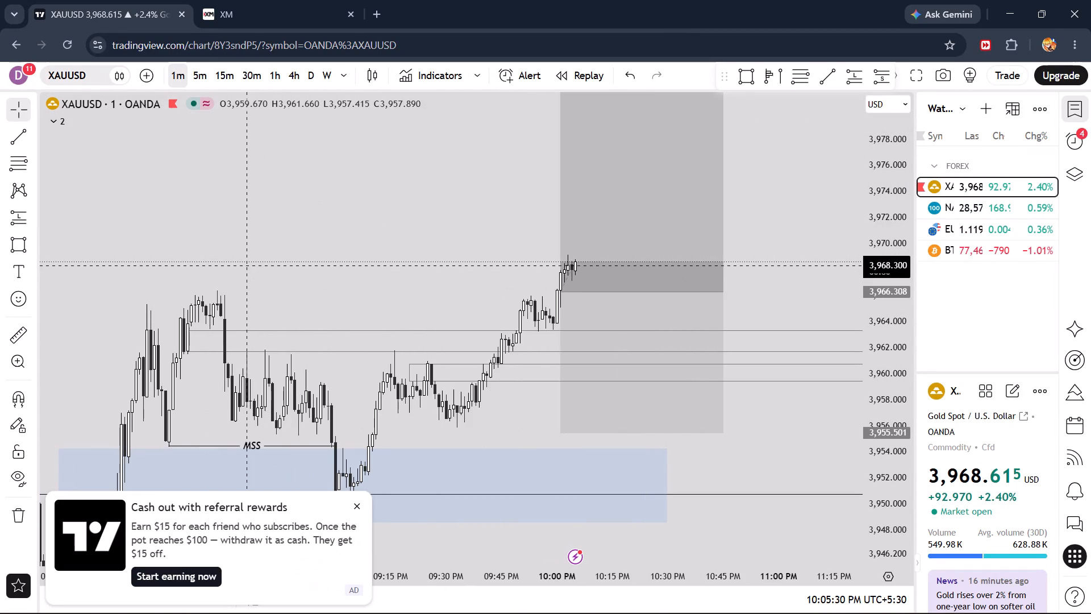
scroll(247, 265, "down", 6)
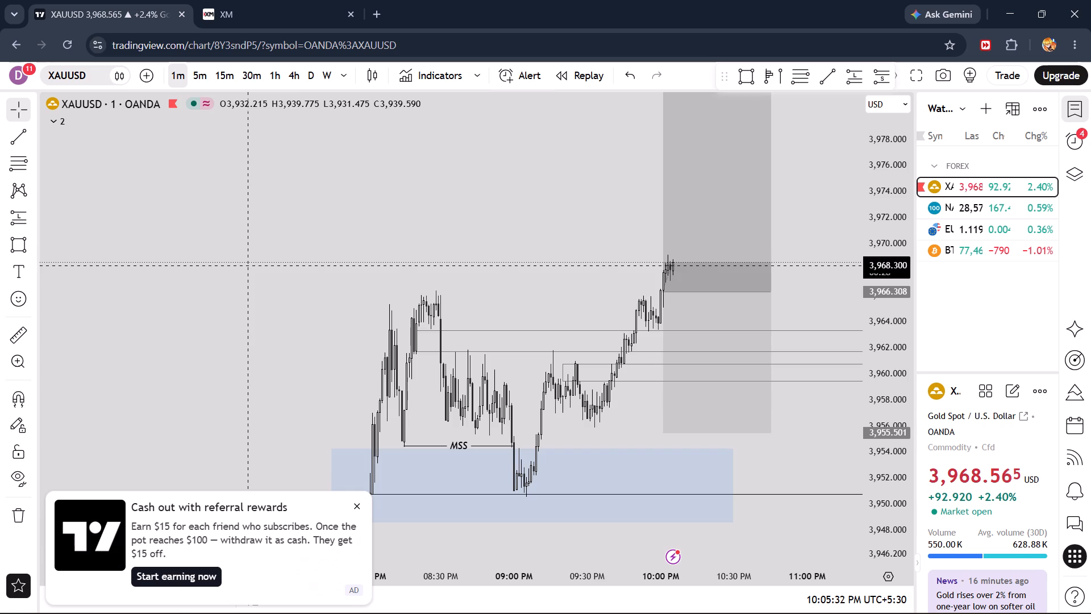
scroll(247, 265, "up", 4)
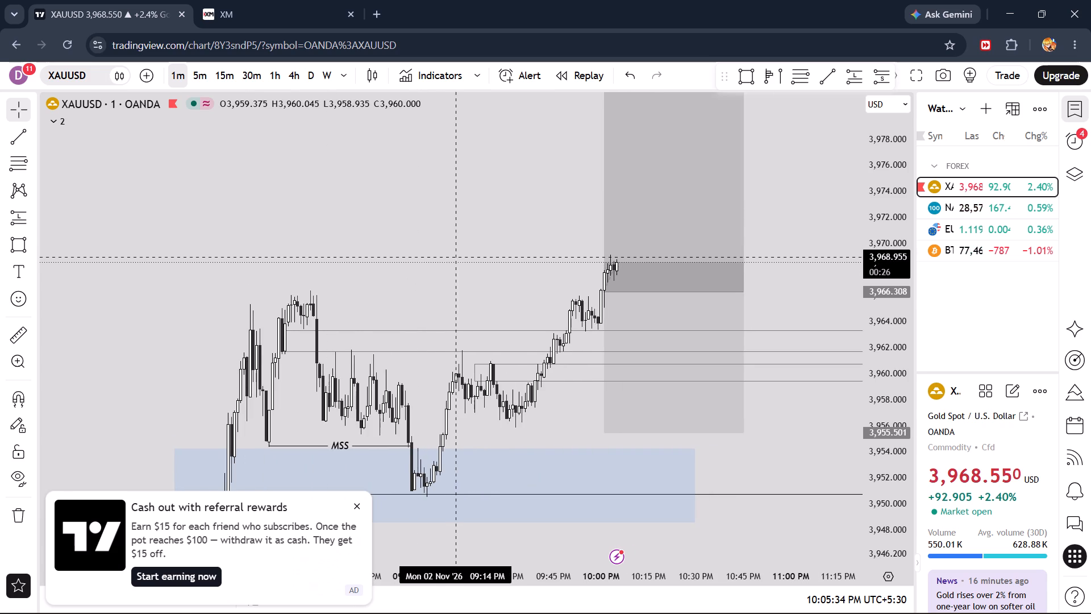
left_click_drag(462, 258, 351, 305)
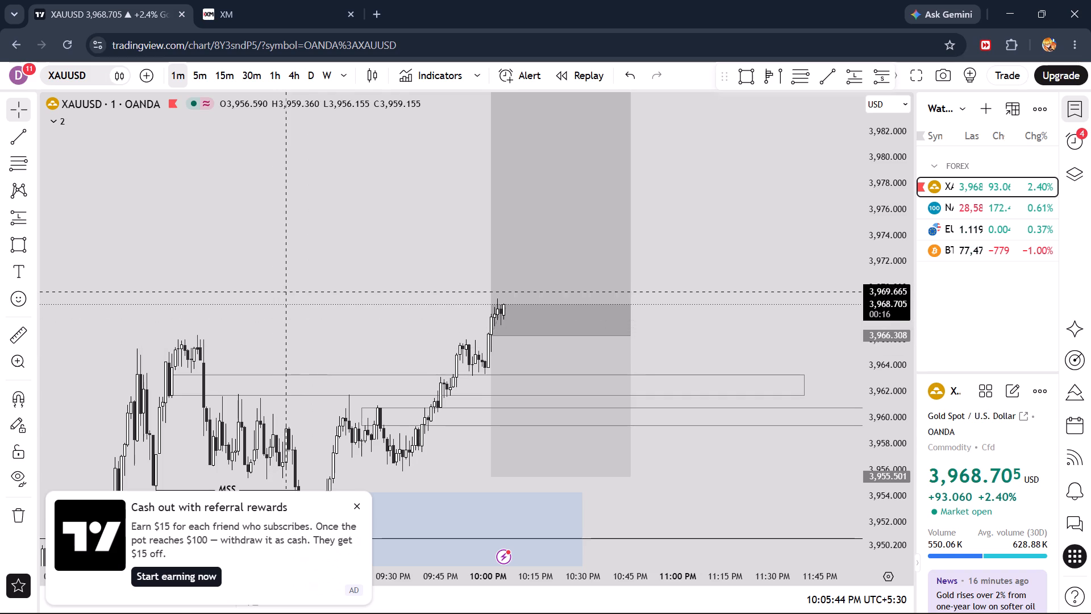
left_click_drag(297, 250, 255, 314)
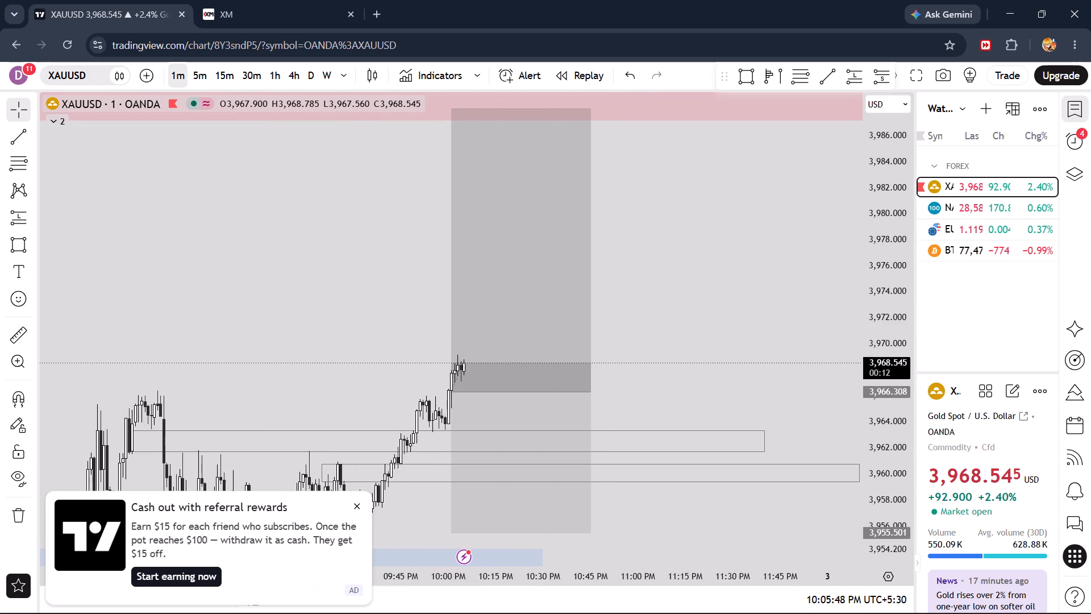
Dismiss the referral rewards advert covering the chart.
left_click(355, 504)
On the 1-minute chart, measure the price distance from the long position's target level down to its entry level.
left_click_drag(901, 186, 891, 354)
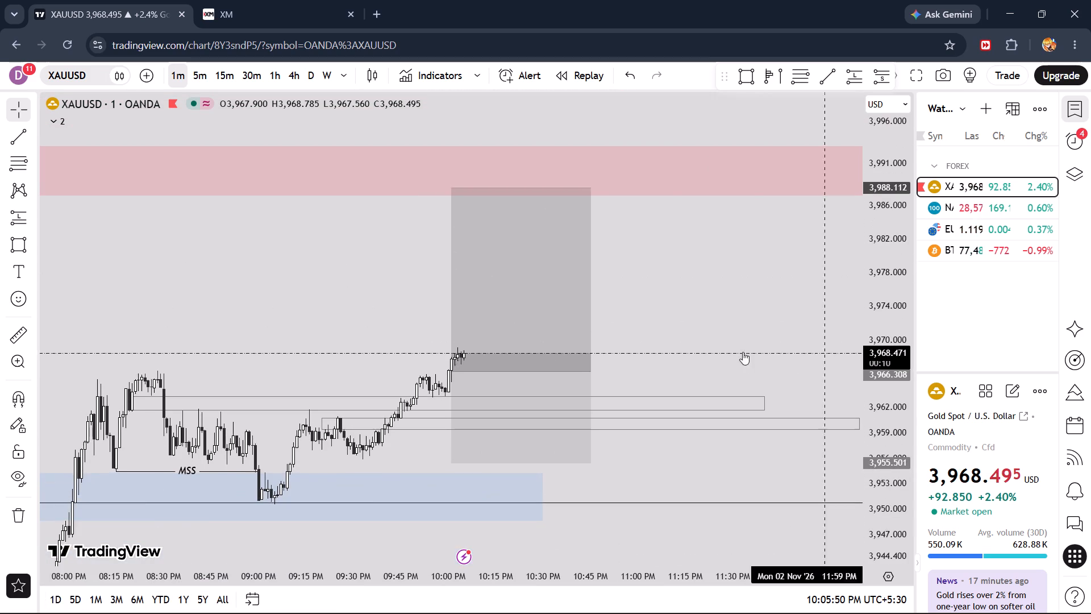
scroll(688, 294, "down", 7)
left_click_drag(445, 298, 316, 318)
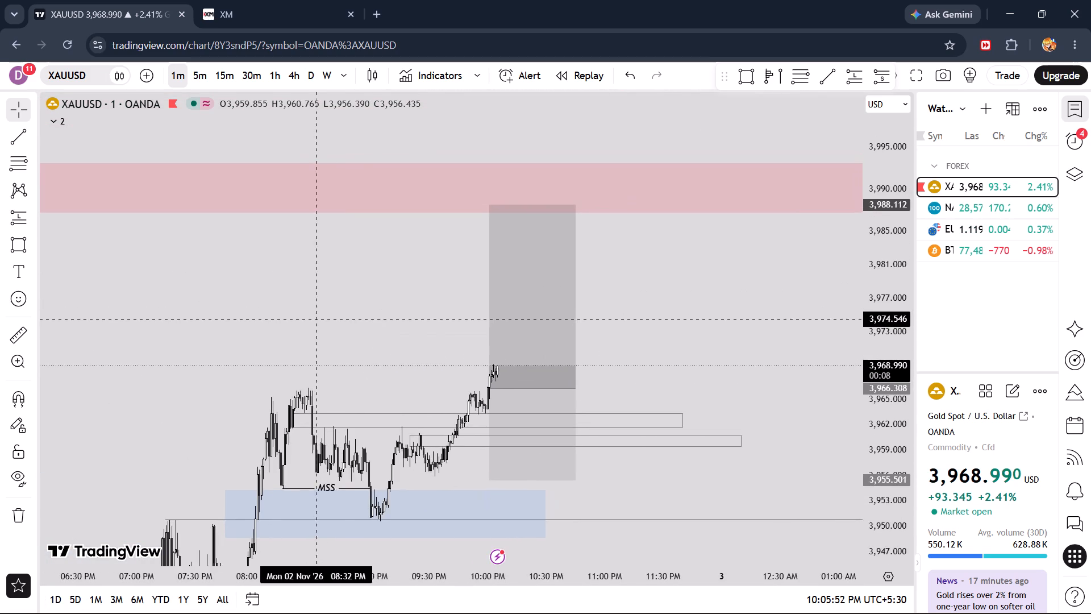
scroll(354, 348, "up", 4)
left_click(16, 341)
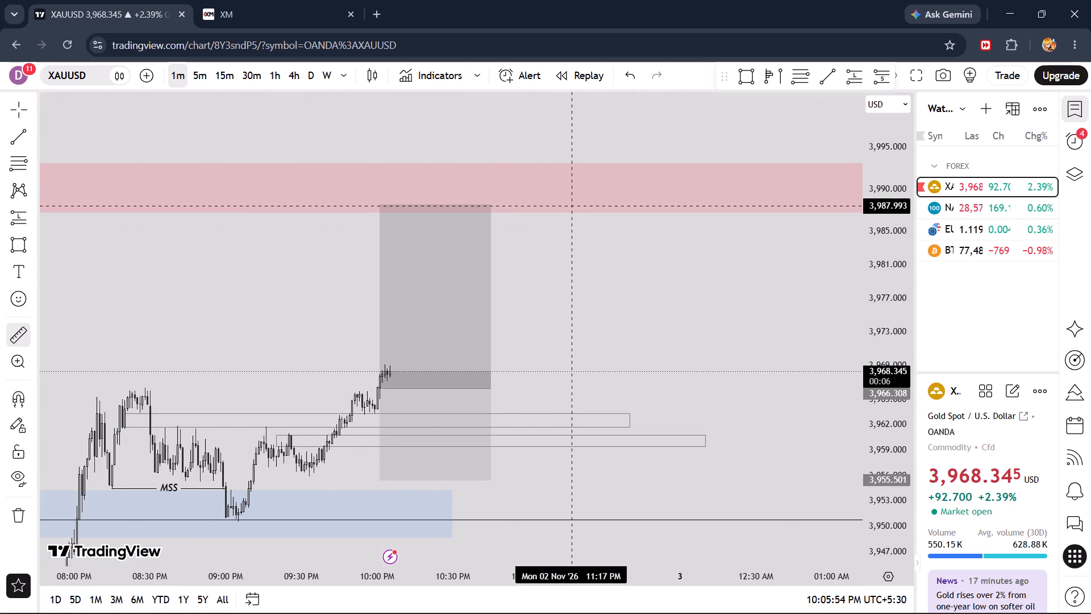
left_click(571, 206)
right_click(557, 387)
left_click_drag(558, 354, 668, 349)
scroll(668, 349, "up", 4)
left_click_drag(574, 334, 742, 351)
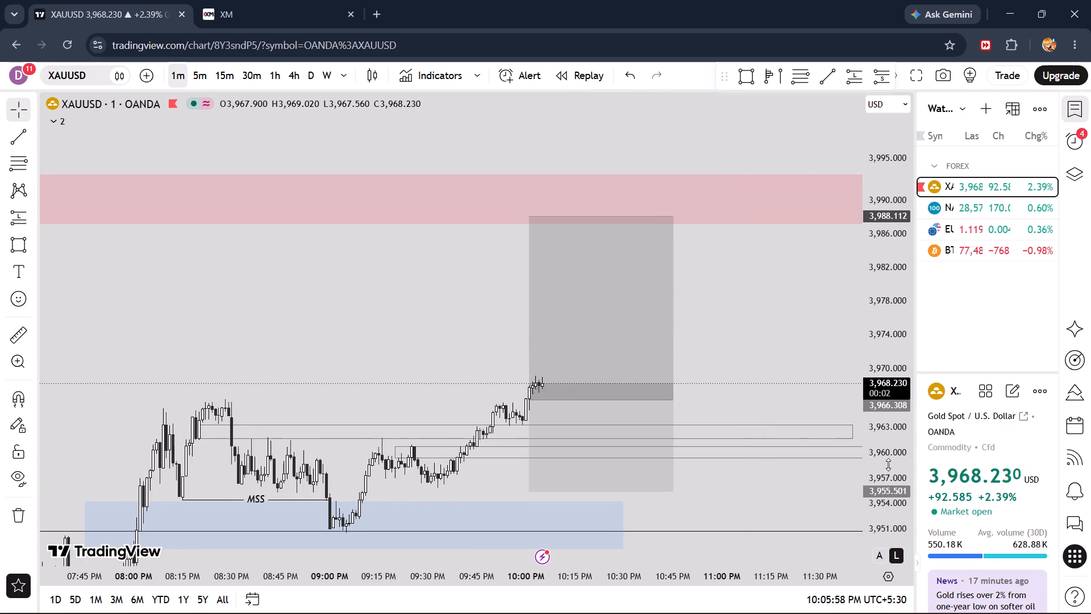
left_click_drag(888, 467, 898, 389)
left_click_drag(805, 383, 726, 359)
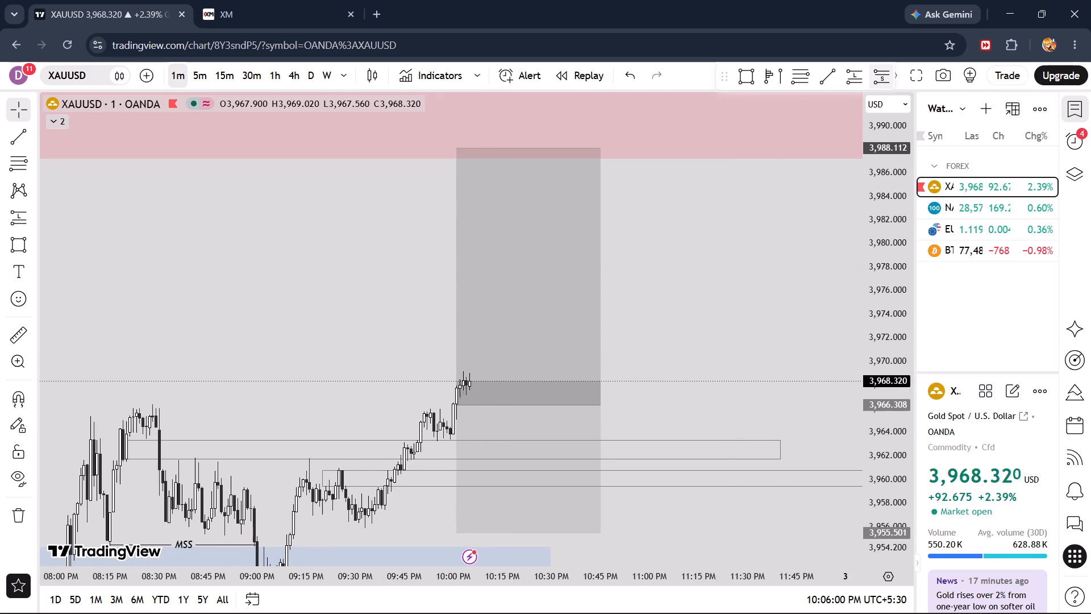
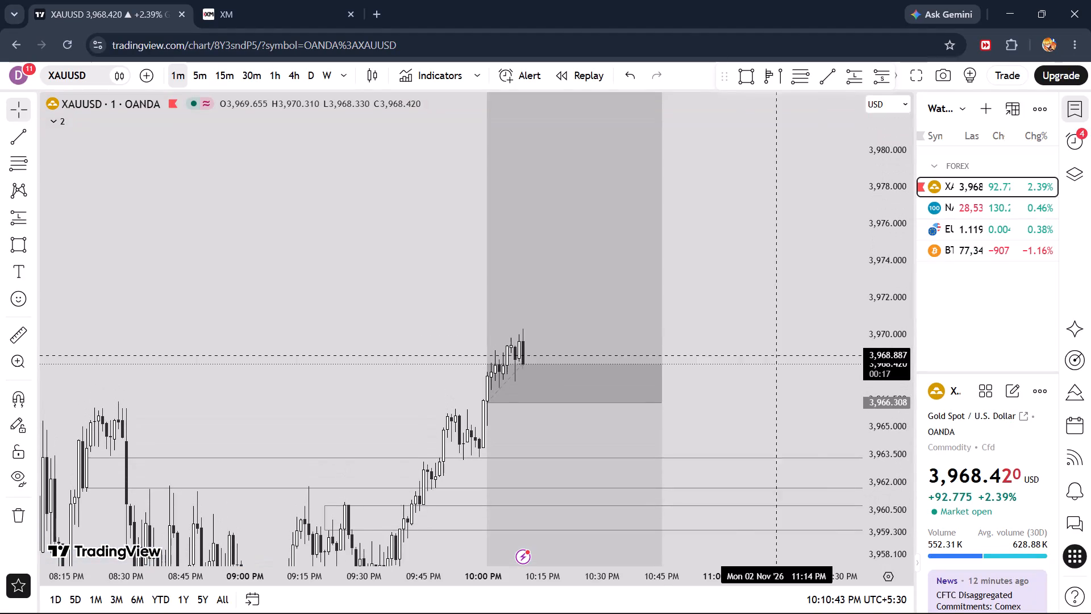
Examine the latest 1-minute gold candles against the long position's entry, stop and target and the red zone above.
left_click_drag(723, 334, 780, 248)
scroll(678, 304, "up", 5)
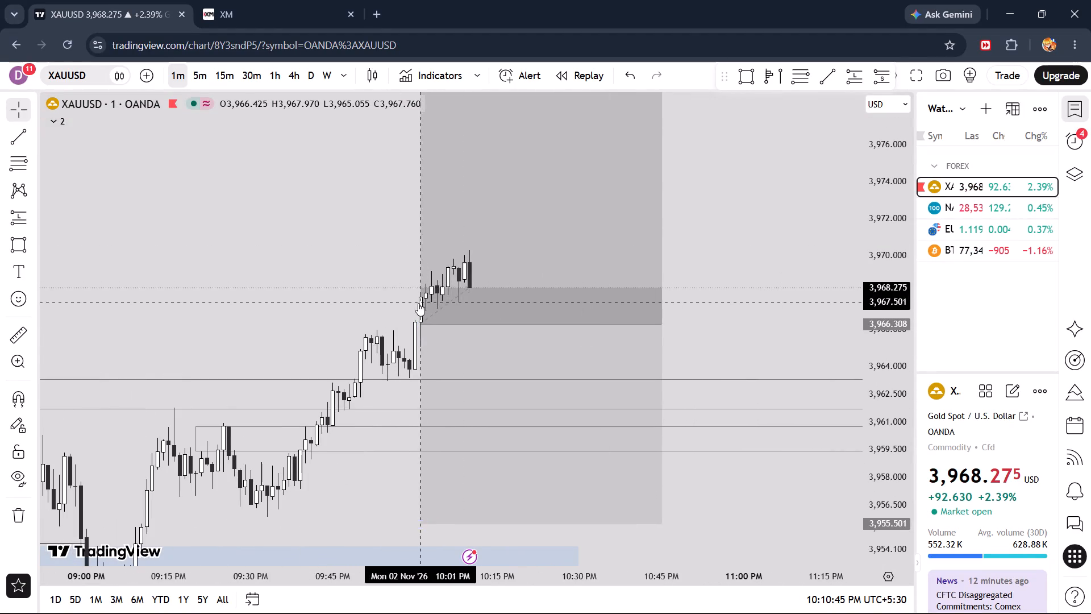
left_click_drag(771, 205, 759, 252)
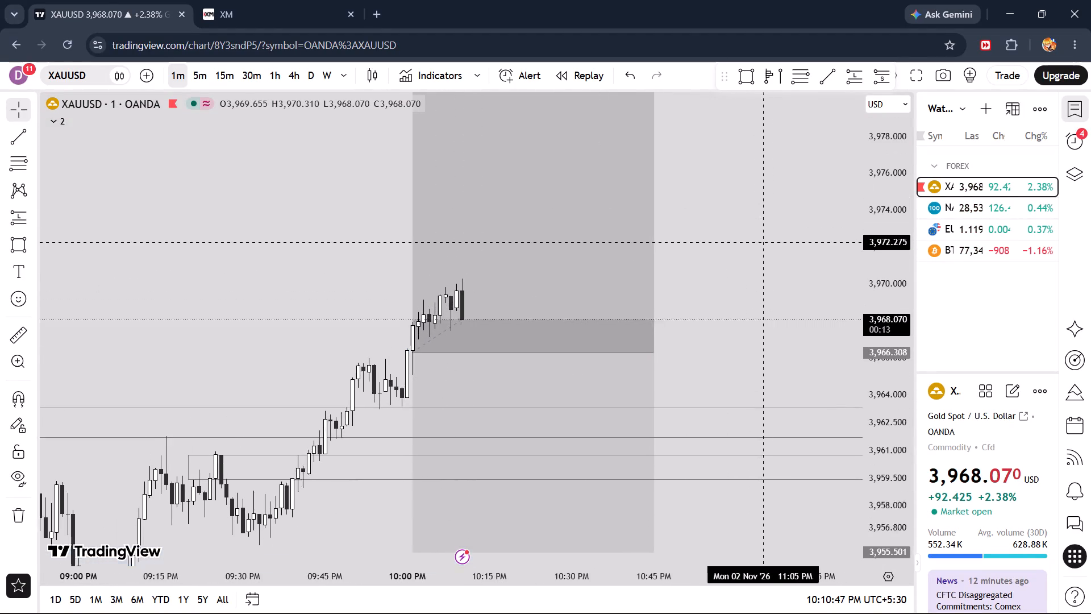
left_click_drag(759, 252, 749, 273)
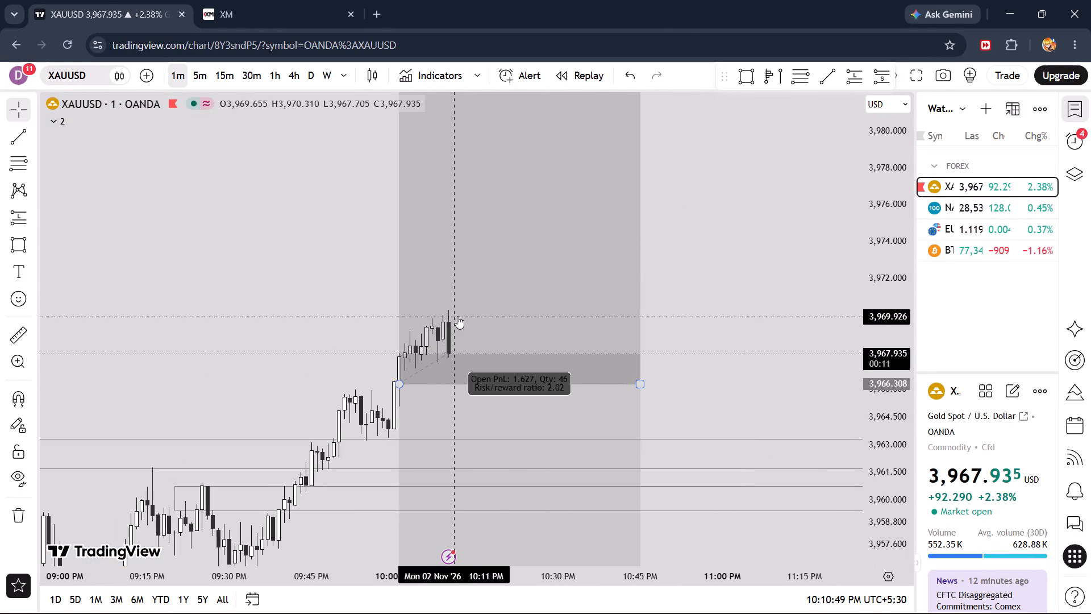
left_click_drag(732, 270, 729, 289)
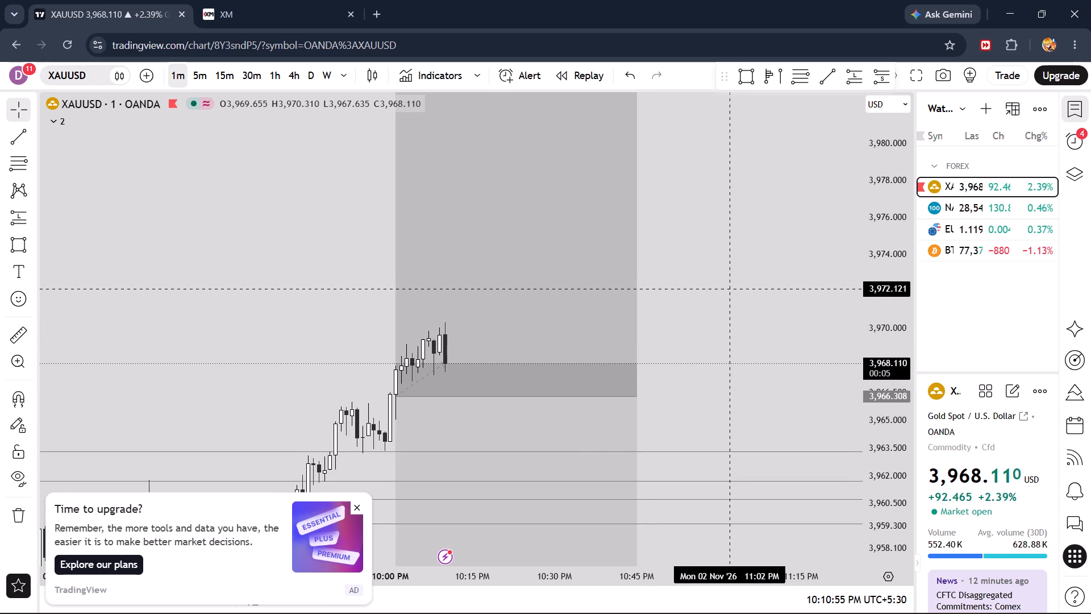
left_click_drag(735, 333, 734, 268)
scroll(734, 268, "down", 1)
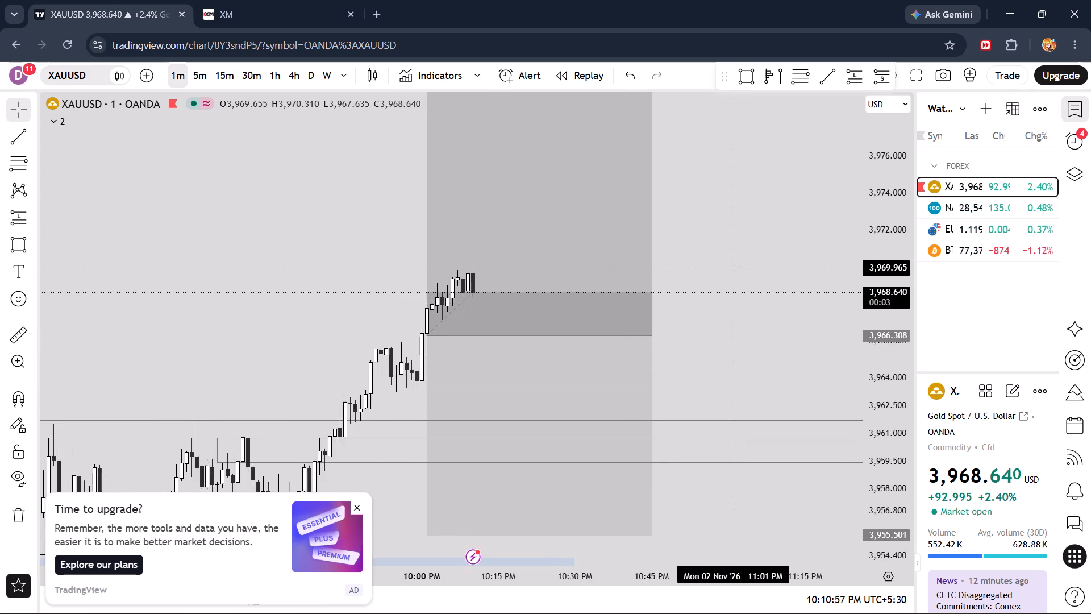
scroll(734, 268, "down", 5)
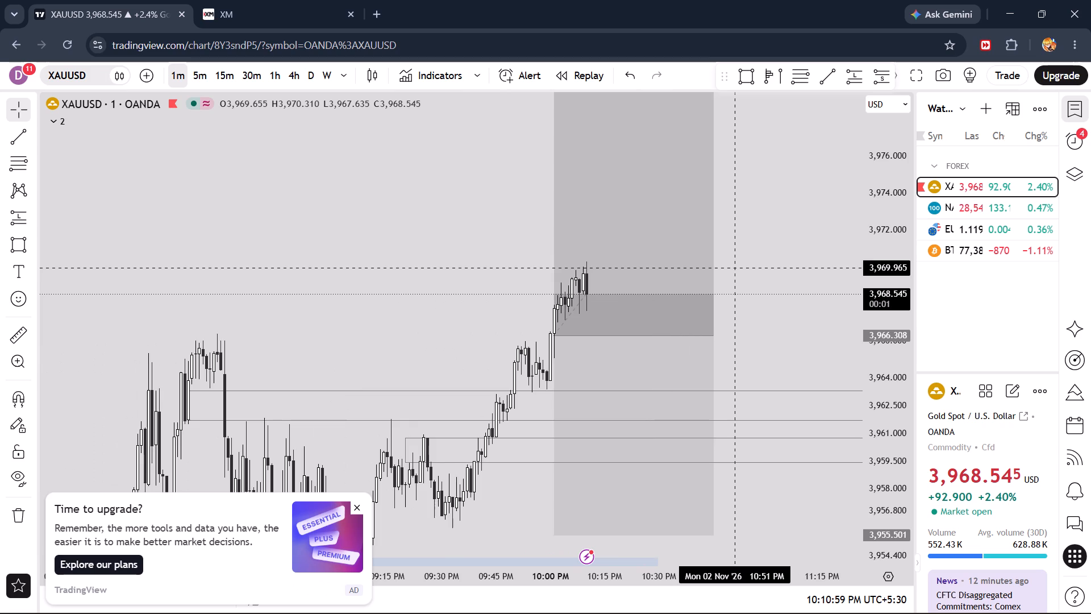
left_click_drag(749, 205, 746, 271)
left_click_drag(887, 229, 902, 335)
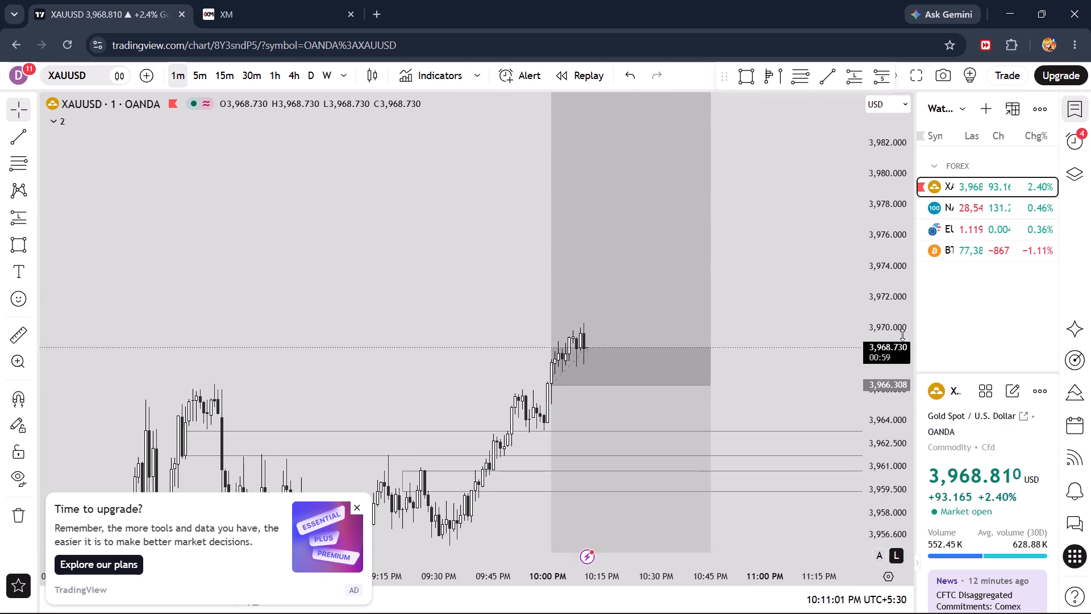
left_click_drag(902, 335, 904, 397)
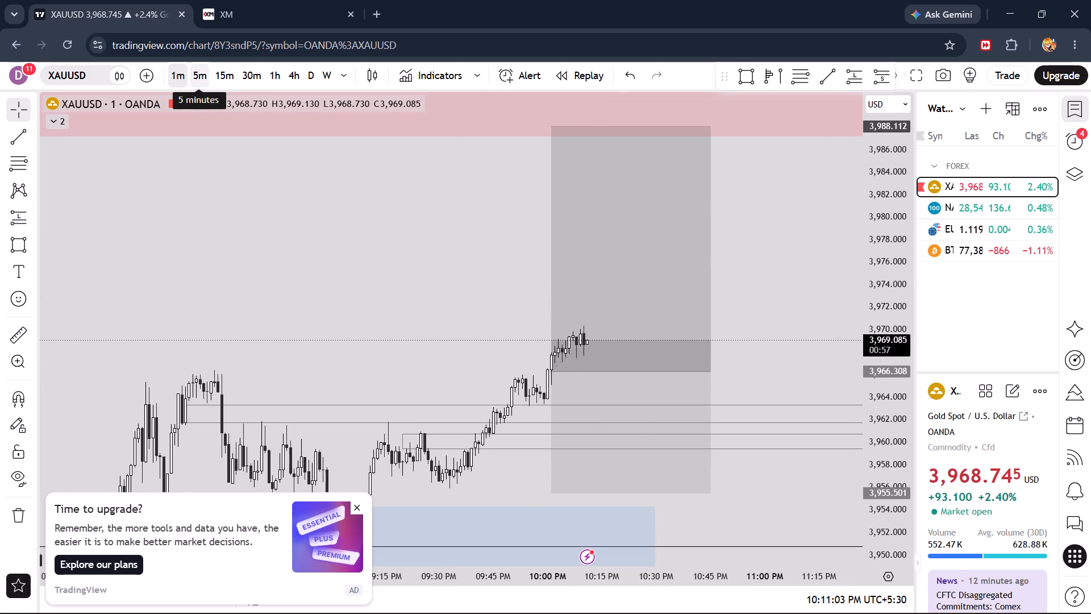
Switch the gold chart to 5 minutes and examine price against the long position, outlined boxes and blue zone.
left_click(197, 65)
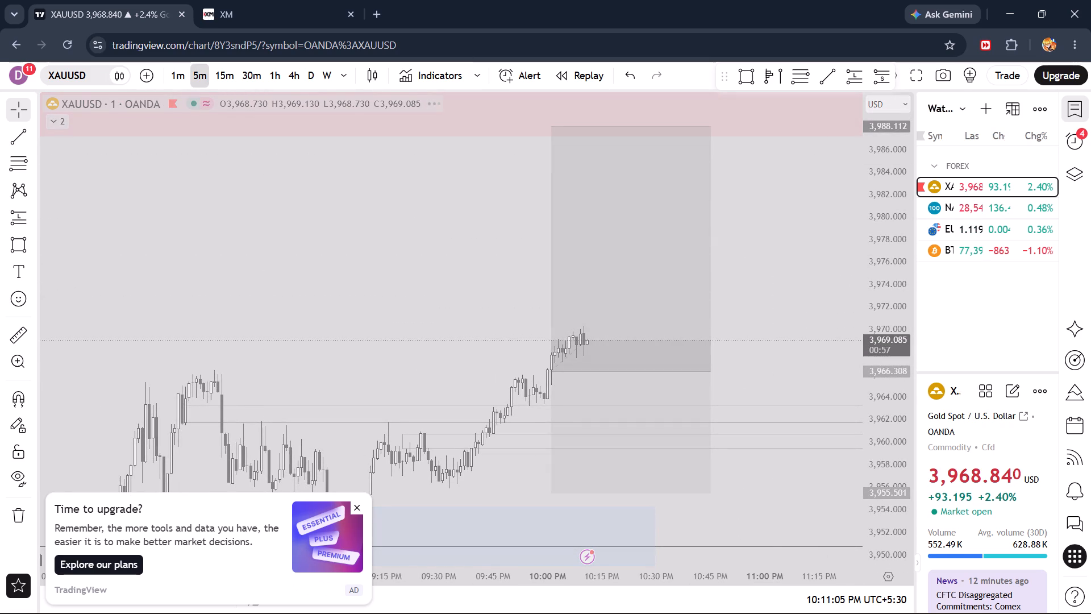
scroll(592, 302, "up", 3)
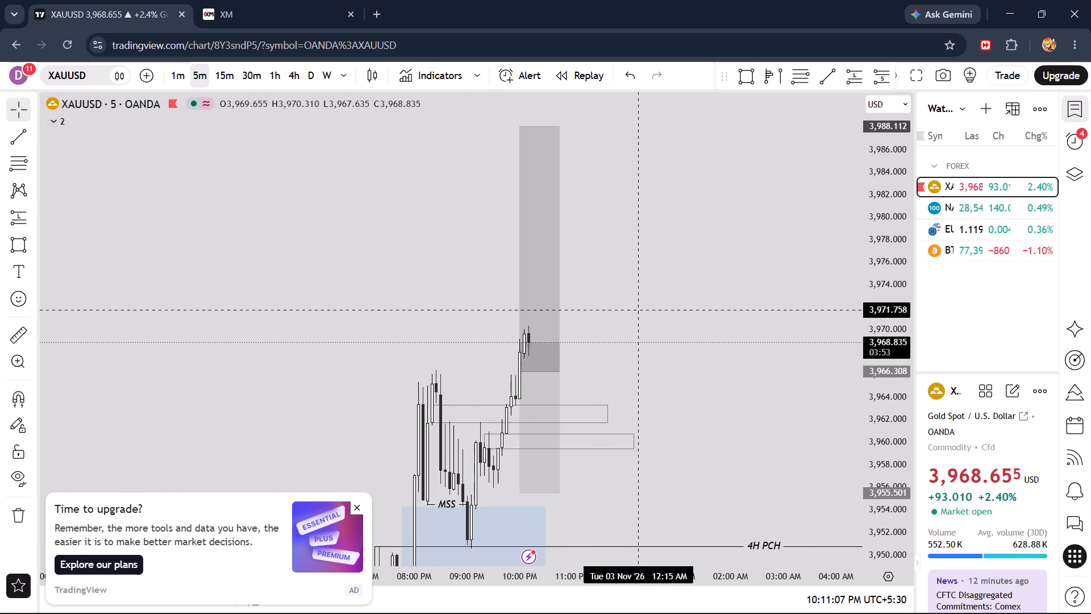
left_click_drag(614, 243, 664, 246)
scroll(664, 246, "up", 3)
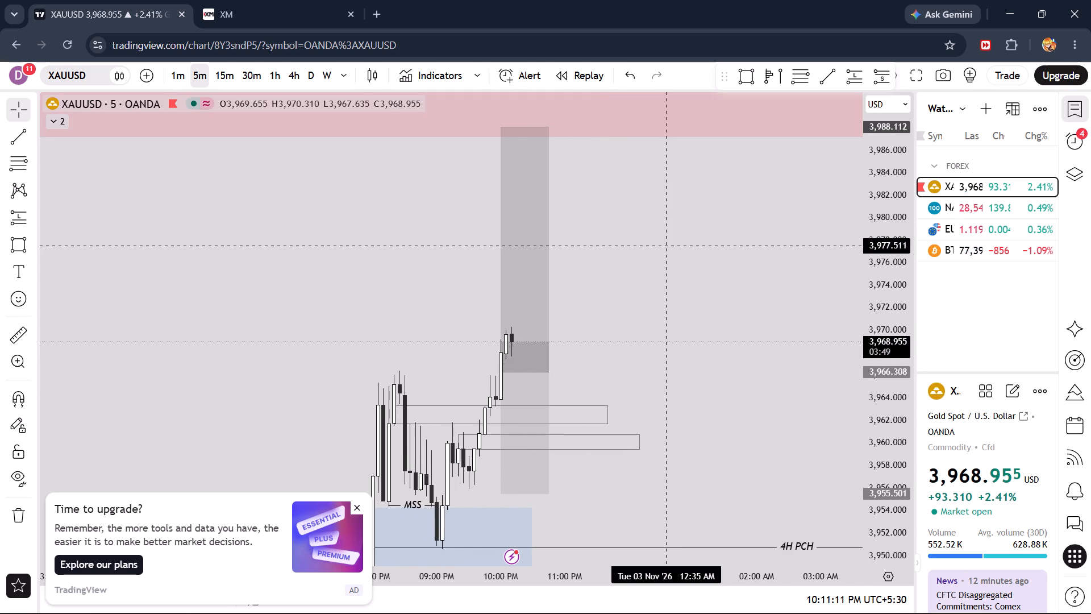
scroll(664, 246, "up", 2)
left_click_drag(594, 284, 732, 163)
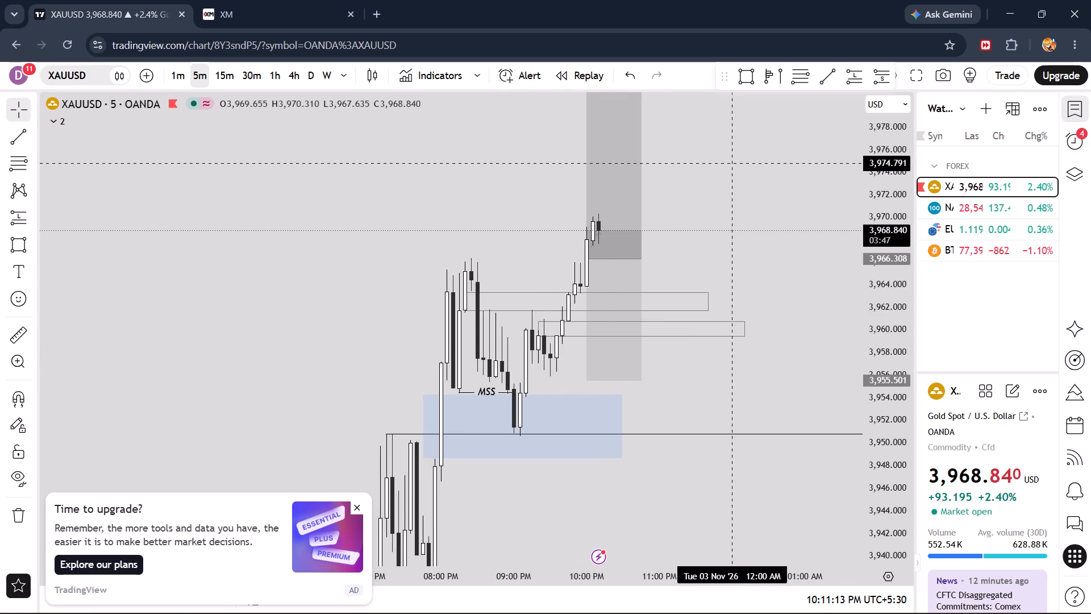
left_click_drag(732, 163, 727, 232)
Return the gold chart to 1 minute and examine the candles between the long position's stop and its target.
left_click(182, 83)
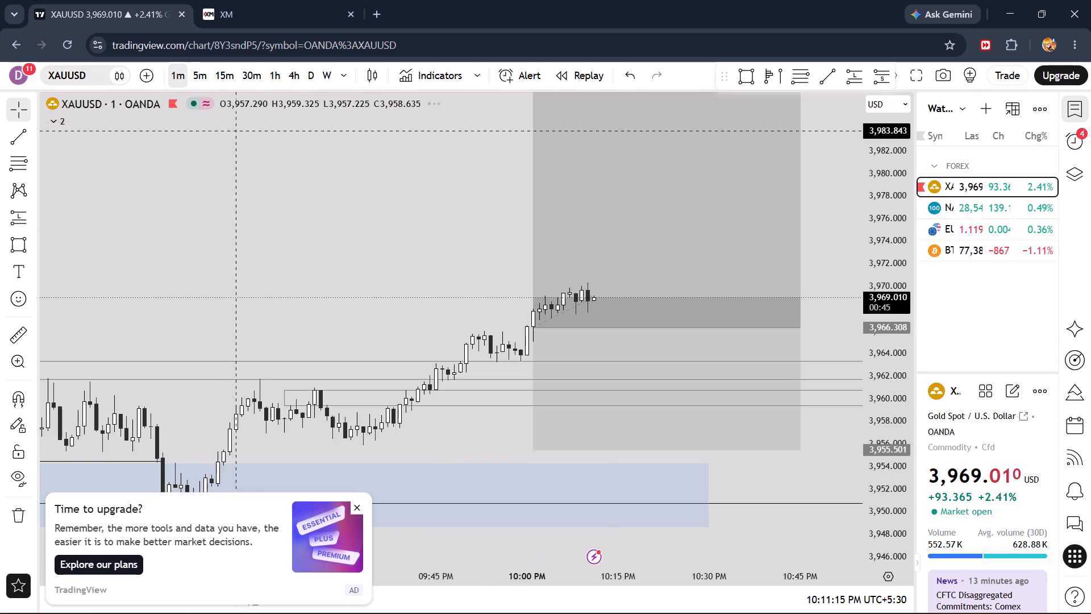
scroll(415, 259, "down", 5)
left_click_drag(555, 253, 411, 296)
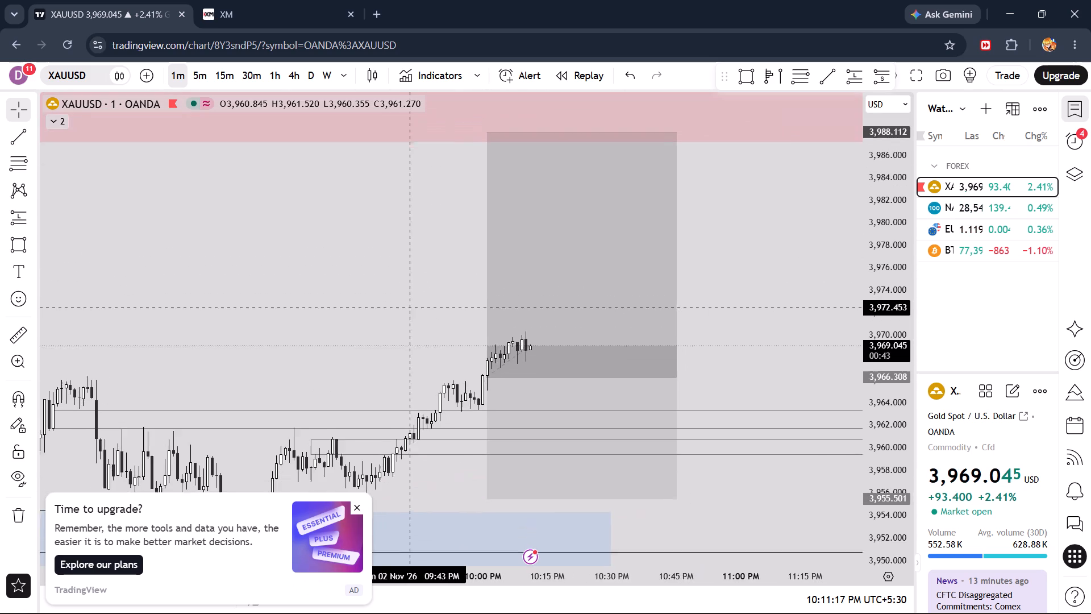
left_click_drag(411, 296, 412, 272)
left_click_drag(872, 375, 868, 330)
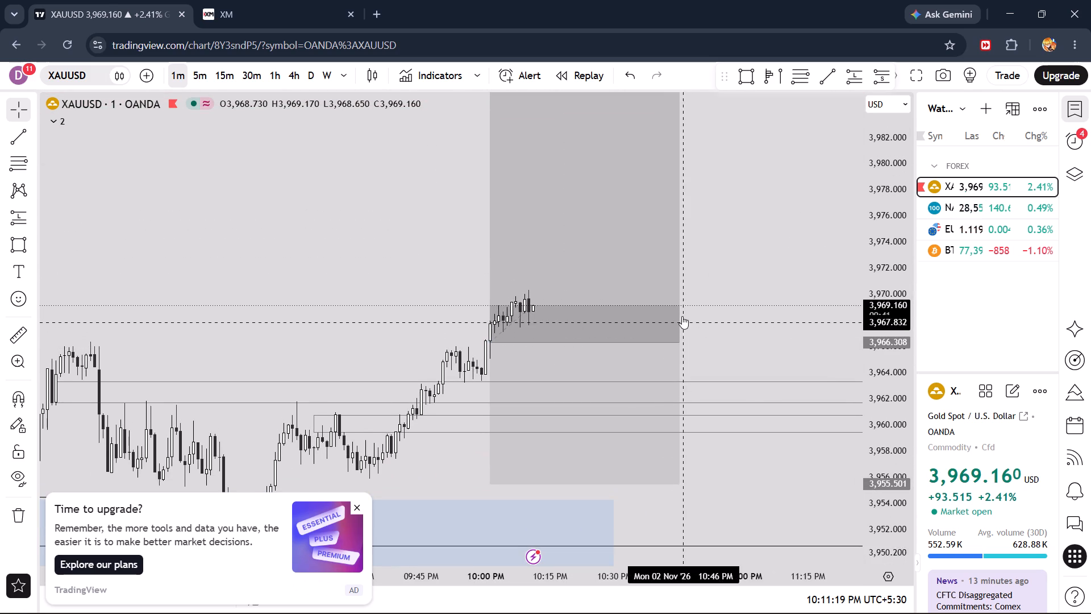
left_click_drag(764, 234, 743, 126)
left_click_drag(743, 126, 726, 296)
Dismiss the upgrade advert covering the chart.
left_click(359, 509)
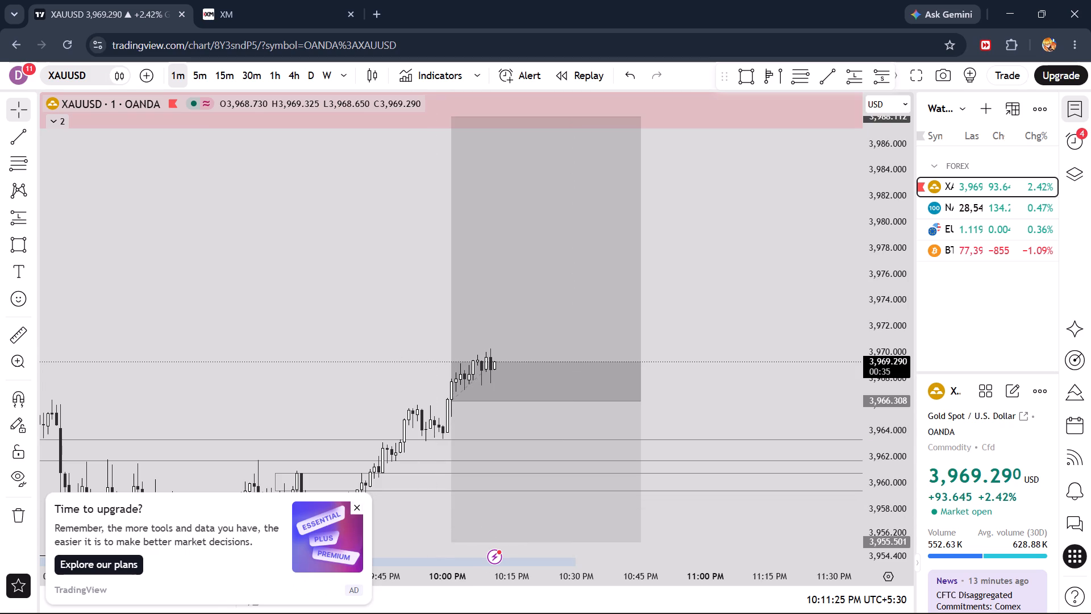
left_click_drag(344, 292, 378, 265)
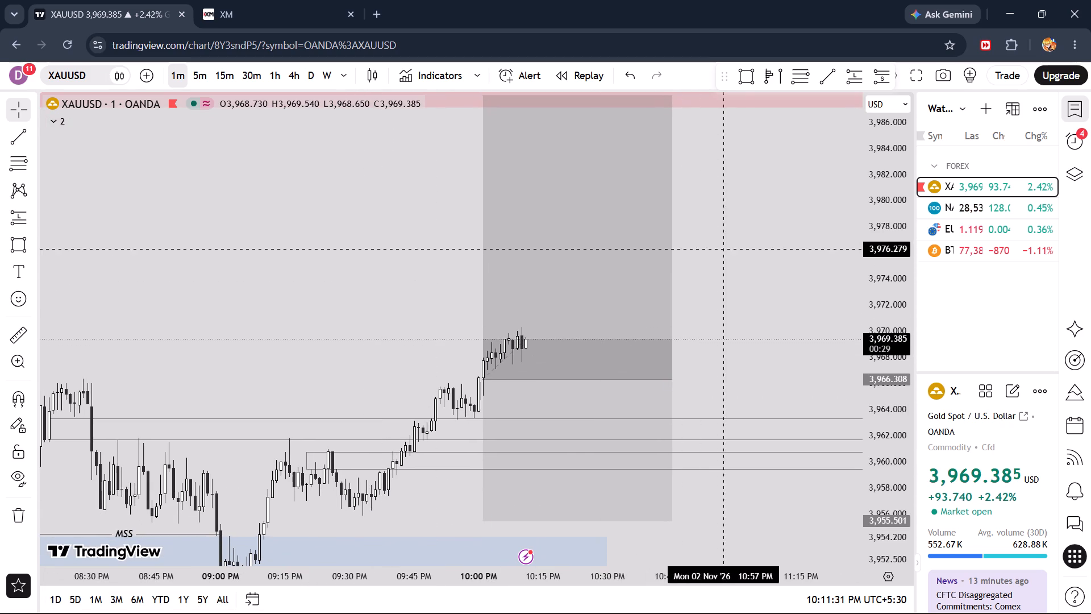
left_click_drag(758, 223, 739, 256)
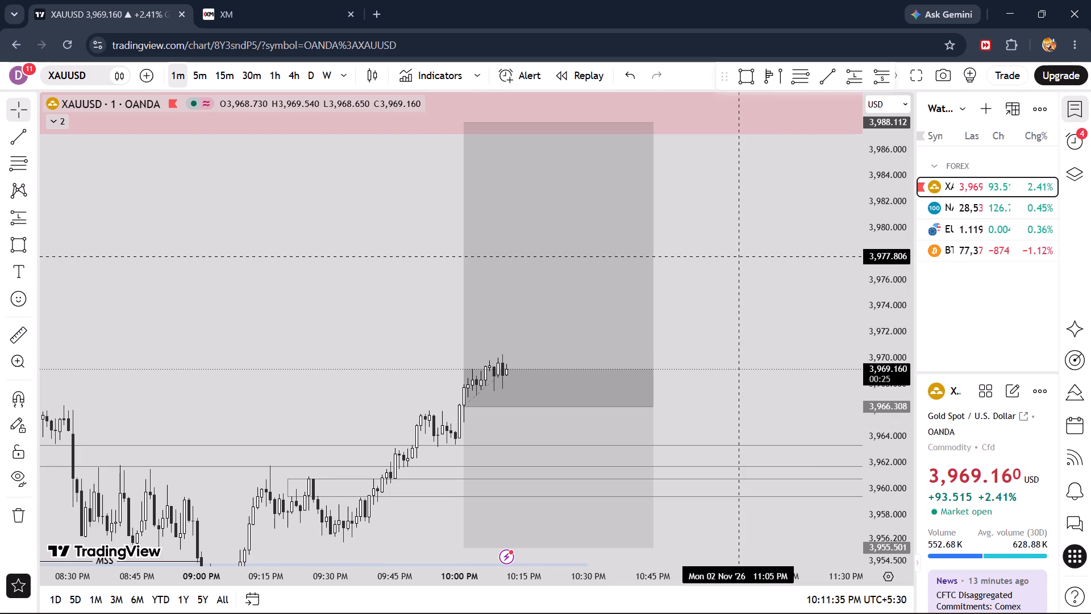
Open a new browser tab.
left_click(380, 0)
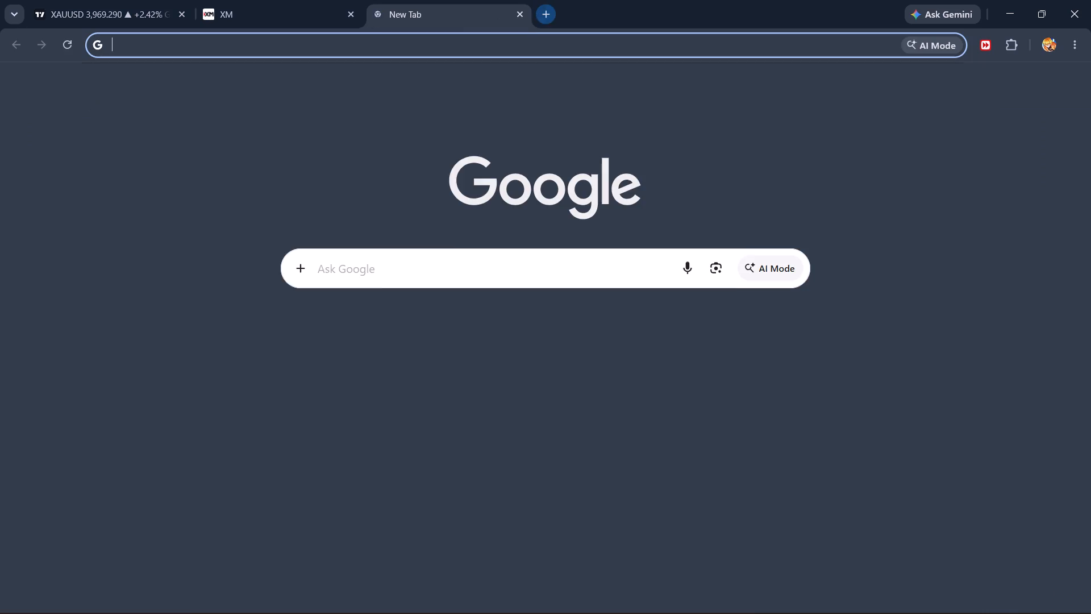
Switch to the XM gold chart and bring the latest 1-minute candles into view.
left_click(127, 0)
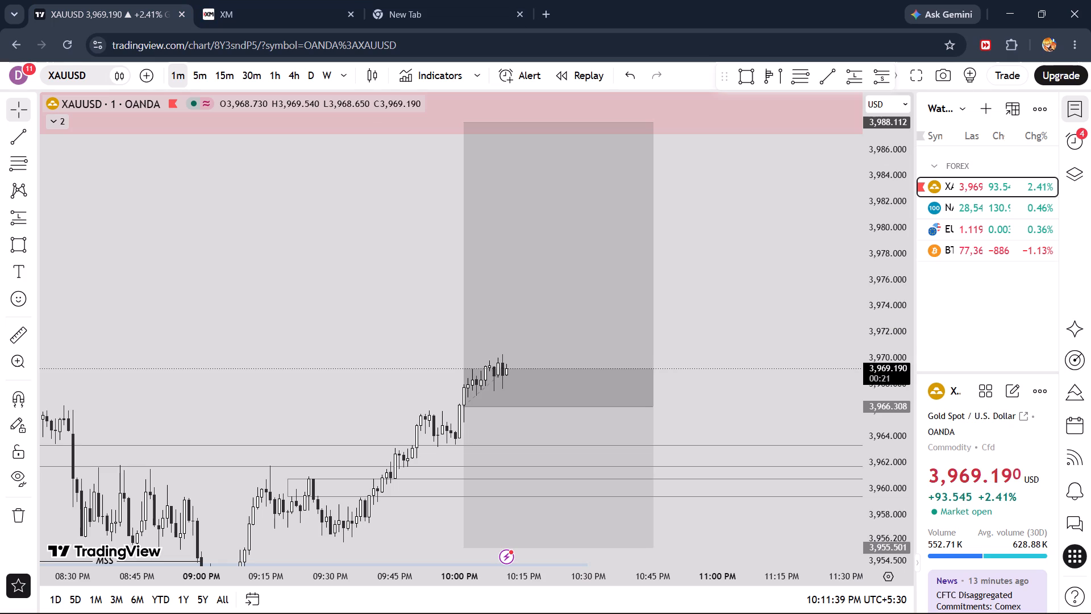
left_click(231, 0)
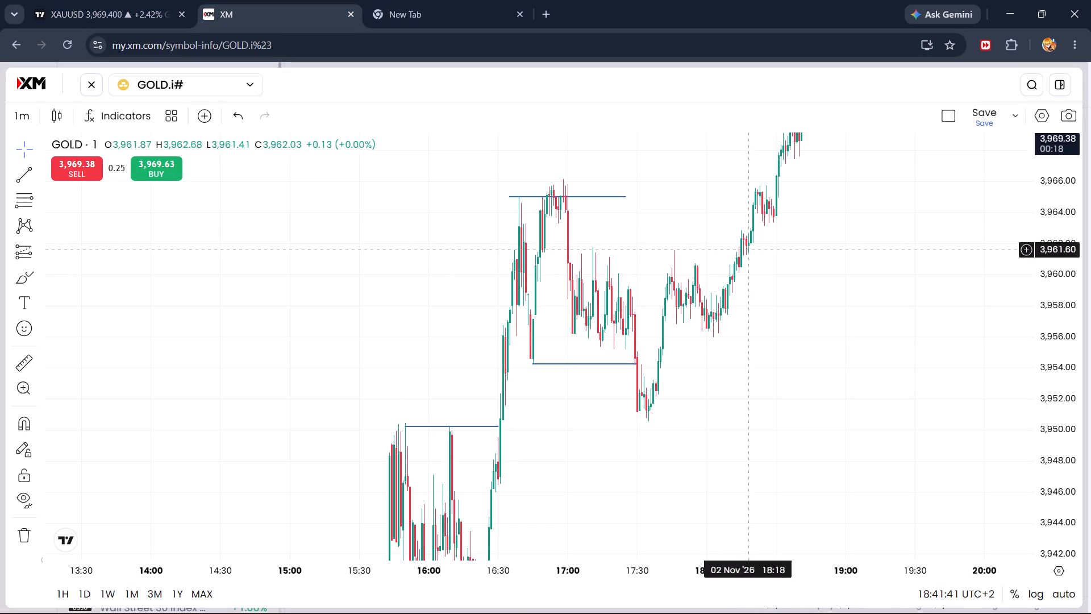
left_click_drag(840, 205, 707, 408)
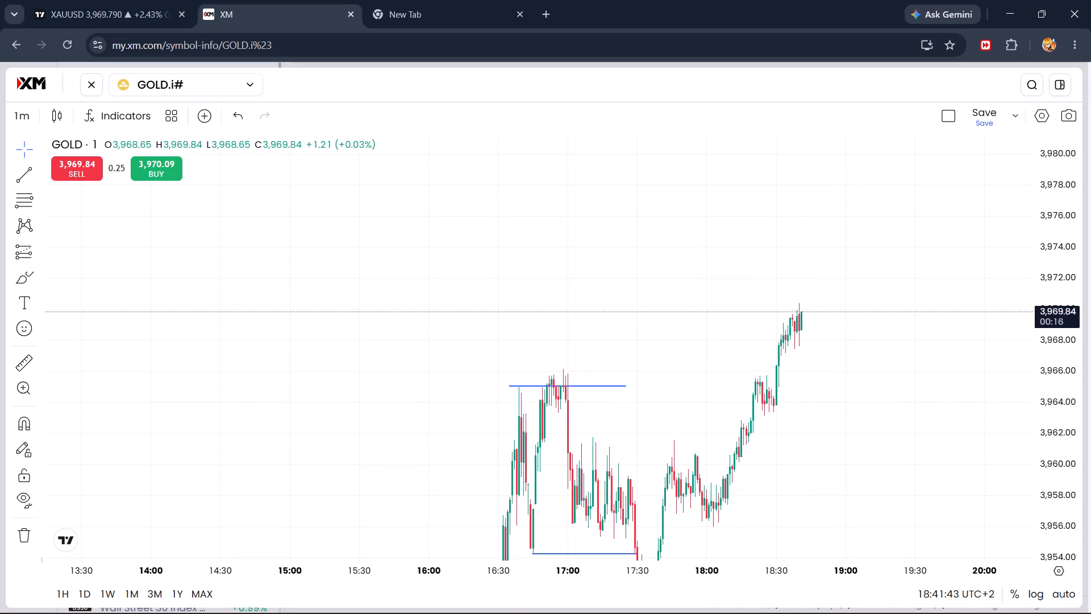
In the new tab, open Forex Factory from the Imp news shortcut and look through its news, calendar and forum lists.
left_click(449, 0)
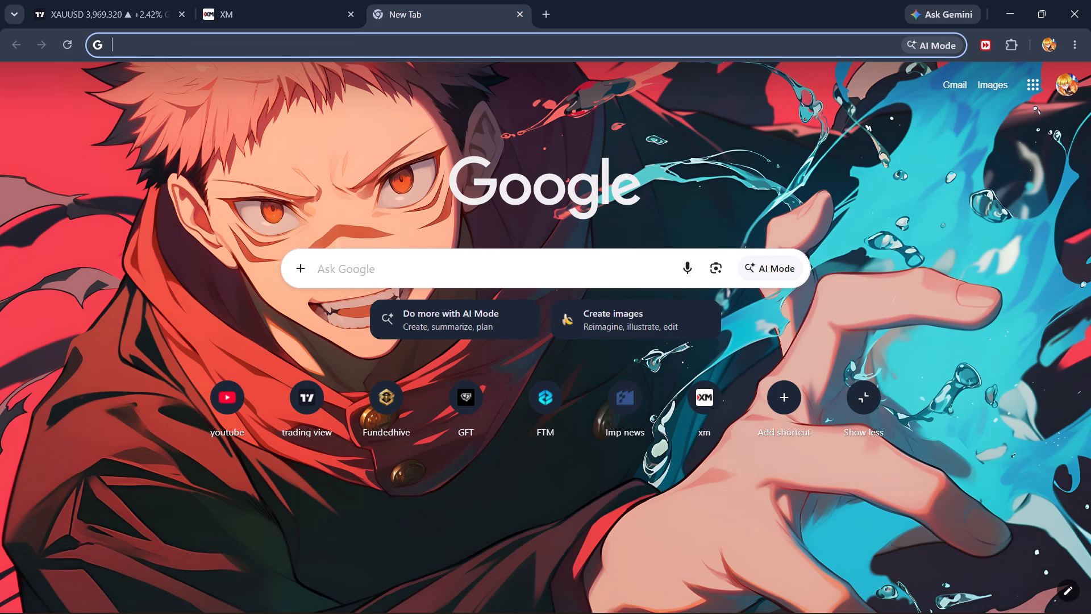
left_click(610, 396)
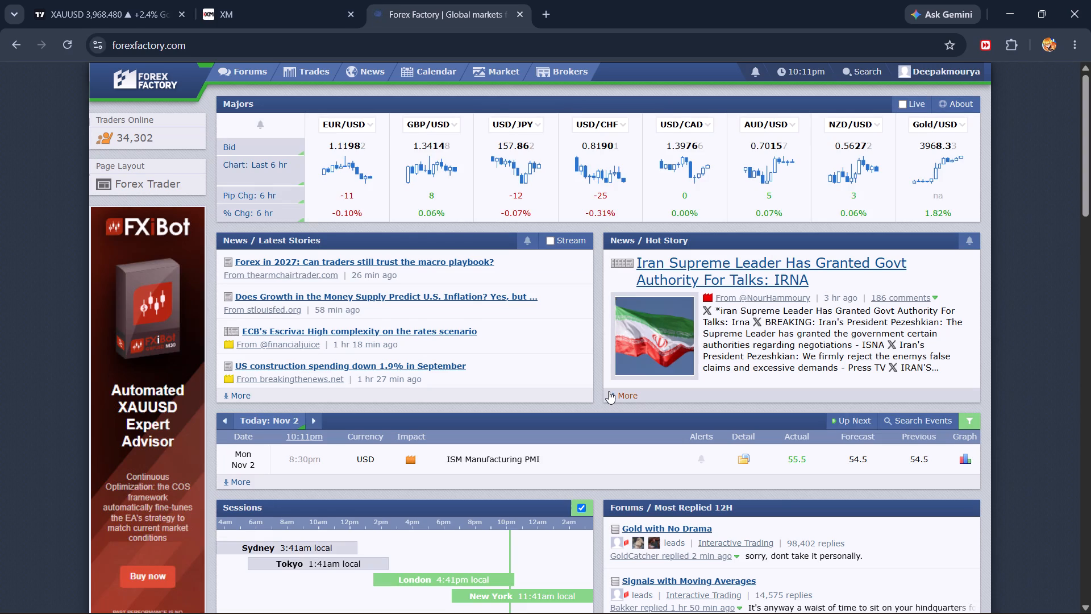
scroll(609, 391, "down", 4)
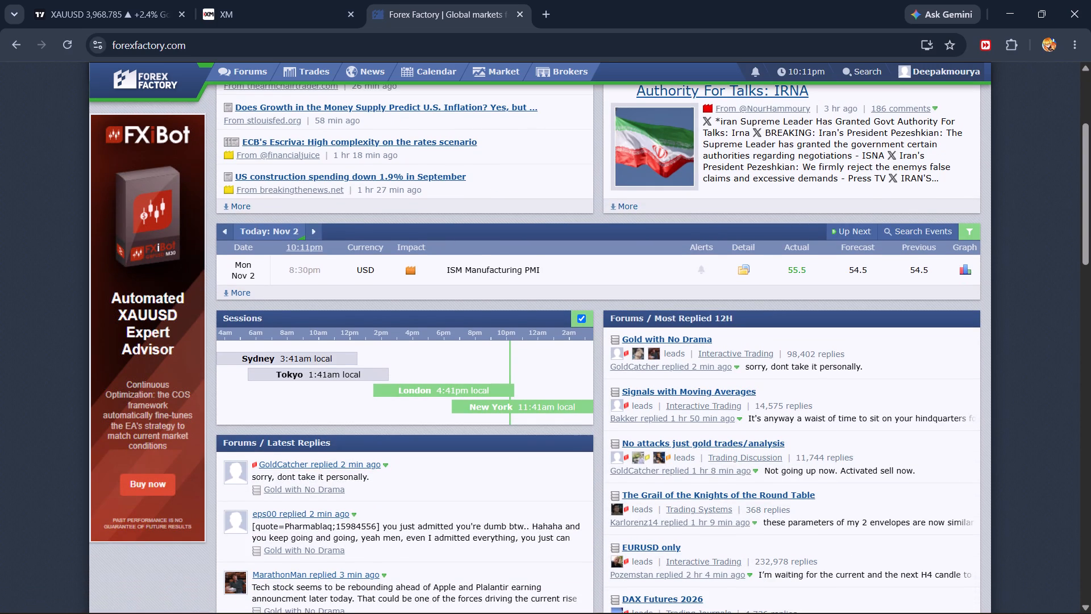
scroll(357, 502, "down", 3)
Open the latest reply in the Gold with No Drama thread and read the posts on that page.
left_click(233, 330)
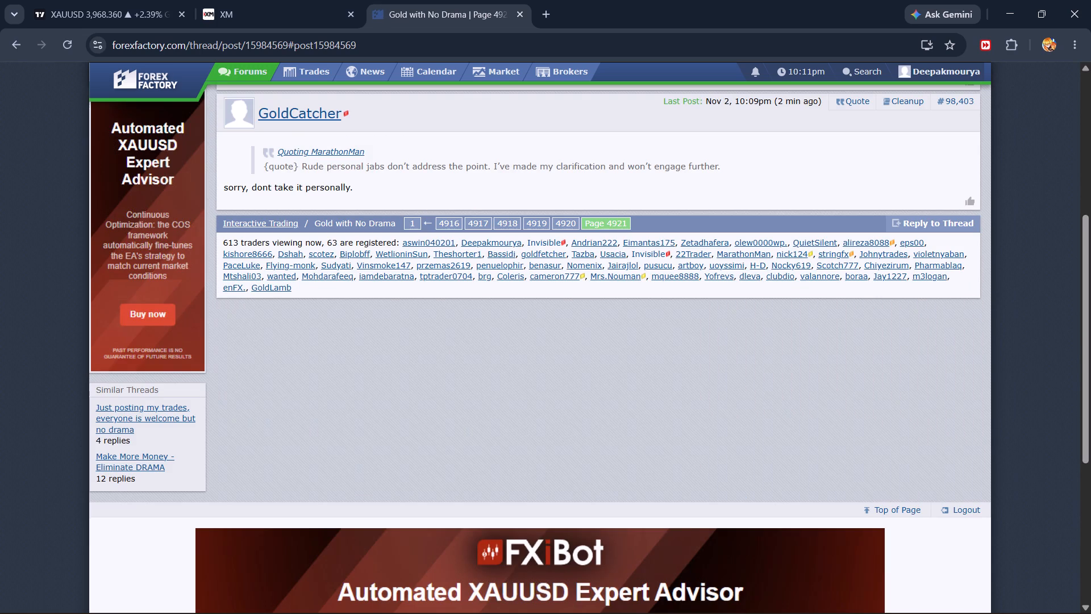
scroll(439, 320, "up", 2)
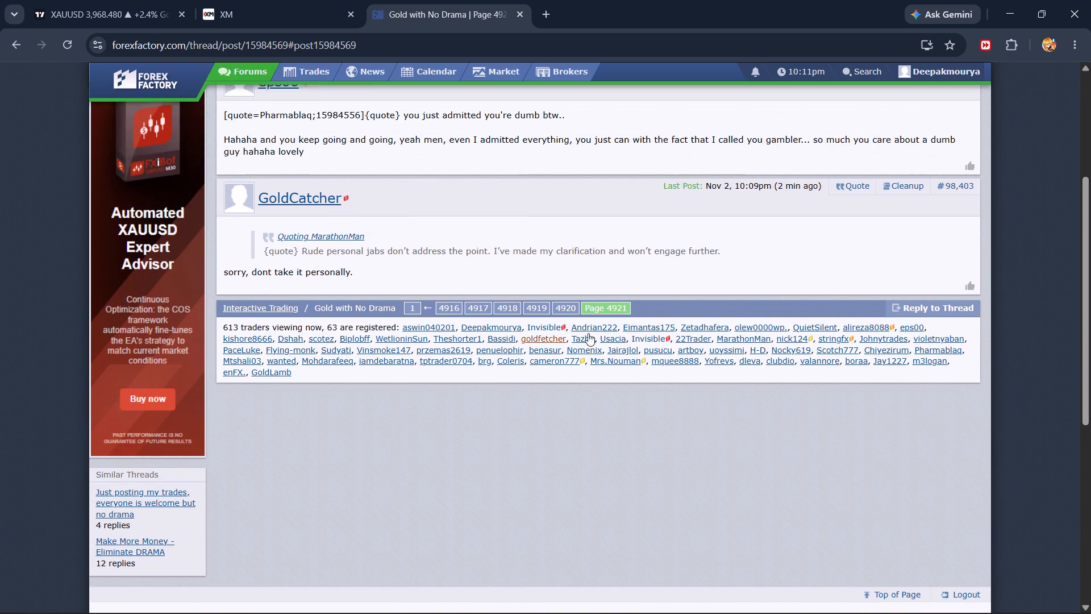
scroll(515, 317, "up", 2)
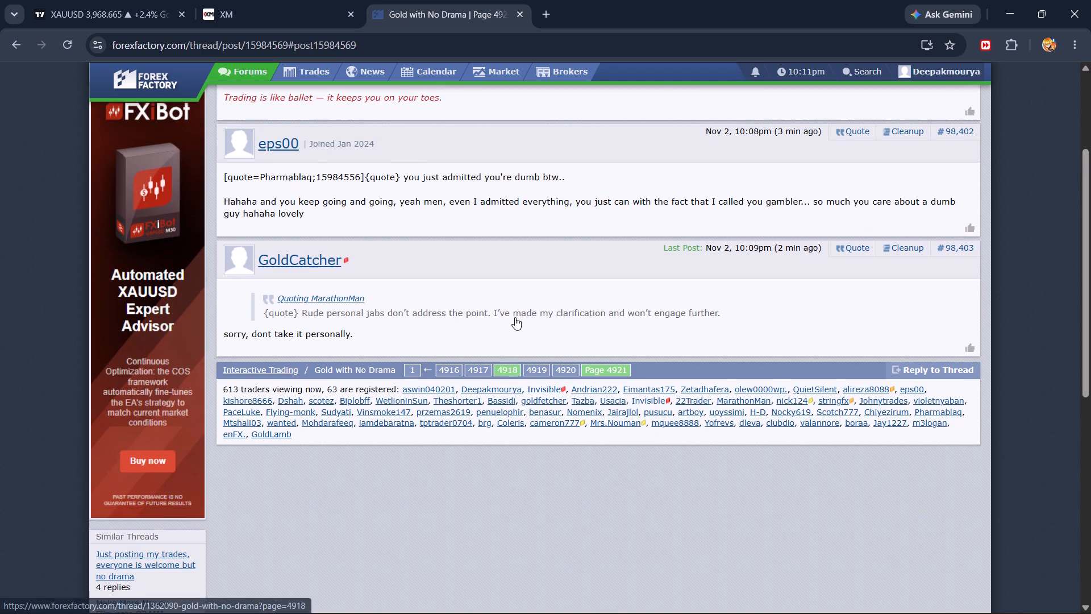
scroll(515, 317, "up", 2)
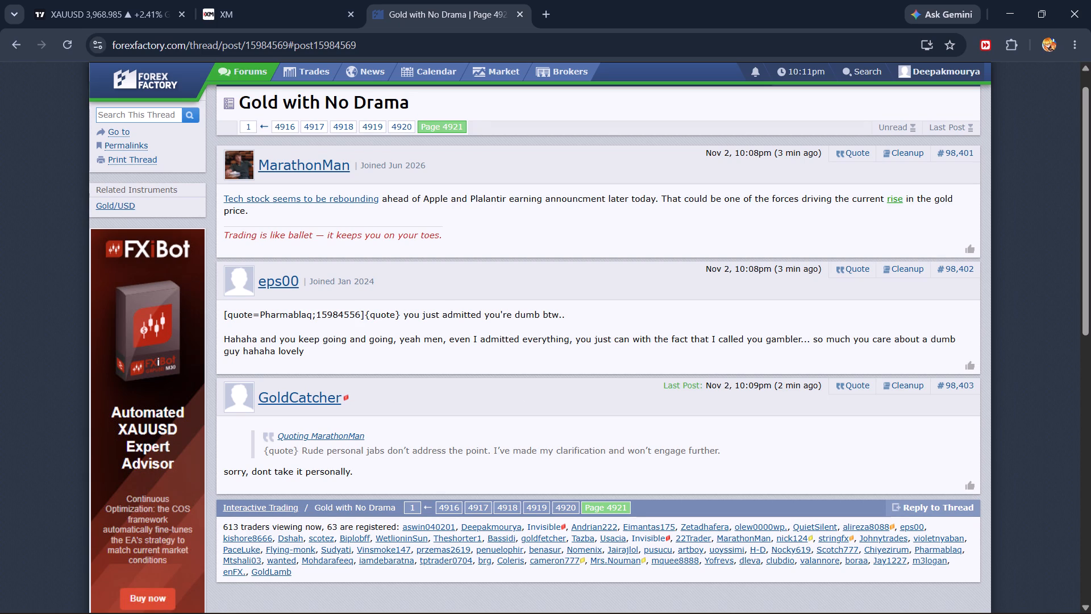
scroll(436, 347, "up", 2)
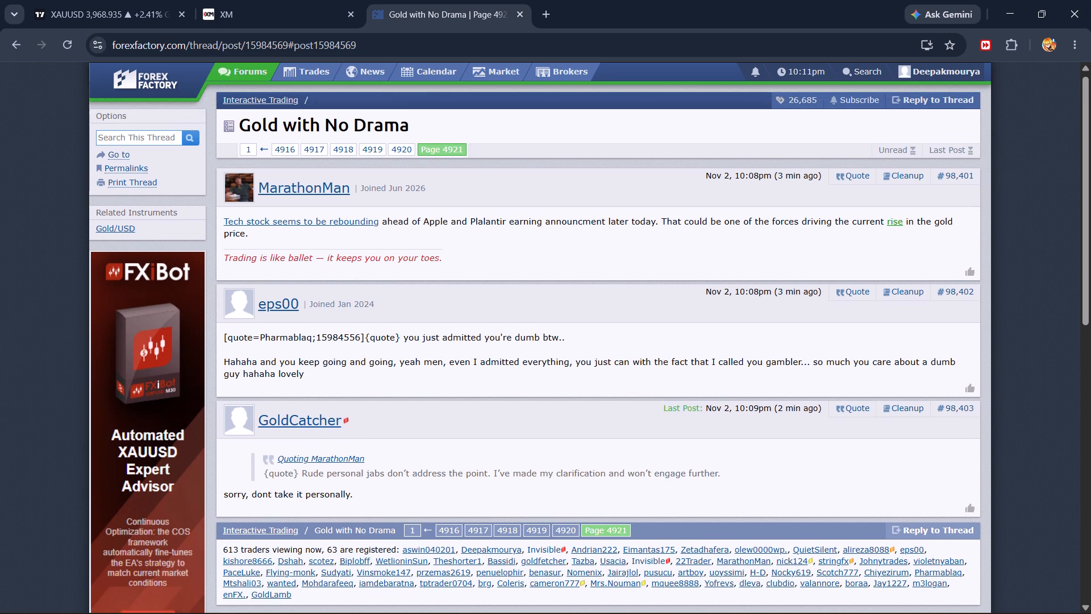
scroll(436, 347, "up", 4)
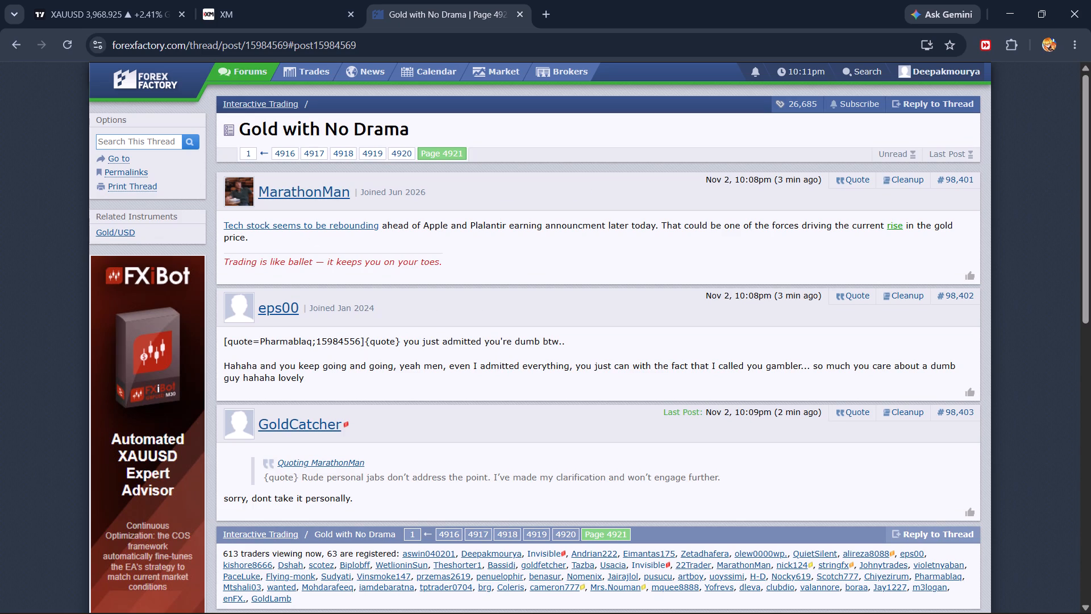
Go back to the Forex Factory home page and read through the latest forum replies and most replied threads.
left_click(0, 51)
scroll(324, 324, "down", 2)
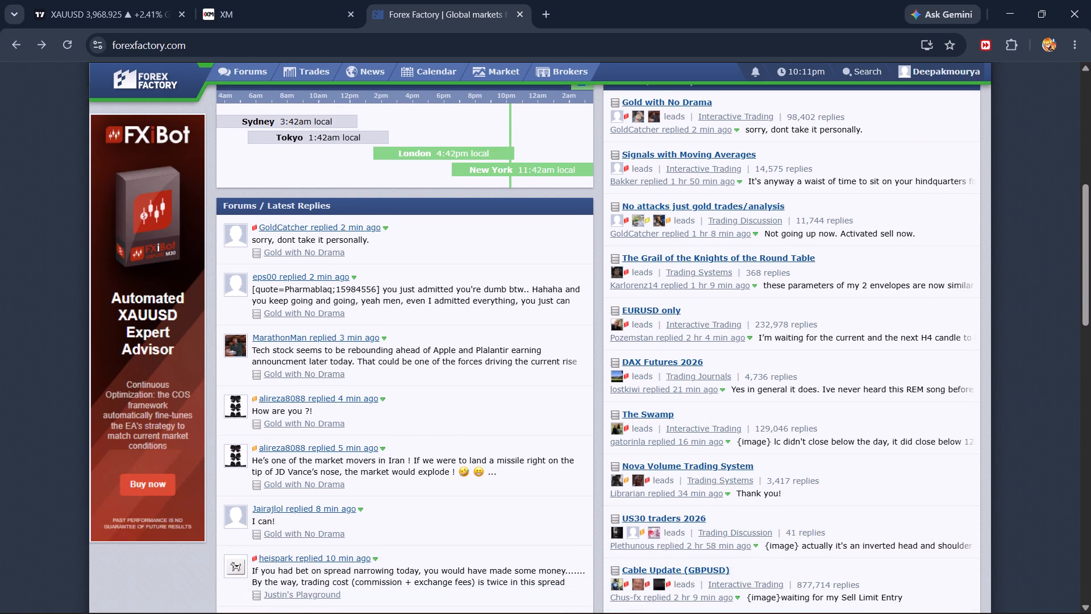
scroll(557, 368, "down", 2)
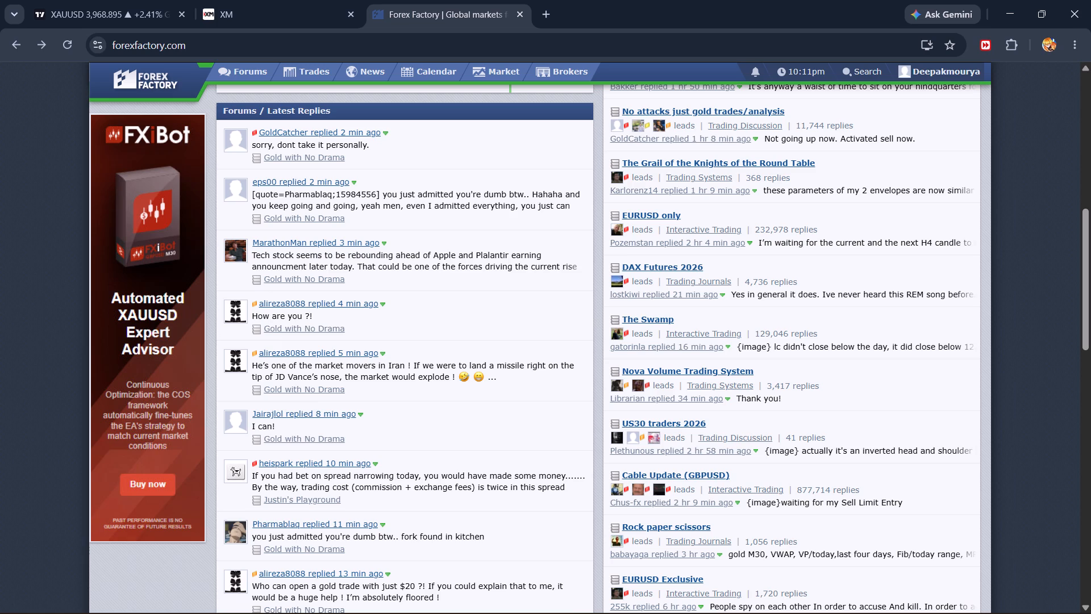
scroll(420, 333, "down", 2)
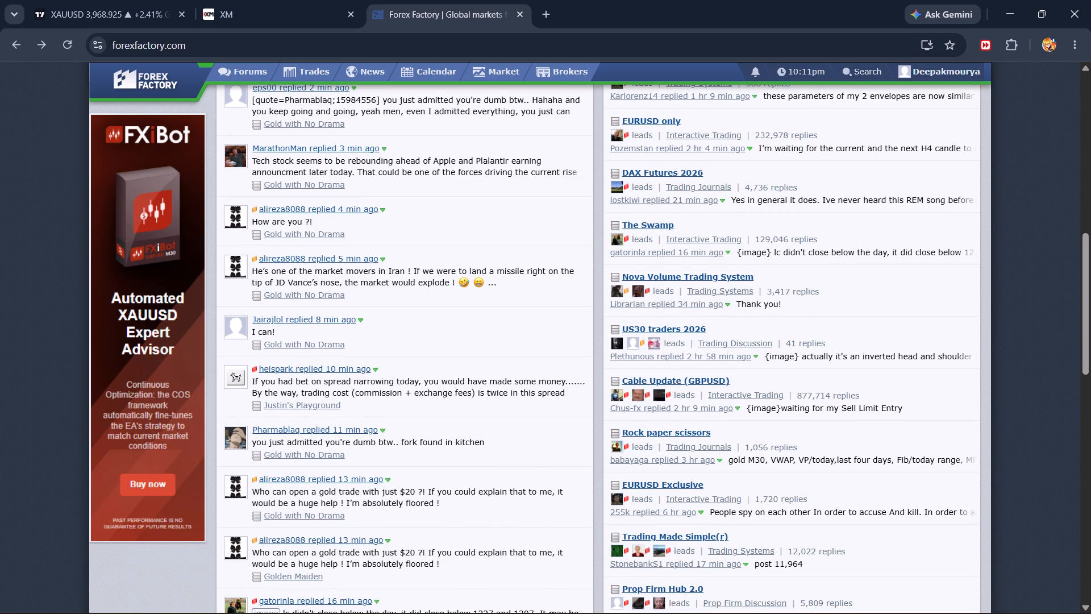
Check the 1-minute gold chart briefly, and return to Forex Factory to read the remaining forum replies, live positions and Minors table.
left_click(53, 11)
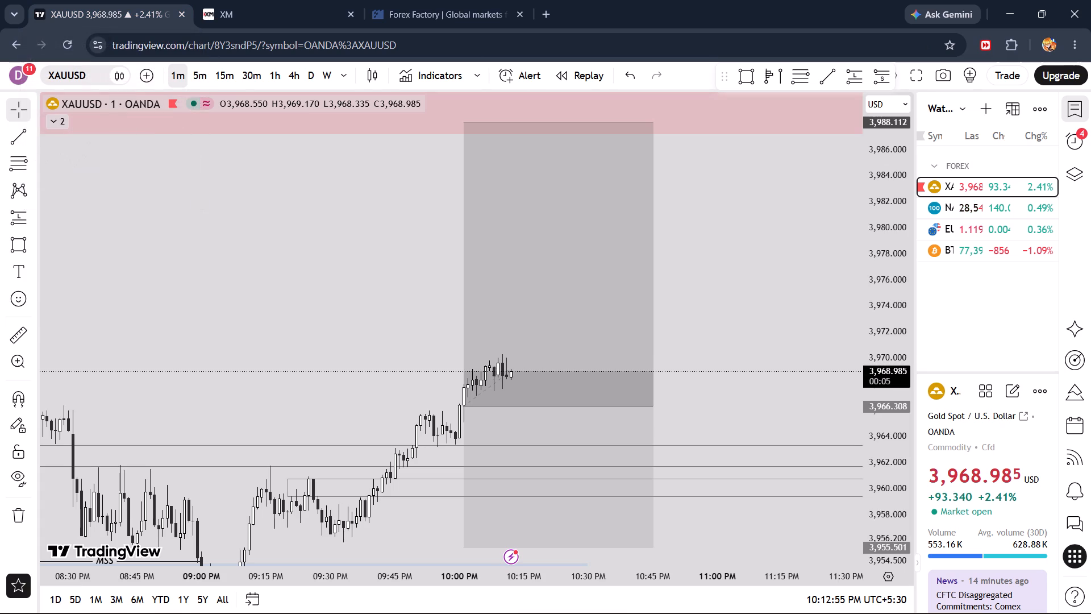
left_click(406, 0)
scroll(460, 338, "down", 2)
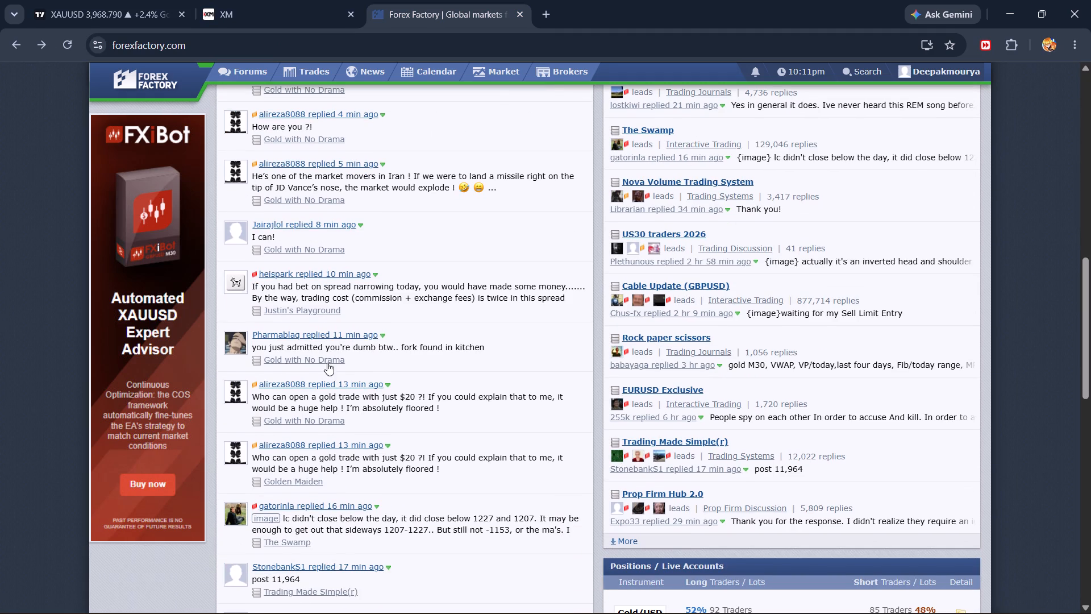
scroll(413, 349, "down", 1)
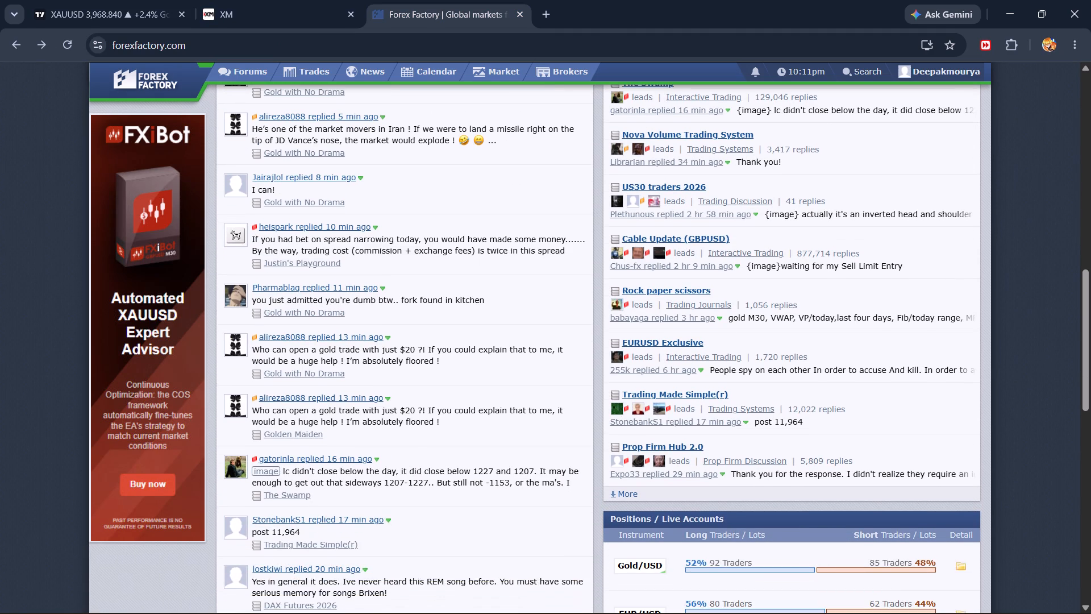
scroll(413, 349, "down", 7)
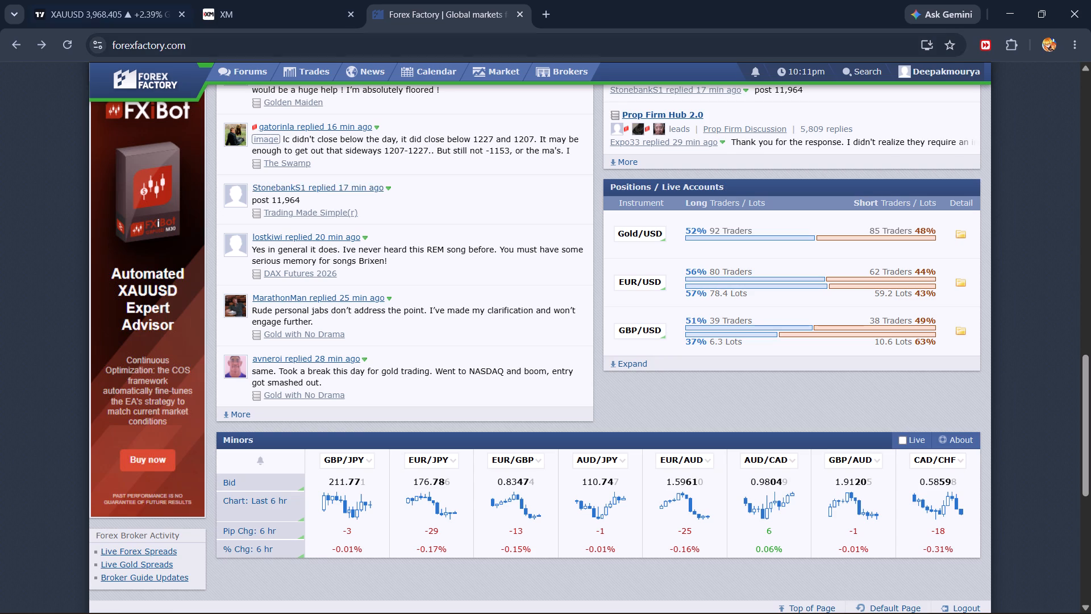
Return to the TradingView gold chart, examine the latest candles in the long position and change the timeframe to 5 minutes.
left_click(142, 0)
left_click(419, 2)
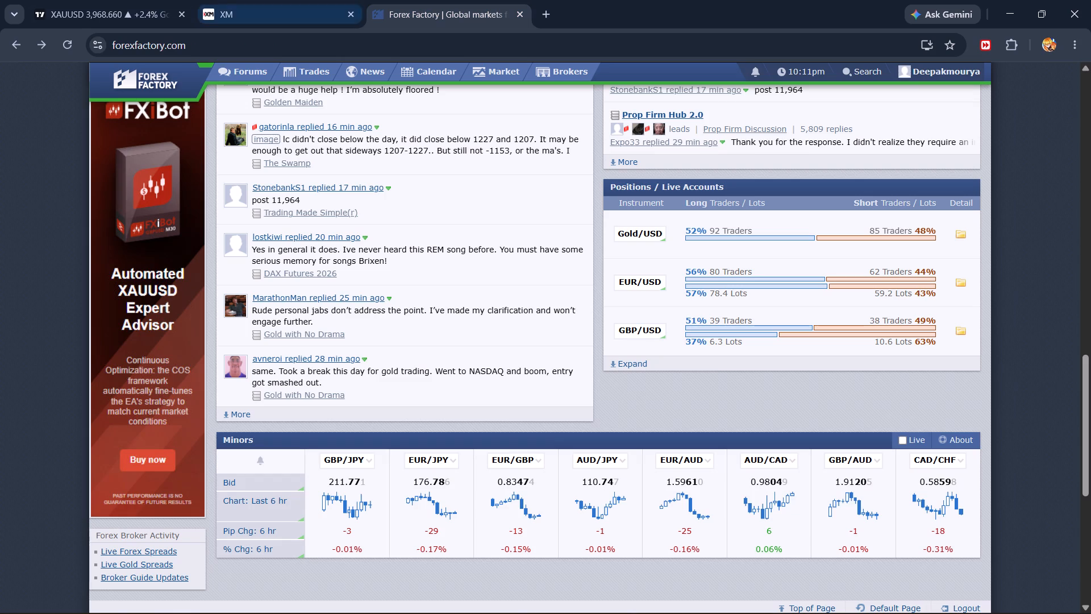
left_click(43, 5)
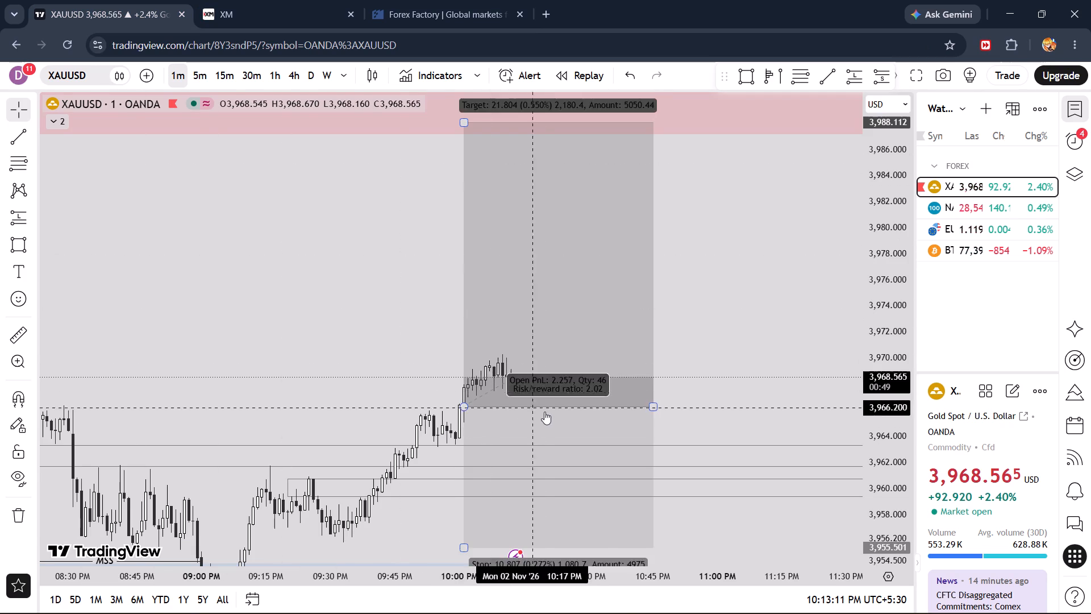
scroll(547, 412, "up", 4)
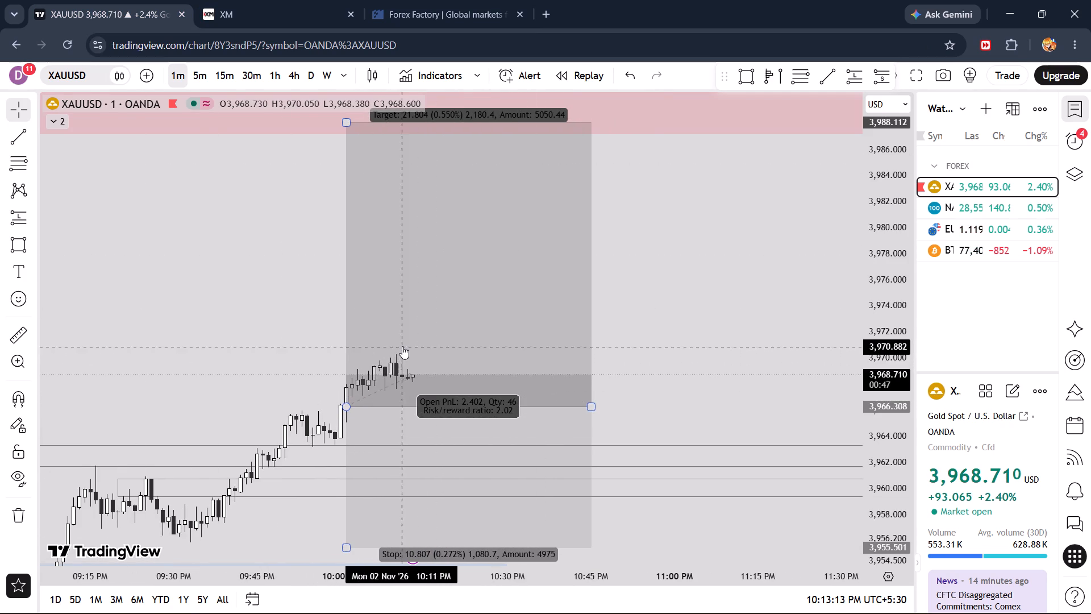
left_click(202, 72)
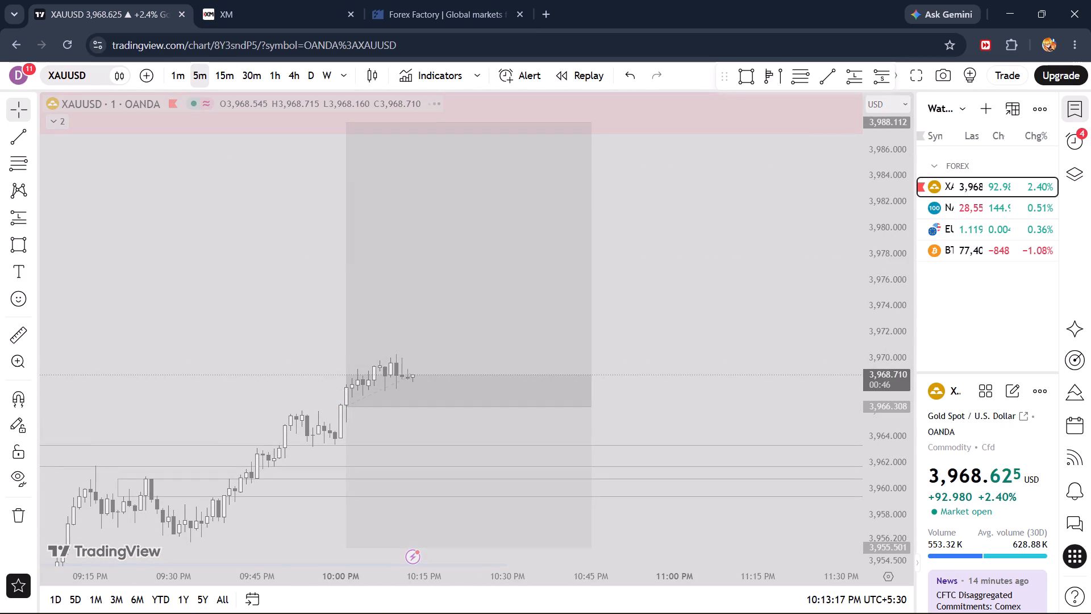
Go back to the Forex Factory home page and look through its forum replies, live positions, news, calendar and Majors table.
left_click(440, 0)
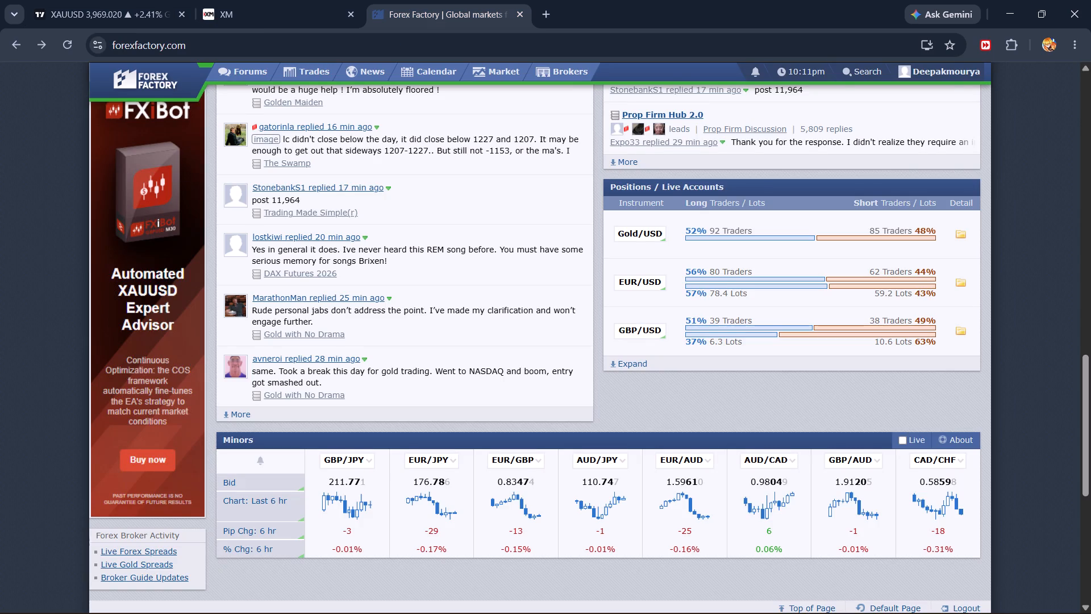
scroll(608, 308, "up", 11)
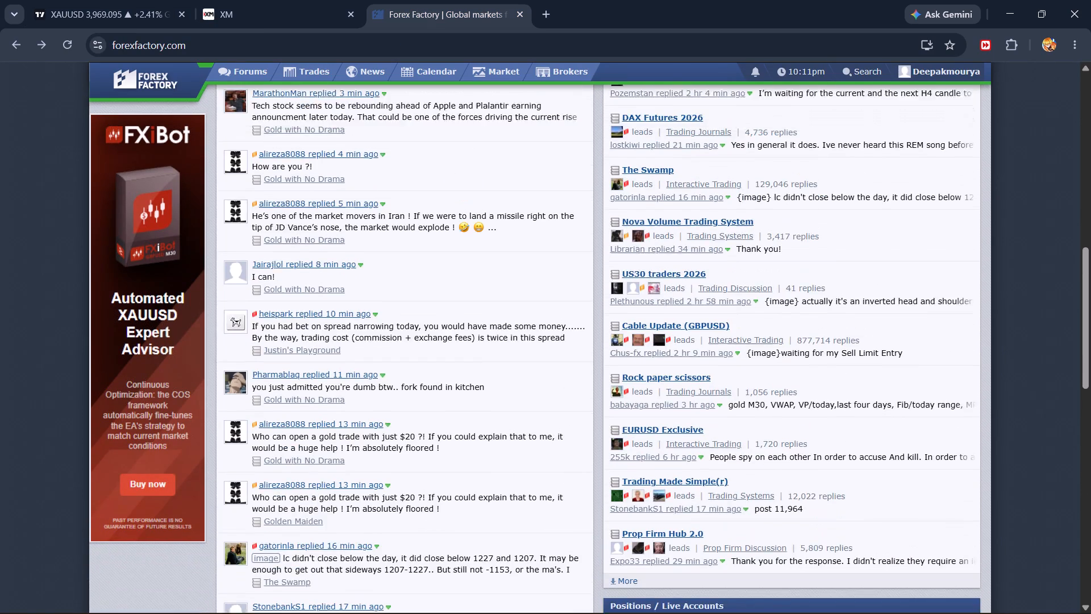
scroll(608, 308, "up", 1)
scroll(608, 308, "down", 16)
scroll(608, 308, "down", 8)
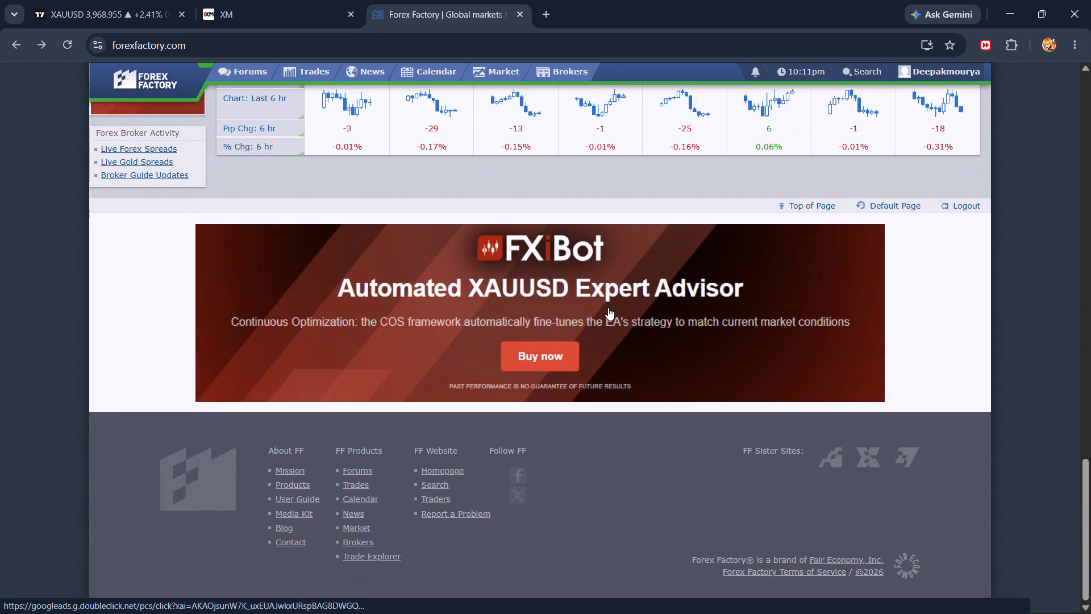
scroll(608, 308, "up", 8)
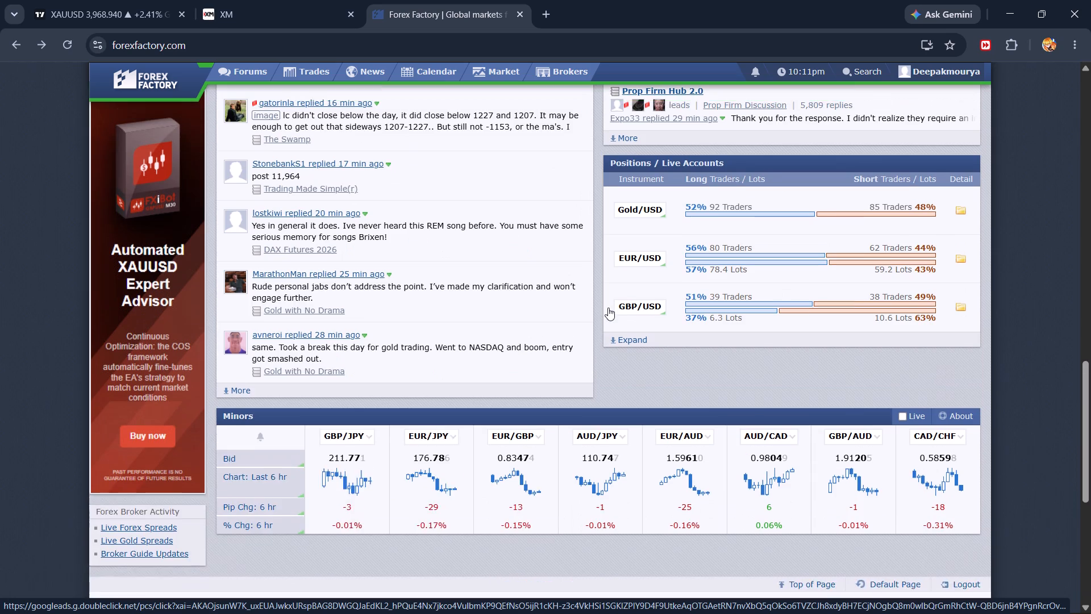
scroll(608, 308, "up", 14)
scroll(608, 308, "up", 9)
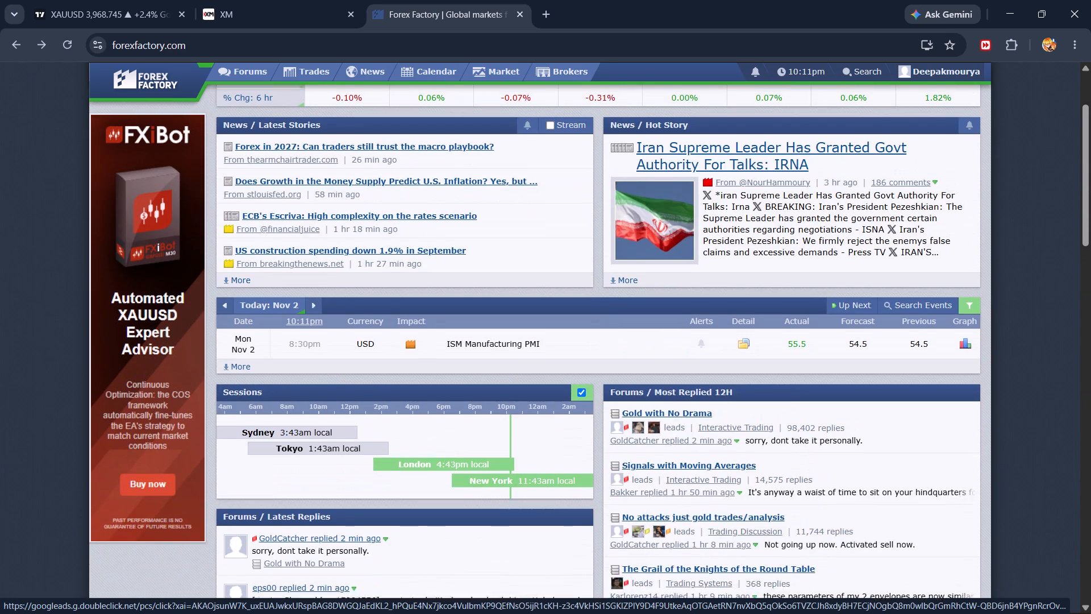
scroll(608, 308, "up", 11)
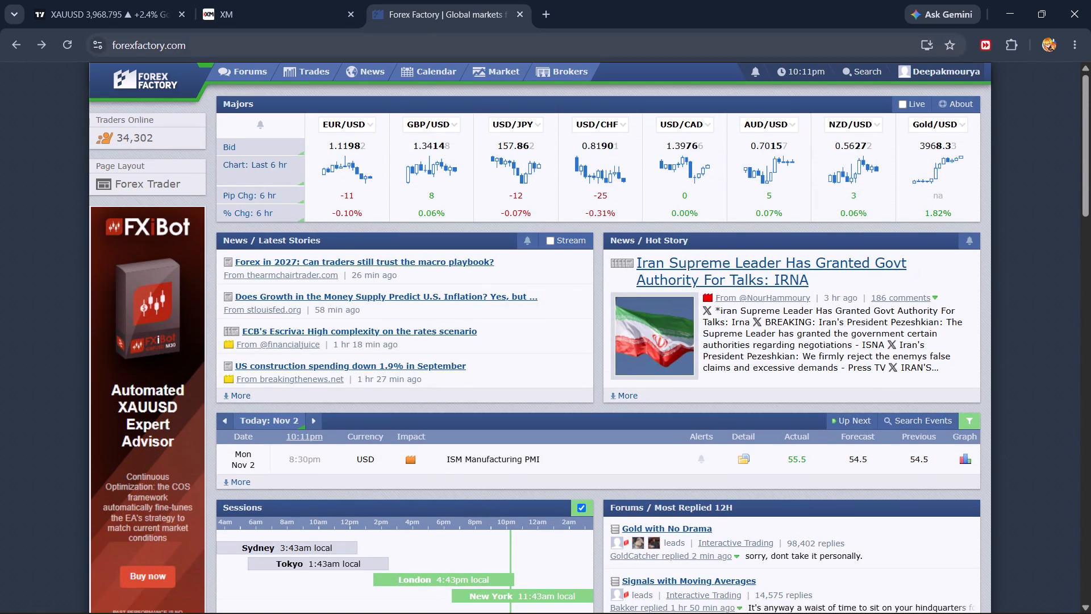
Open the Forex Factory Brokers page for India and look through the featured and domestically available brokers.
left_click(554, 72)
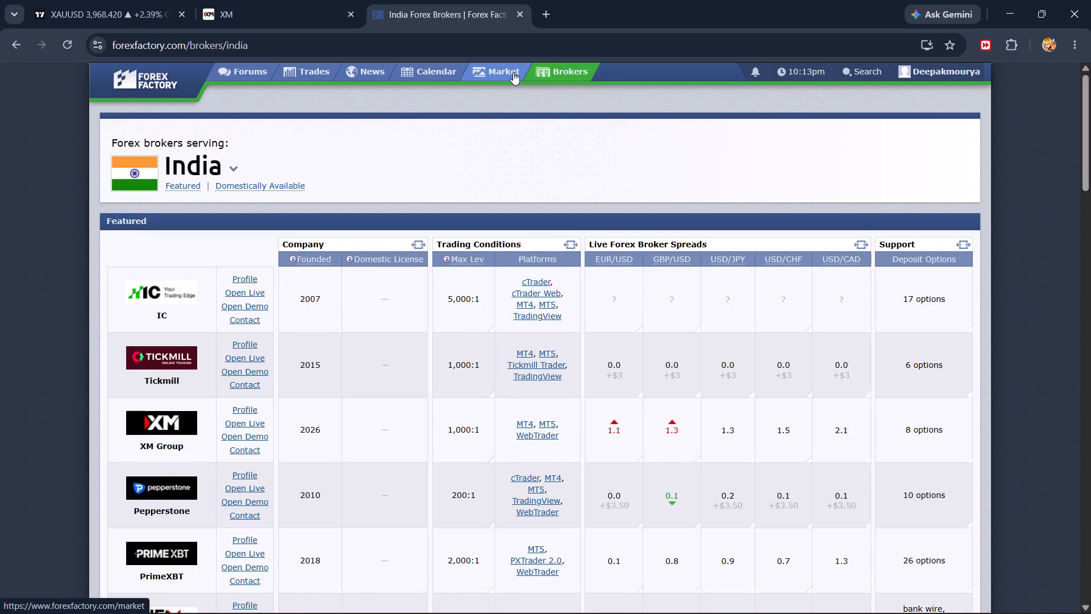
scroll(514, 400, "down", 6)
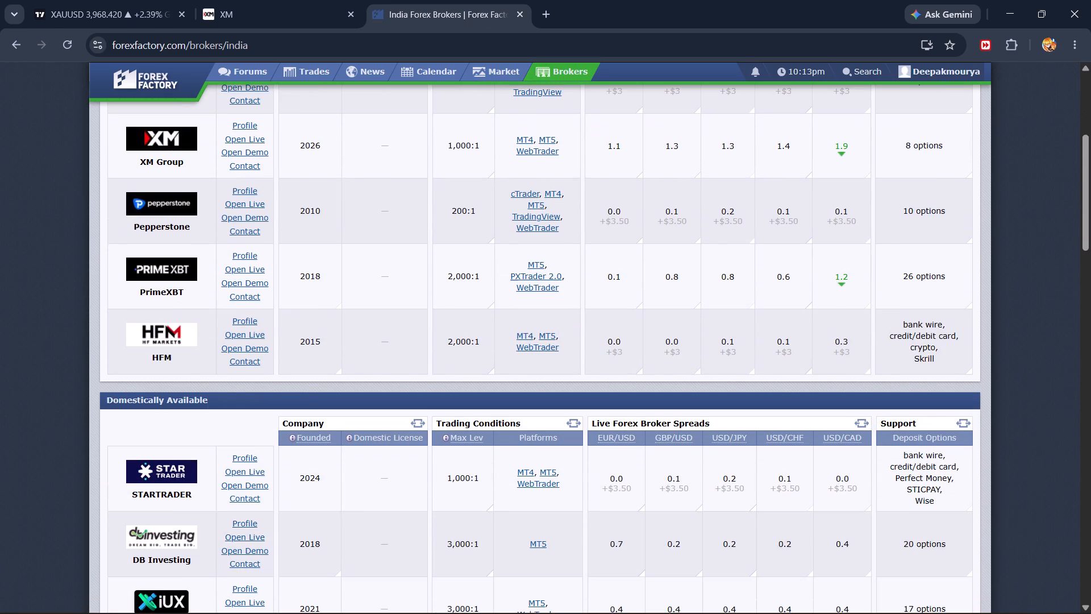
scroll(514, 400, "down", 6)
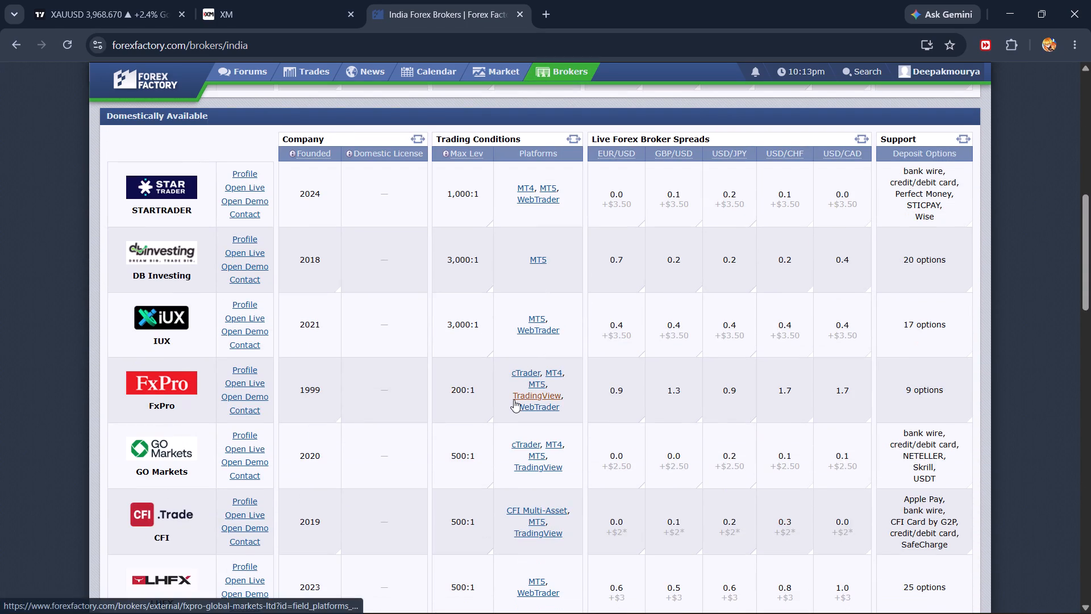
scroll(514, 400, "up", 16)
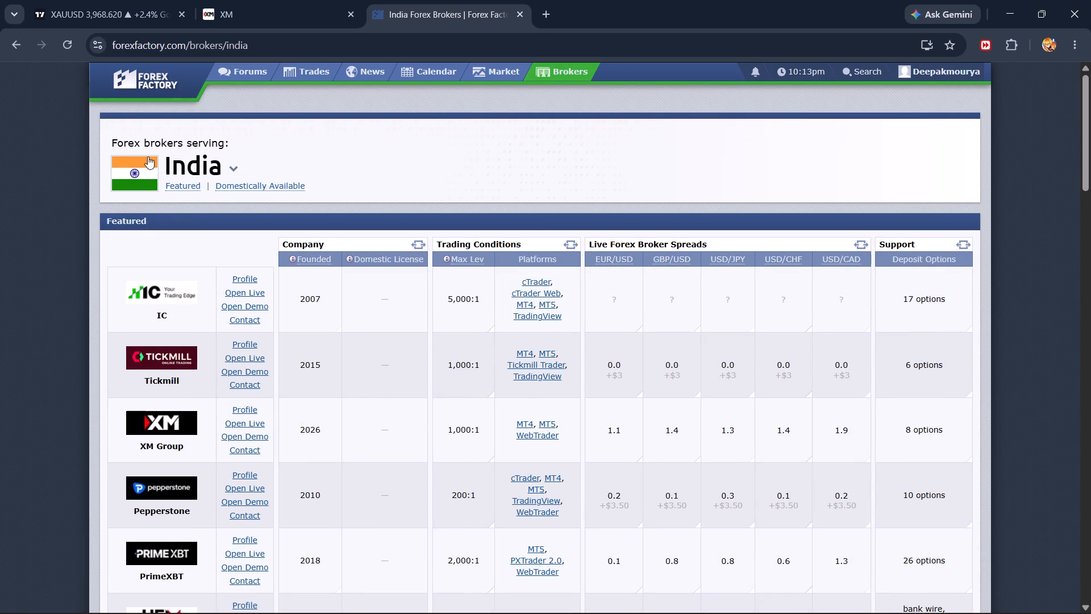
Open the Forex Factory News page and look through the hot stories, latest stories and comments.
left_click(370, 73)
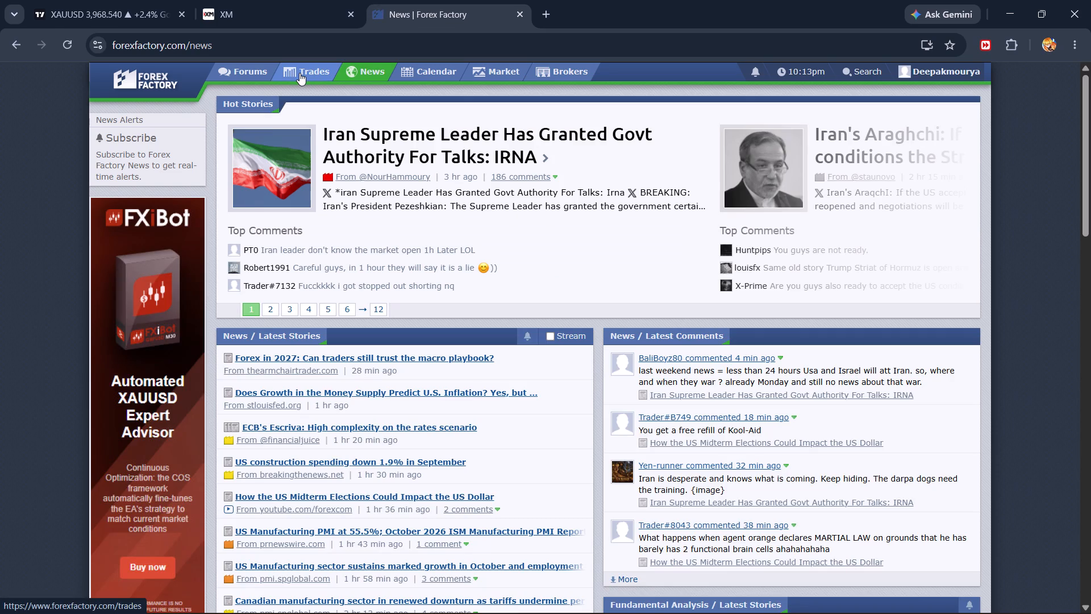
scroll(524, 248, "down", 5)
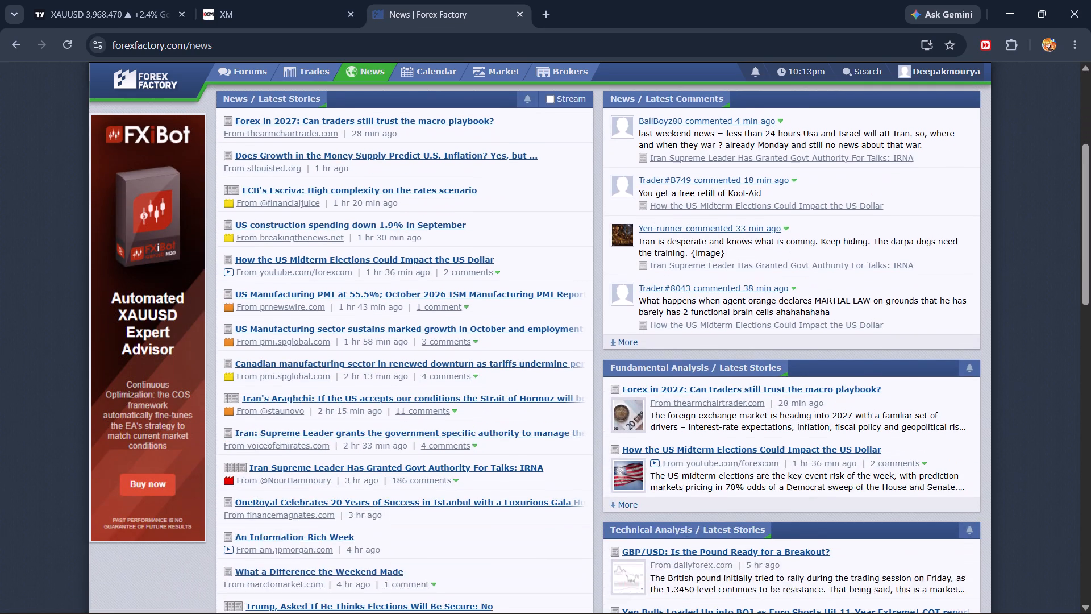
scroll(524, 248, "up", 5)
scroll(524, 248, "down", 8)
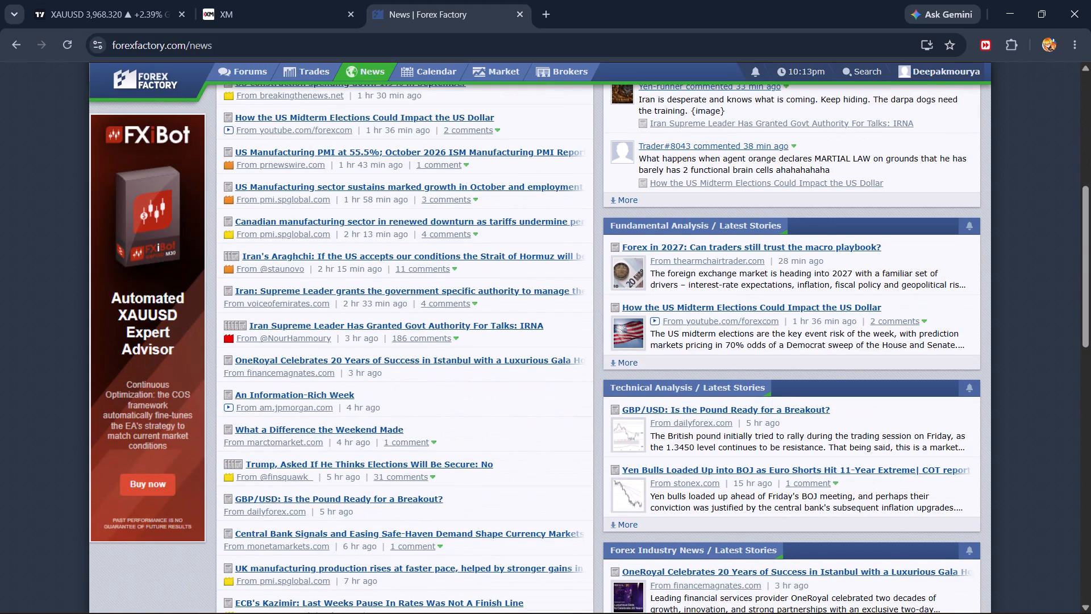
scroll(524, 248, "up", 13)
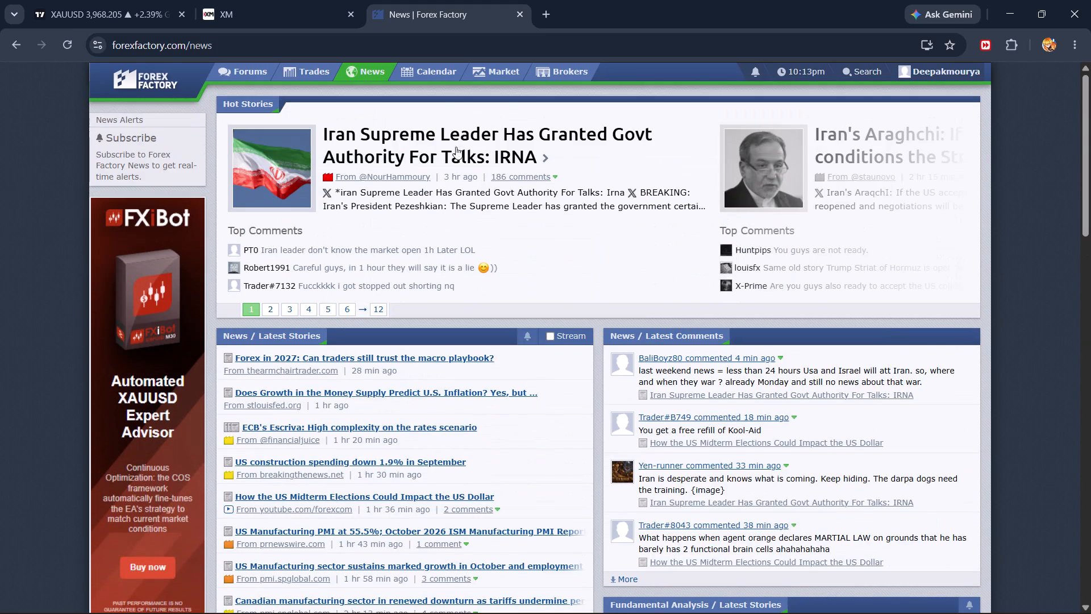
View the Forex Factory trade feed and November leaderboard, and open the forum directory.
left_click(296, 64)
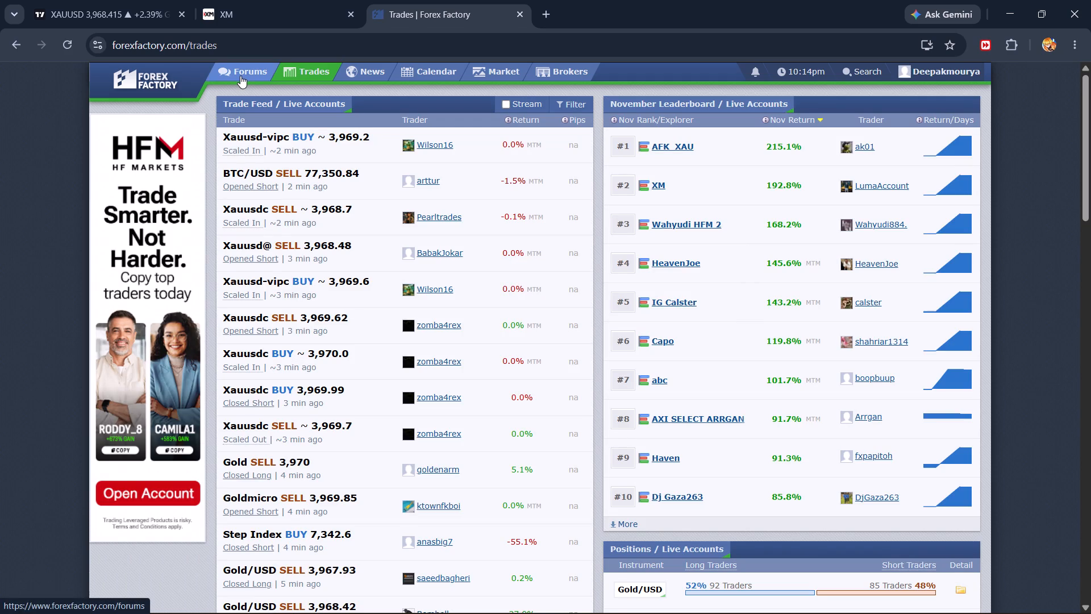
left_click(240, 76)
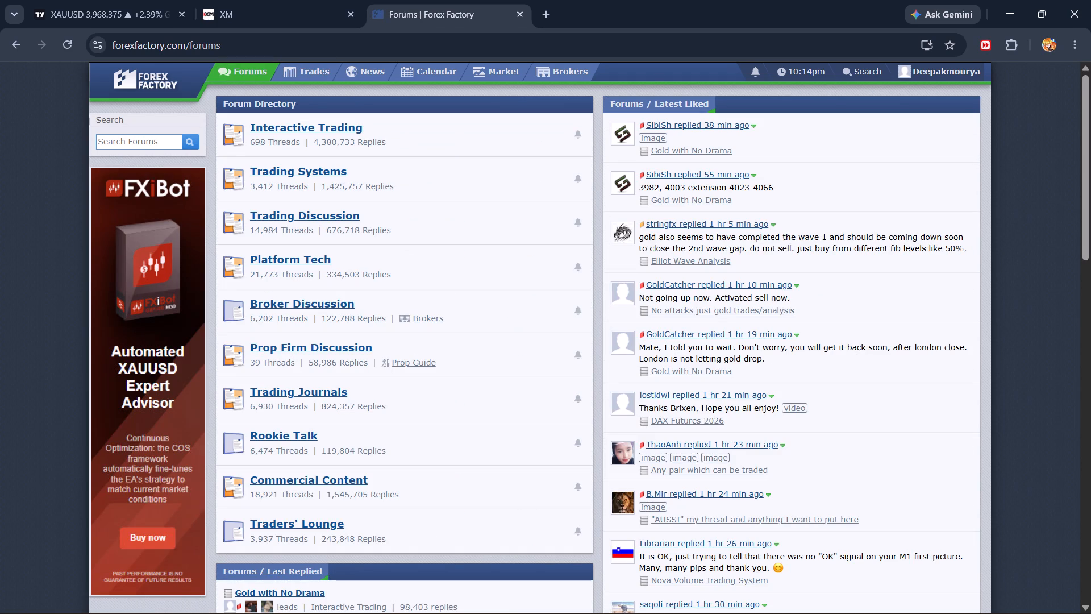
Return to the TradingView gold chart, view it on the 15-minute timeframe and switch back to 5 minutes.
left_click(78, 19)
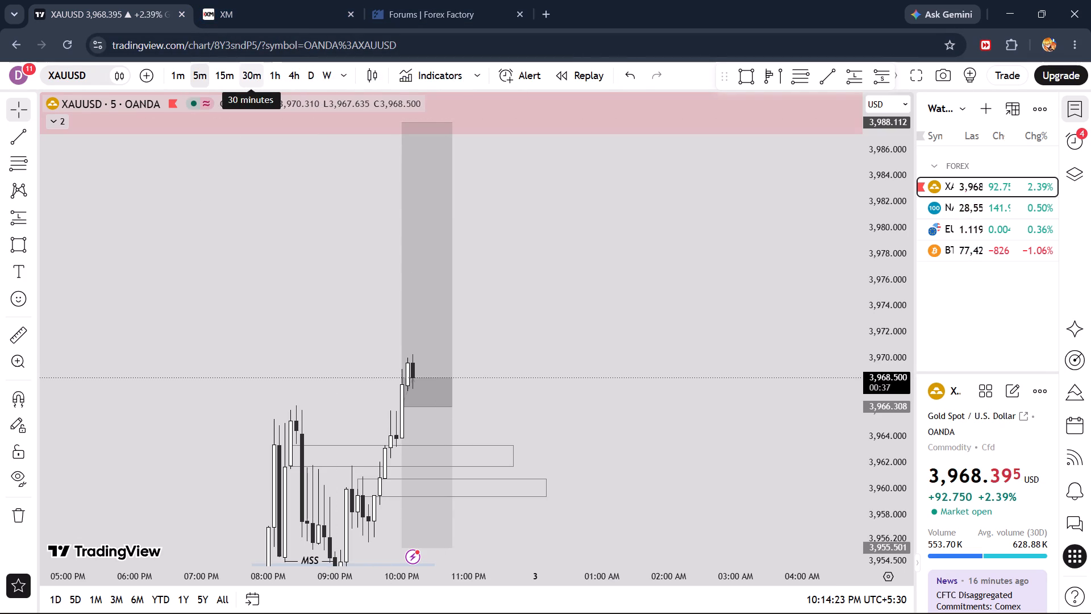
left_click(238, 71)
left_click(231, 72)
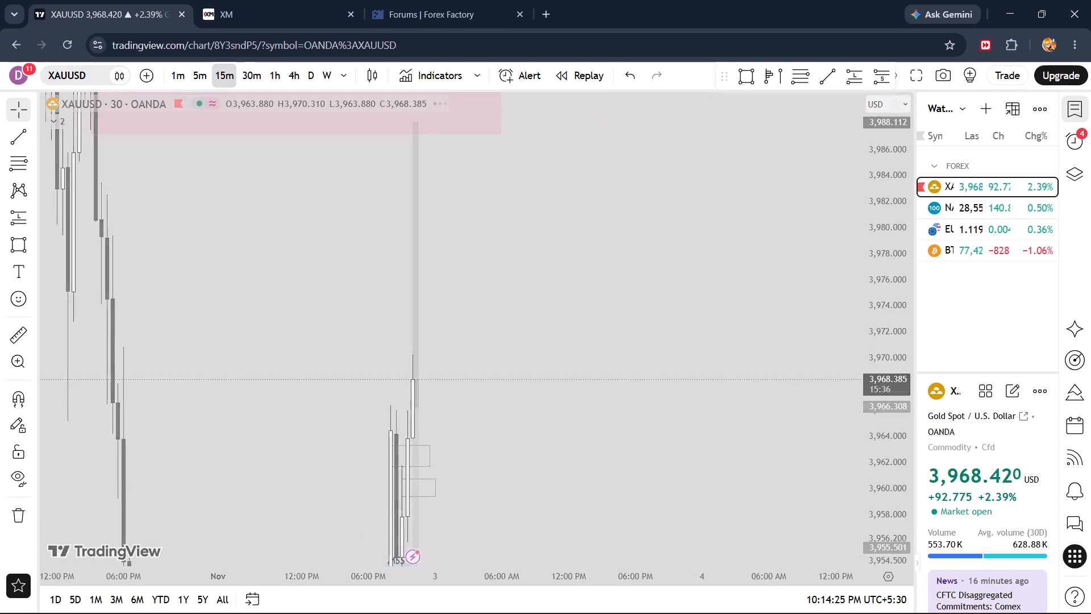
left_click(199, 73)
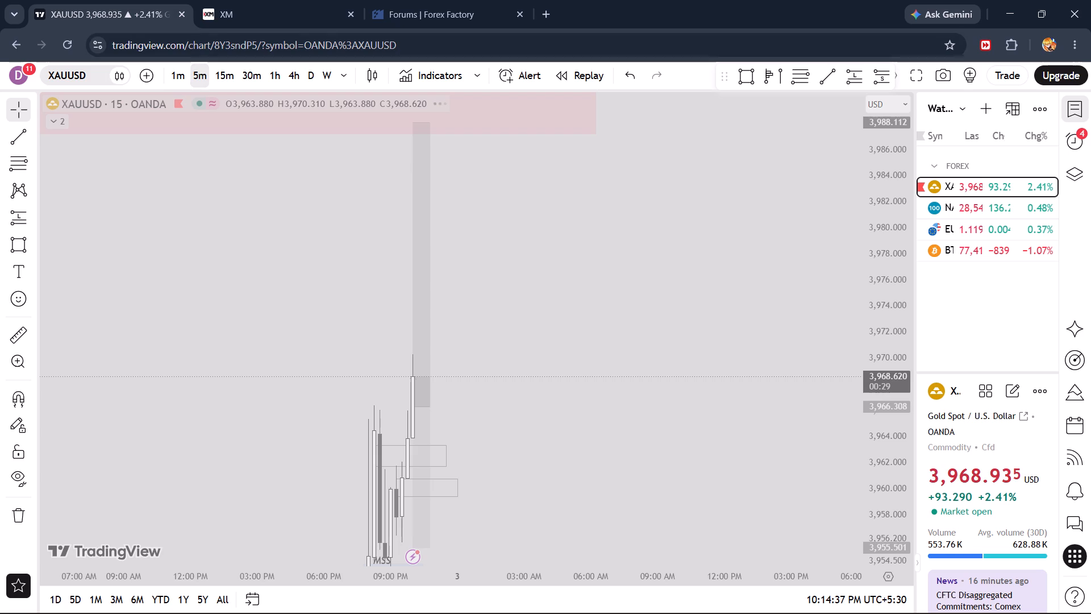
Close the browser window.
left_click(1090, 0)
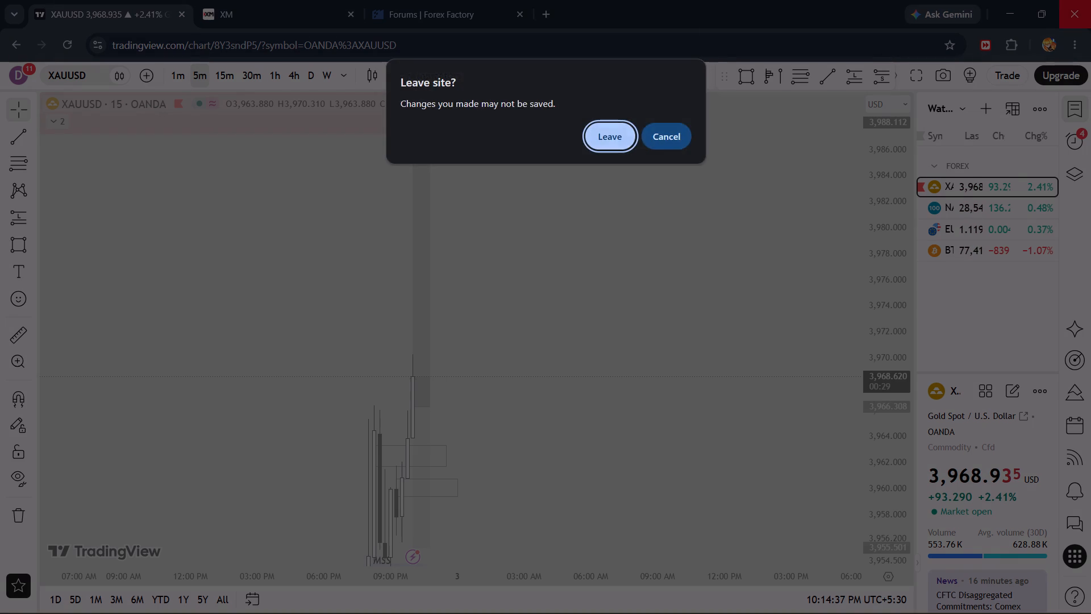
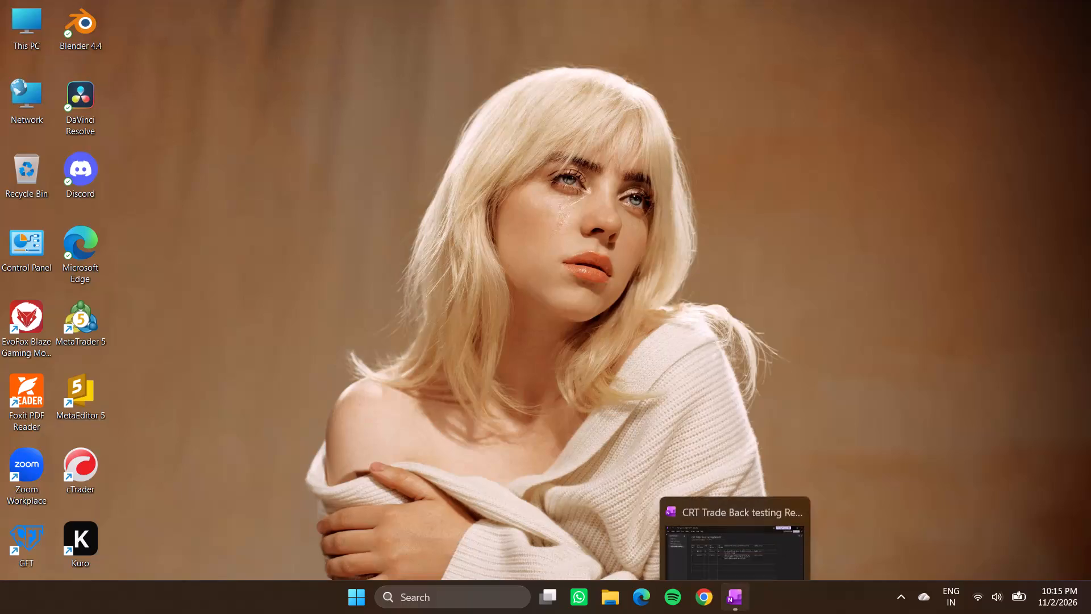
Close the OneNote window containing the CRT Trade Back testing Results page.
left_click(798, 470)
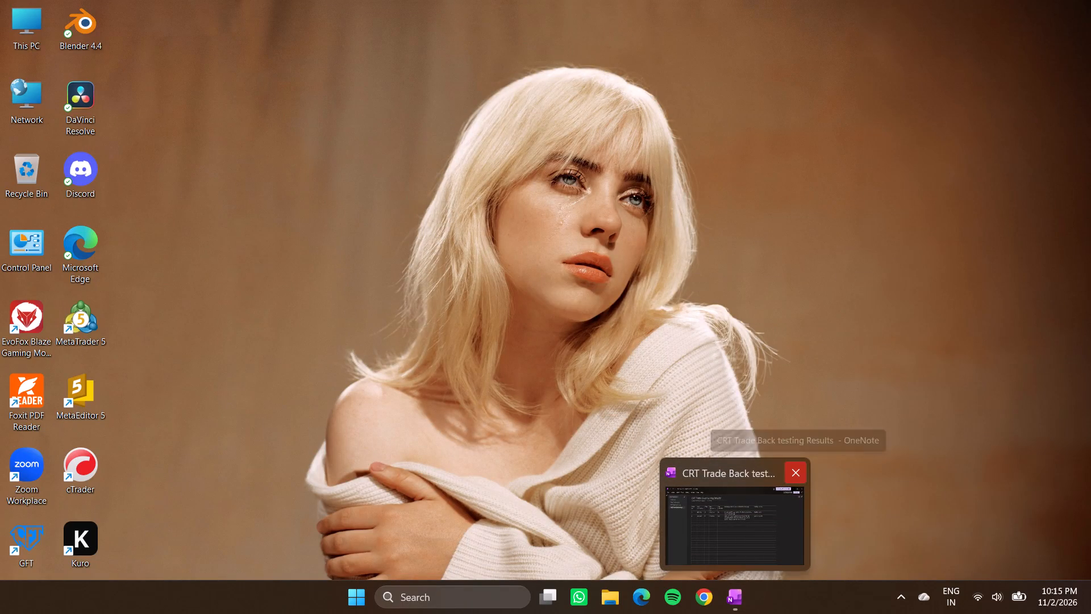
Turn off the computer's Wi-Fi connection and return to the desktop.
left_click(1002, 603)
left_click(863, 338)
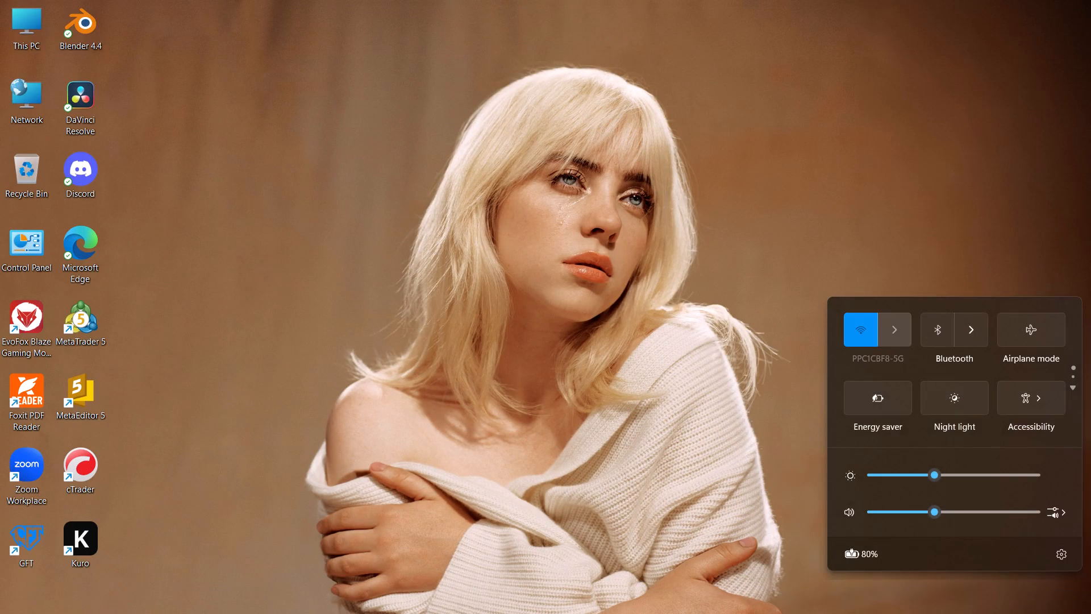
left_click(544, 388)
Open the Windows power options.
left_click(364, 595)
left_click(644, 541)
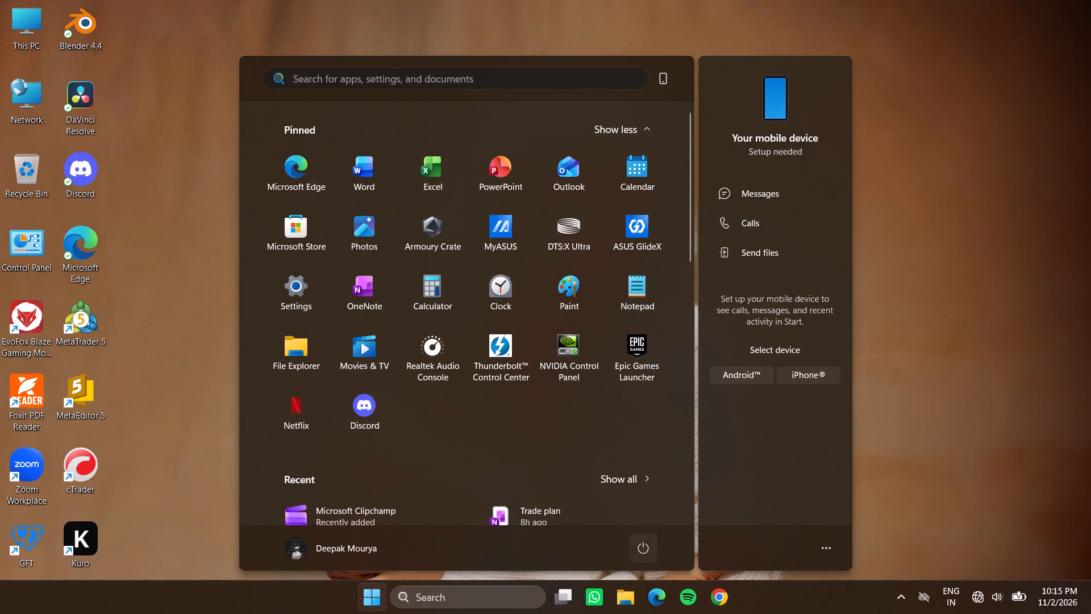